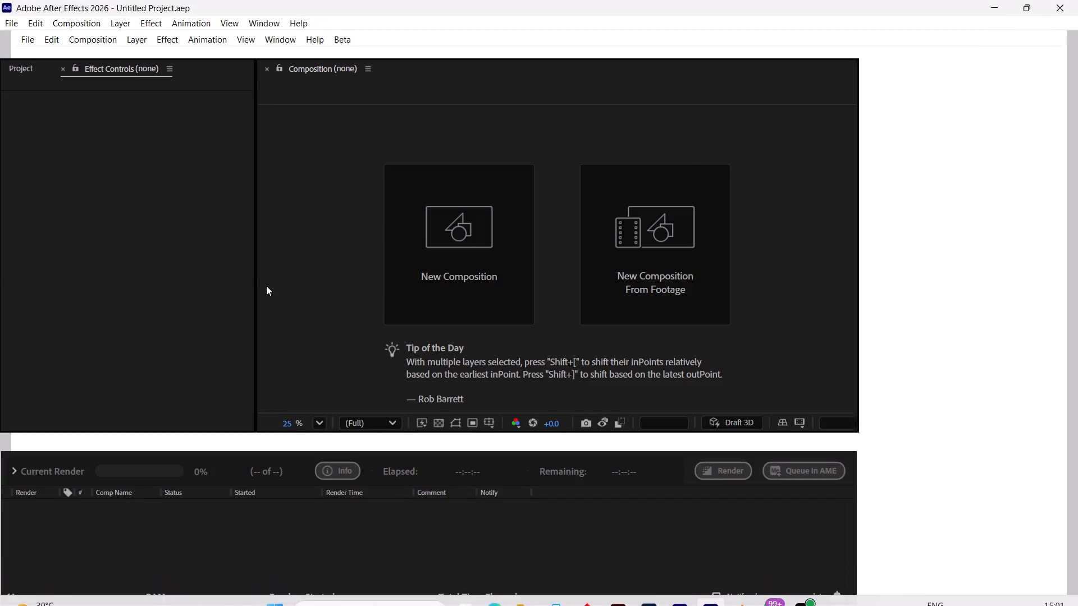
Start a new project and create a 1080 x 1920 px composition at 24 fps, 30 seconds long, with a black background.
click(511, 245)
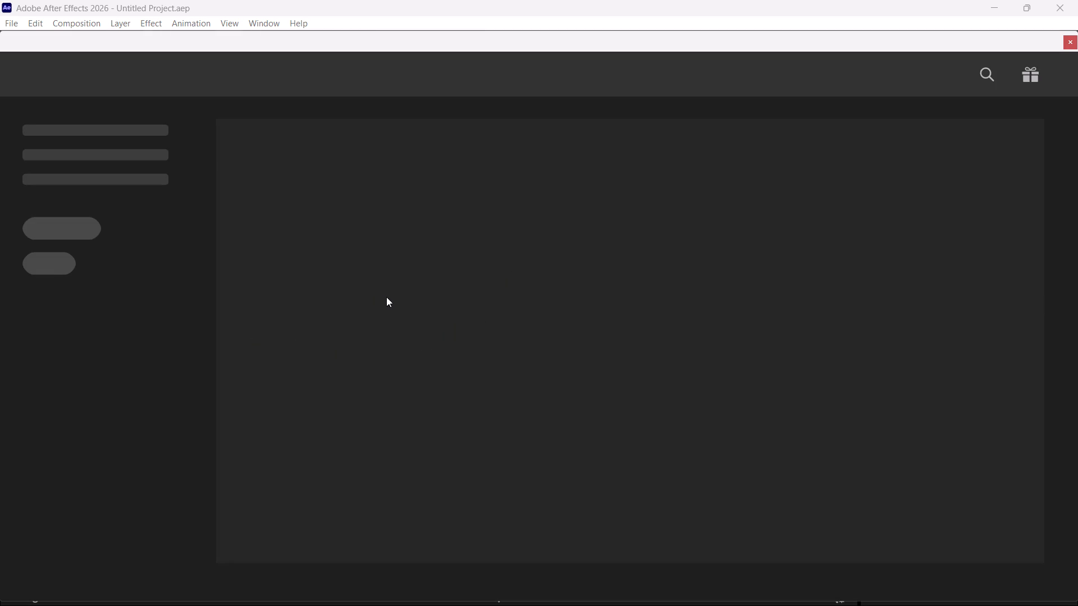
click(63, 125)
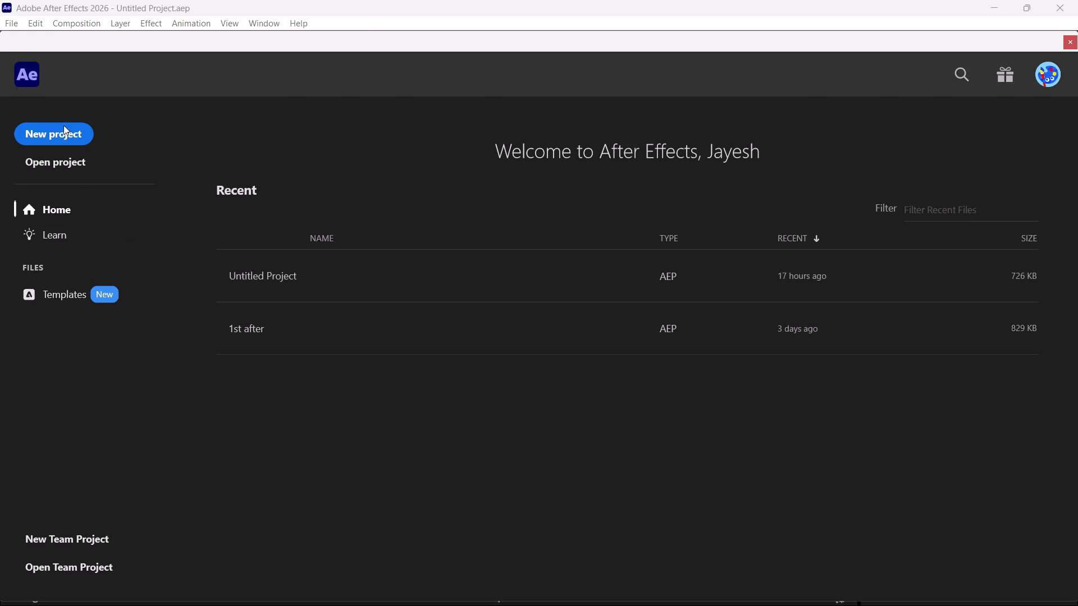
click(454, 261)
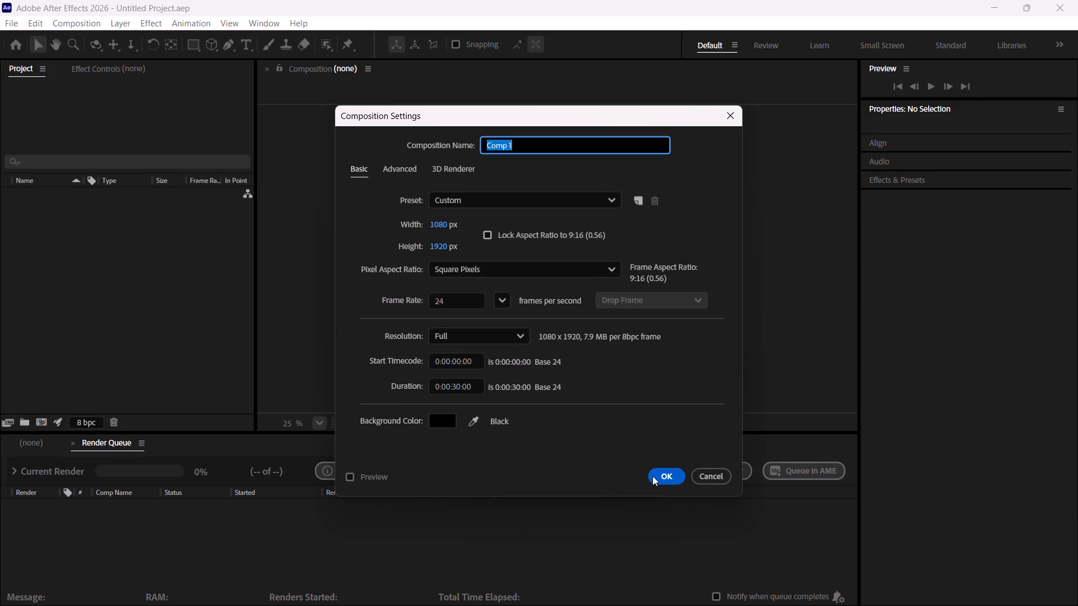
click(662, 477)
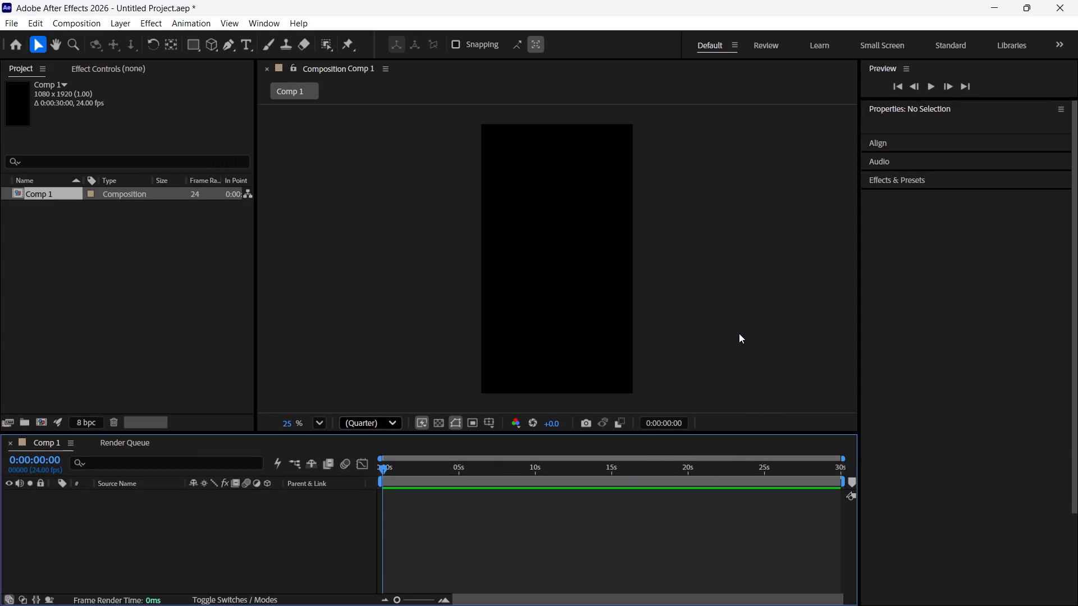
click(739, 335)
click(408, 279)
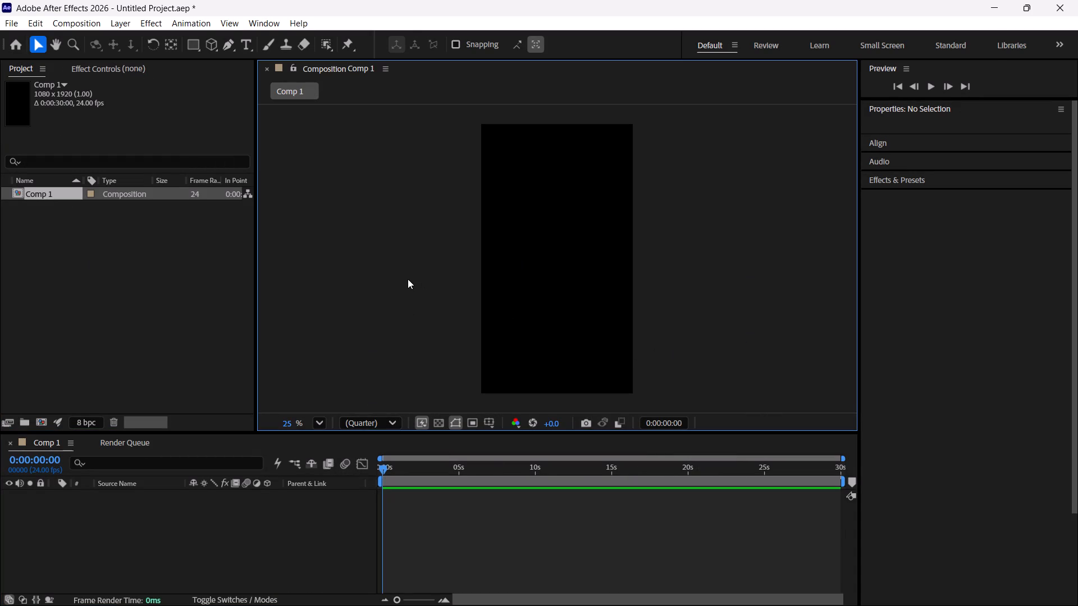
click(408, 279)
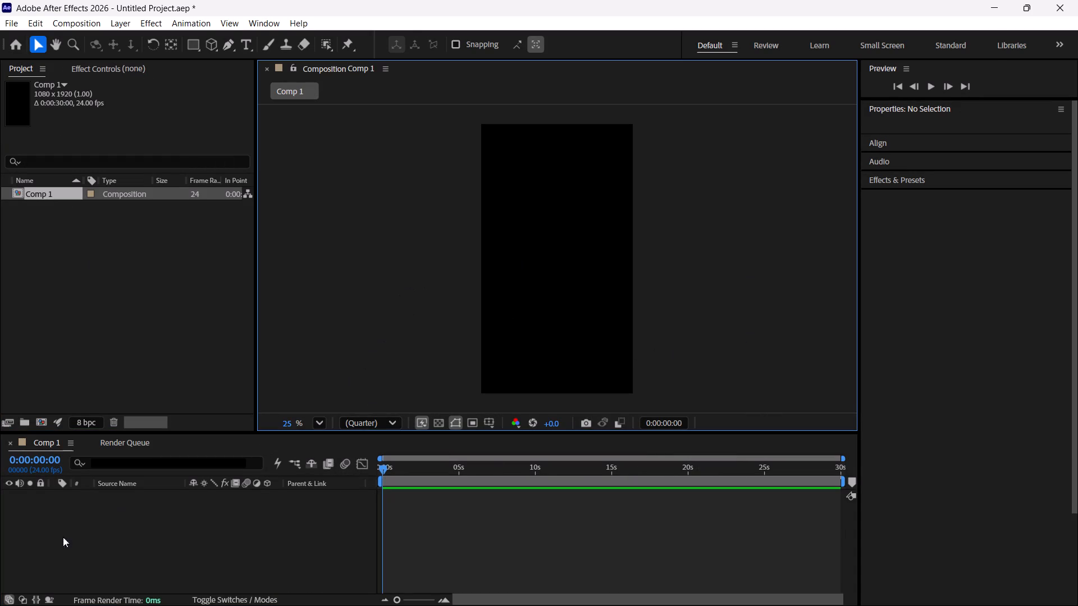
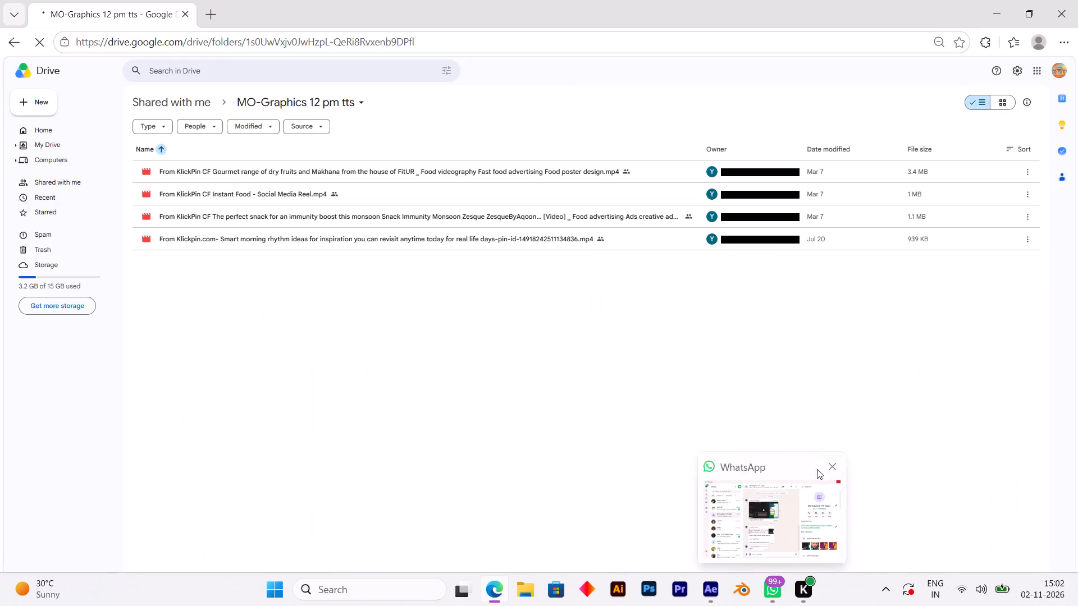
Preview the From KlickPin CF Instant Food - Social Media Reel.mp4 video in the shared Drive folder and download it.
click(826, 469)
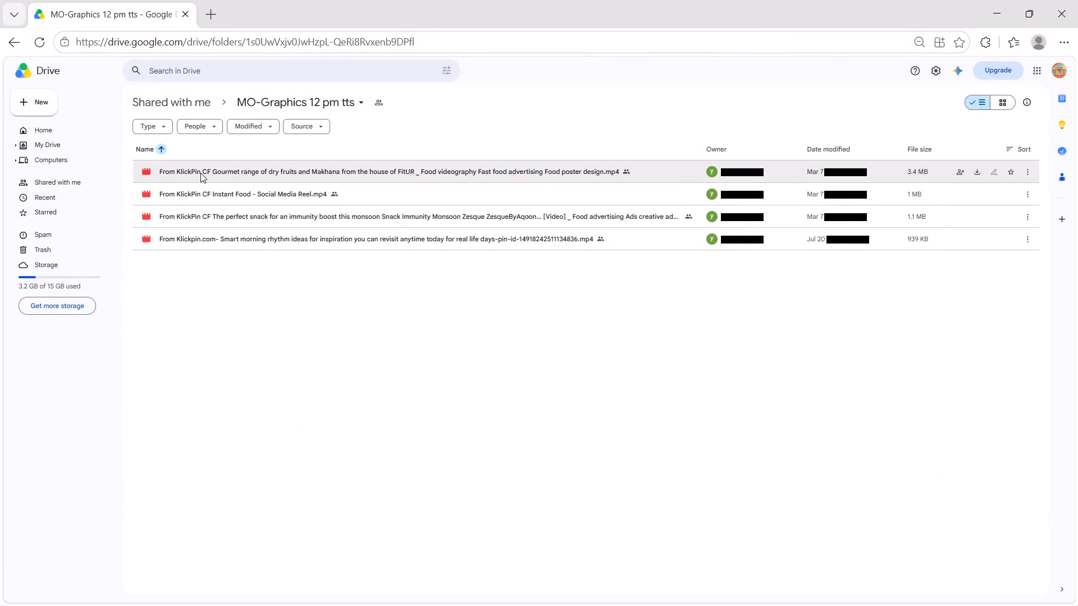
double_click(248, 173)
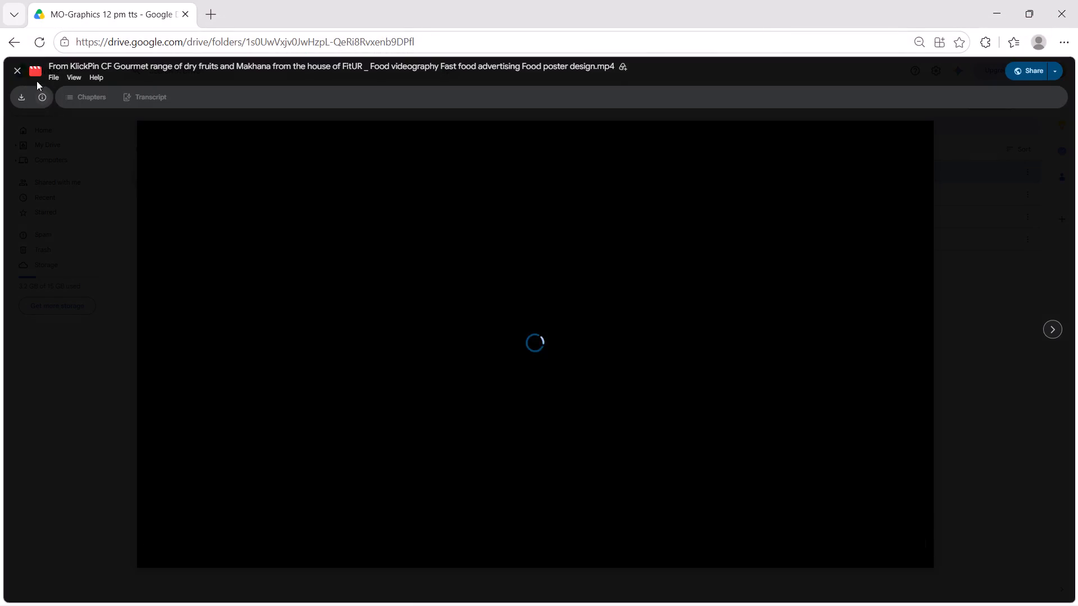
click(20, 71)
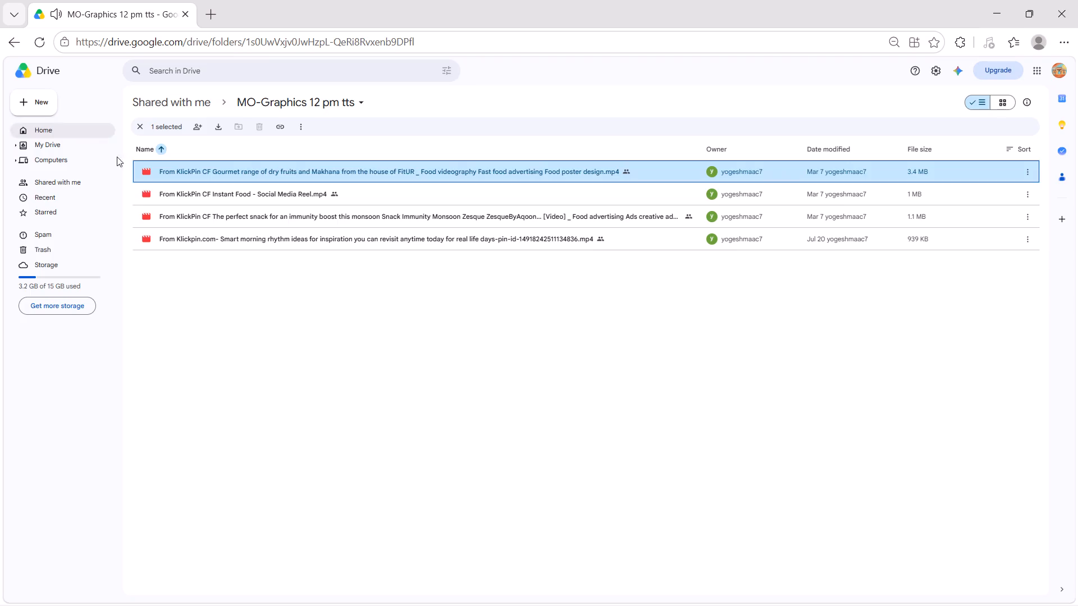
double_click(230, 197)
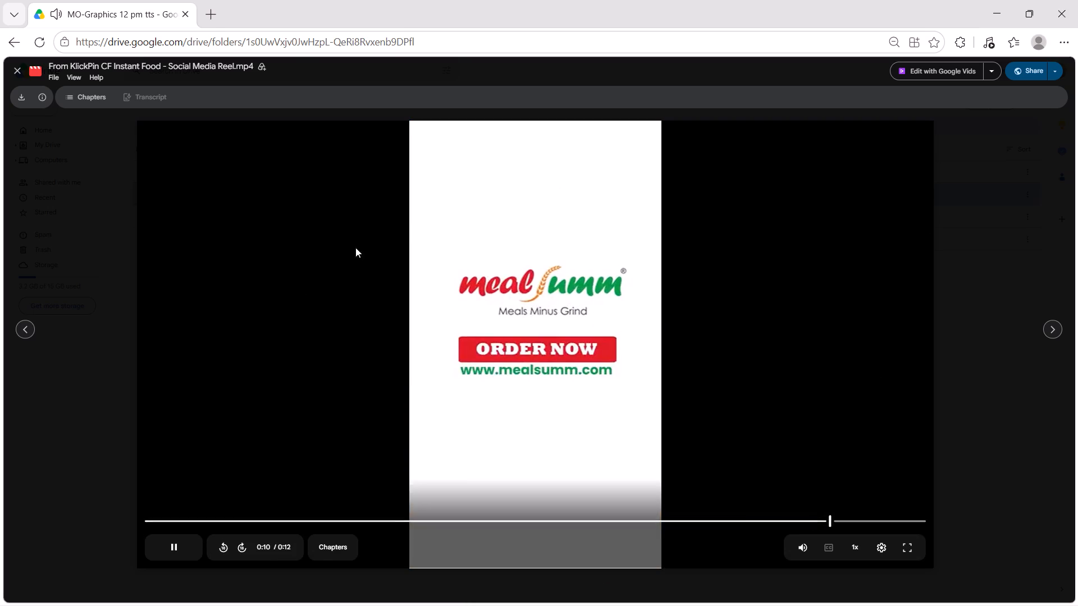
click(22, 100)
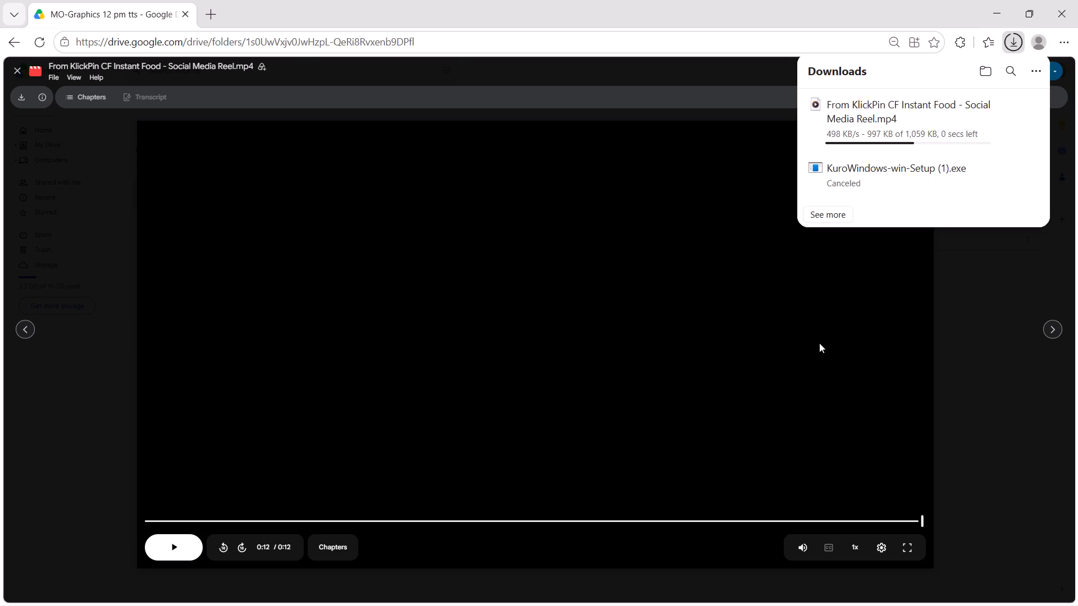
Switch to After Effects and add the downloaded Instant Food reel to Comp 1 as a layer.
drag(875, 127, 732, 604)
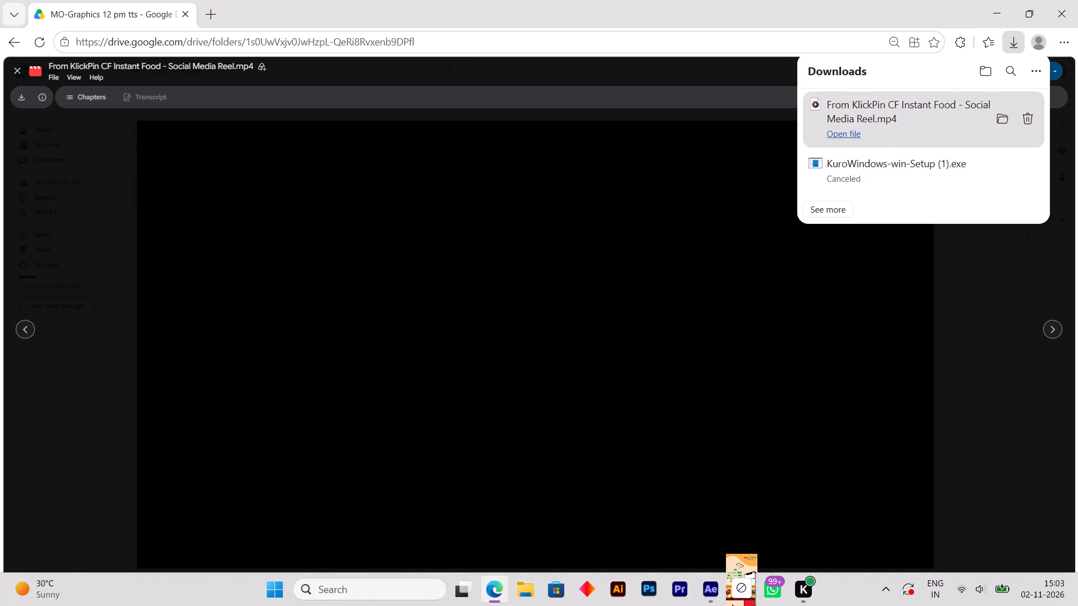
drag(732, 604, 155, 504)
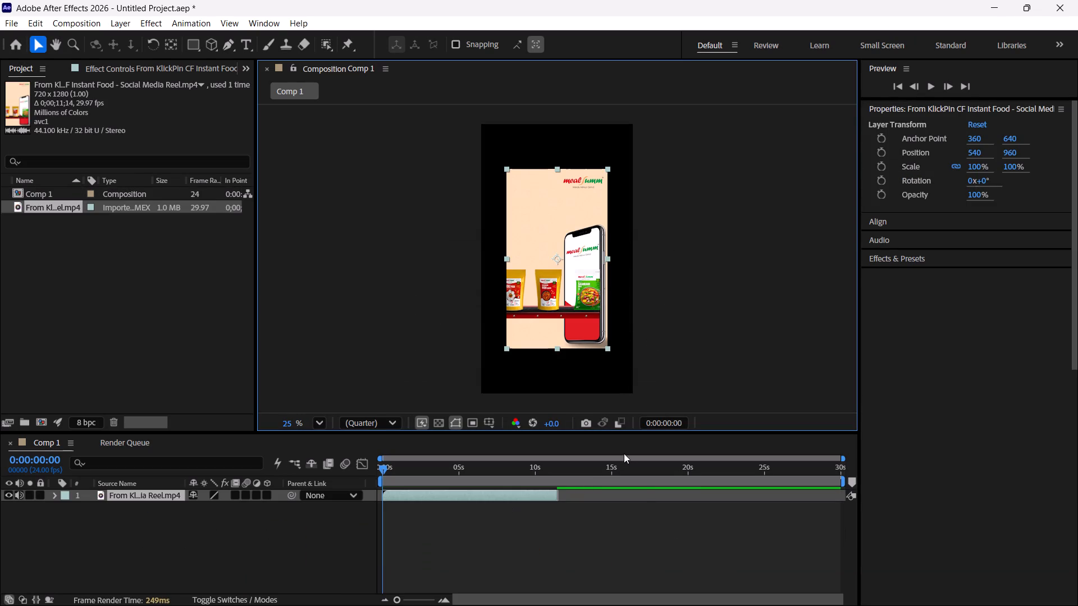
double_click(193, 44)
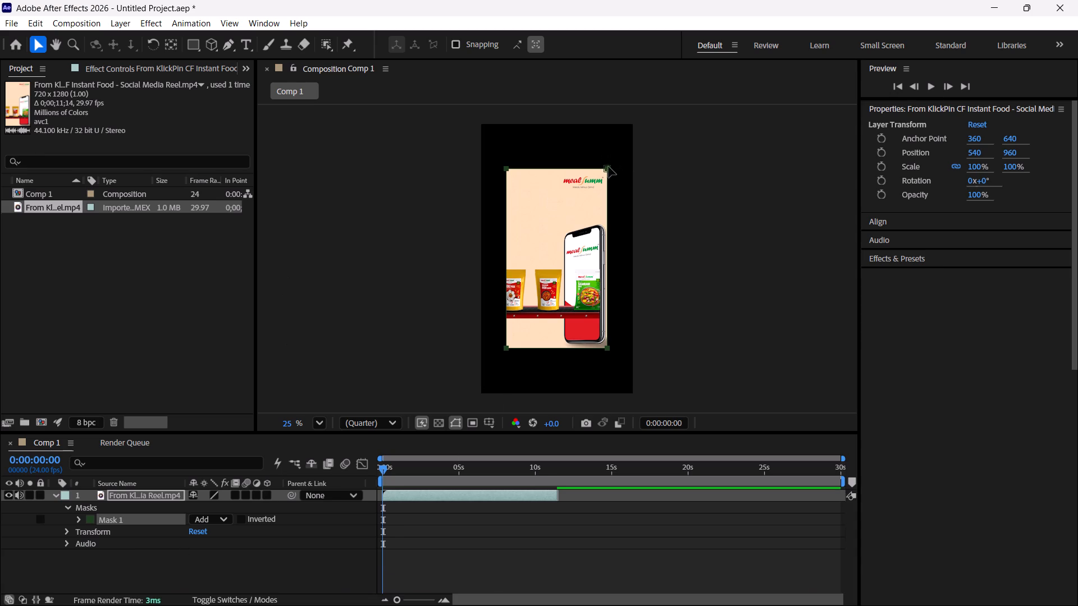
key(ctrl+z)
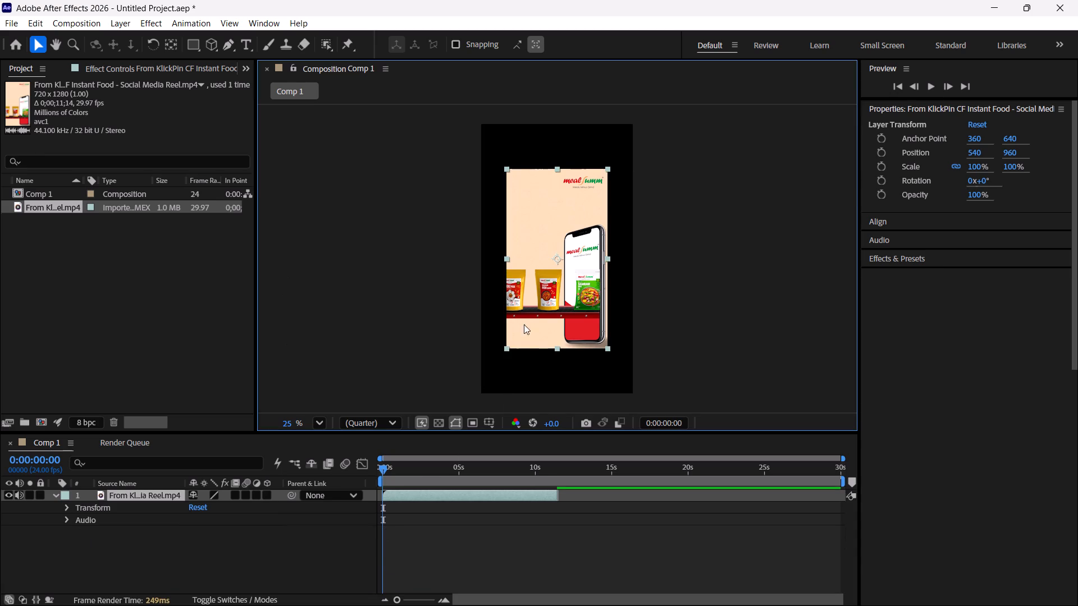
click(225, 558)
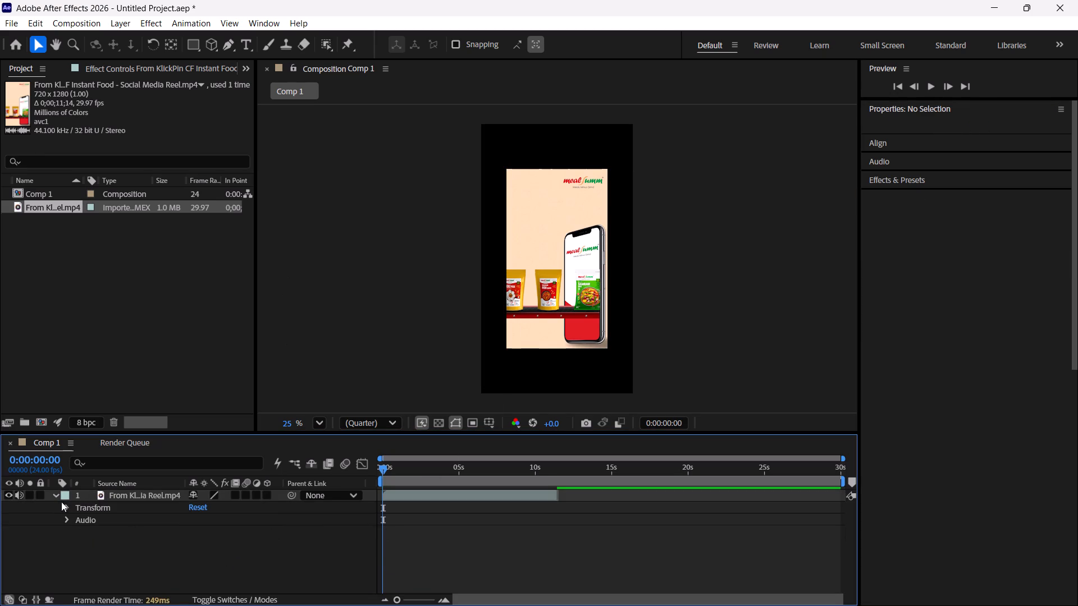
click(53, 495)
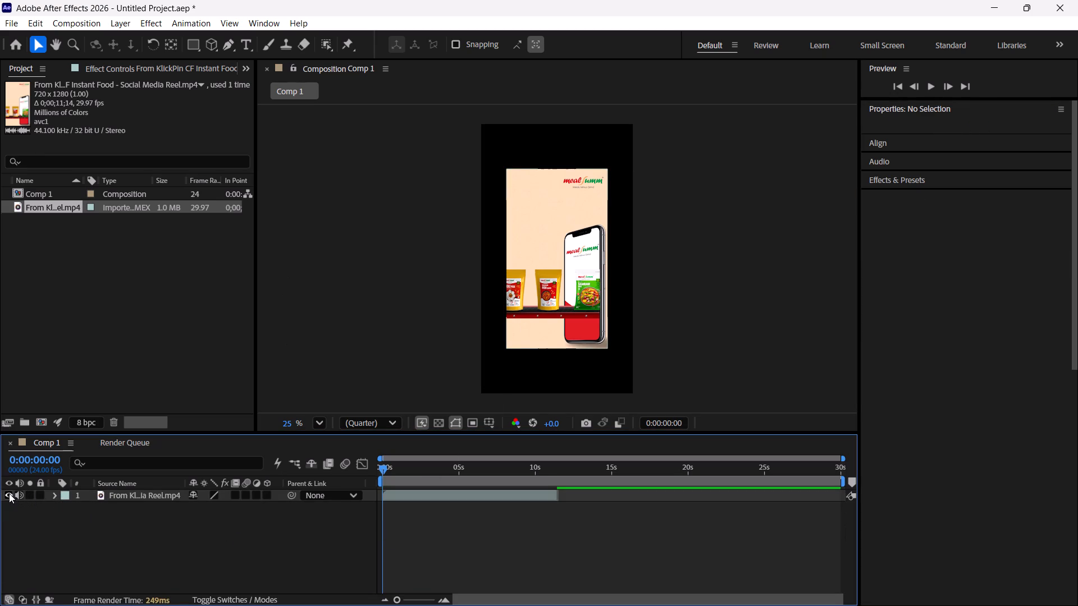
Hide the reel layer and add a rectangle shape layer filling the whole 1080 x 1920 composition.
click(9, 493)
click(212, 530)
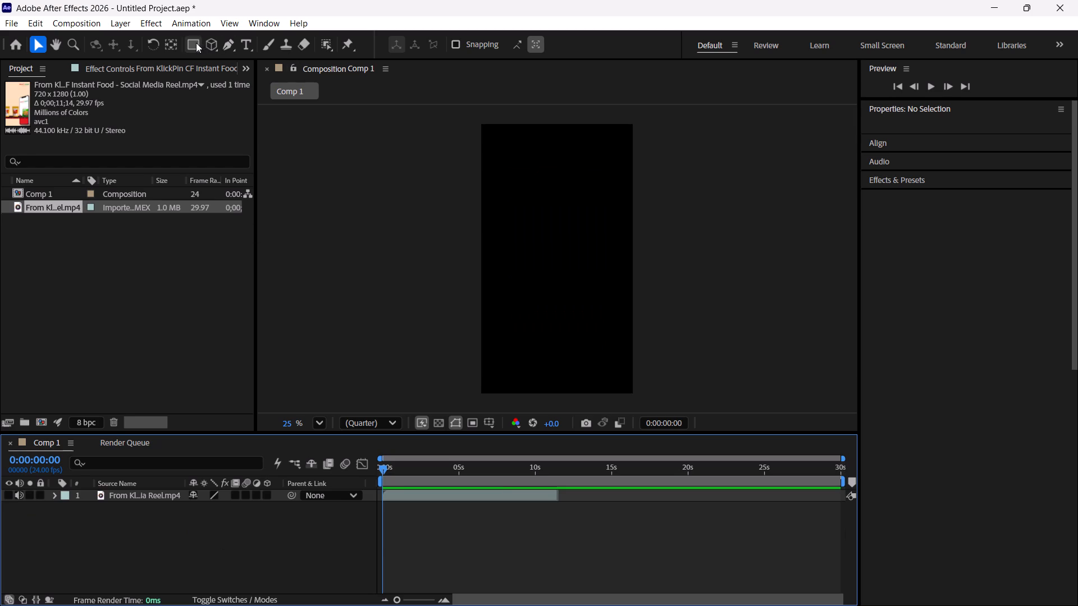
double_click(195, 43)
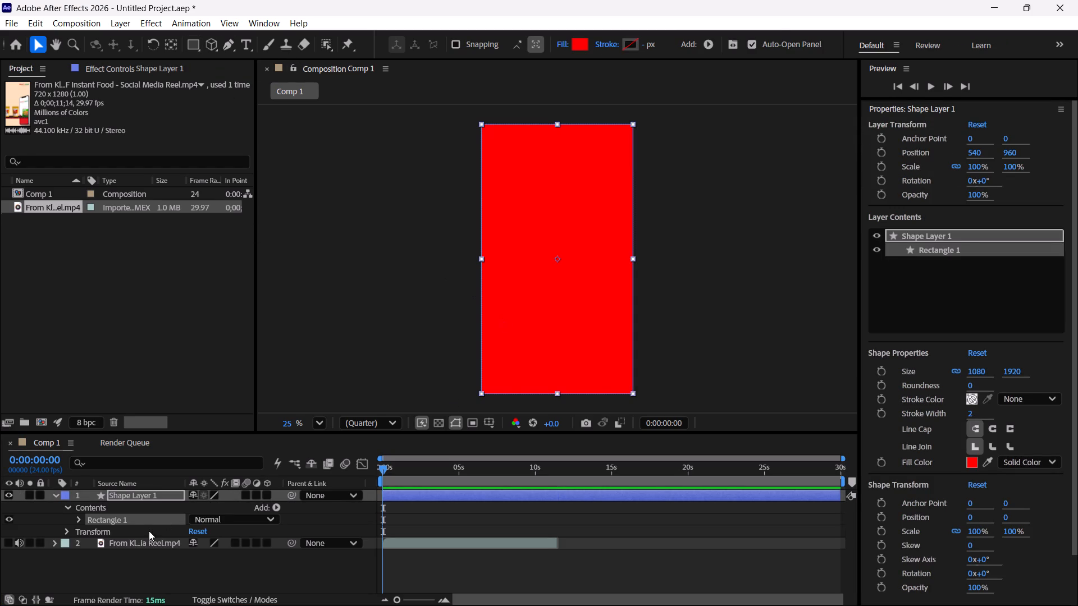
Make the reel layer visible again and move it above the rectangle shape layer.
click(130, 538)
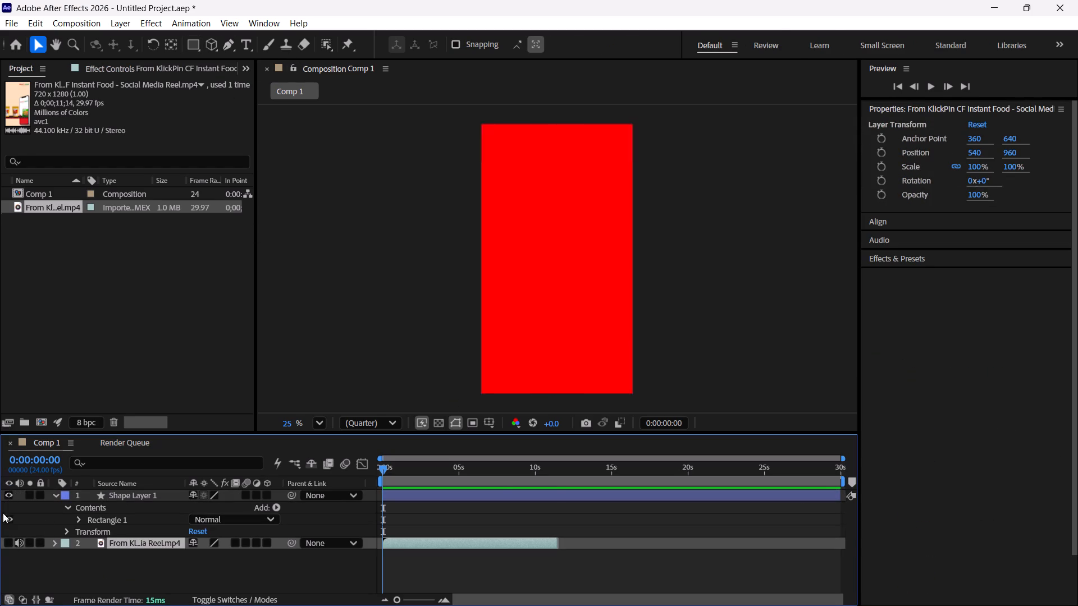
click(10, 543)
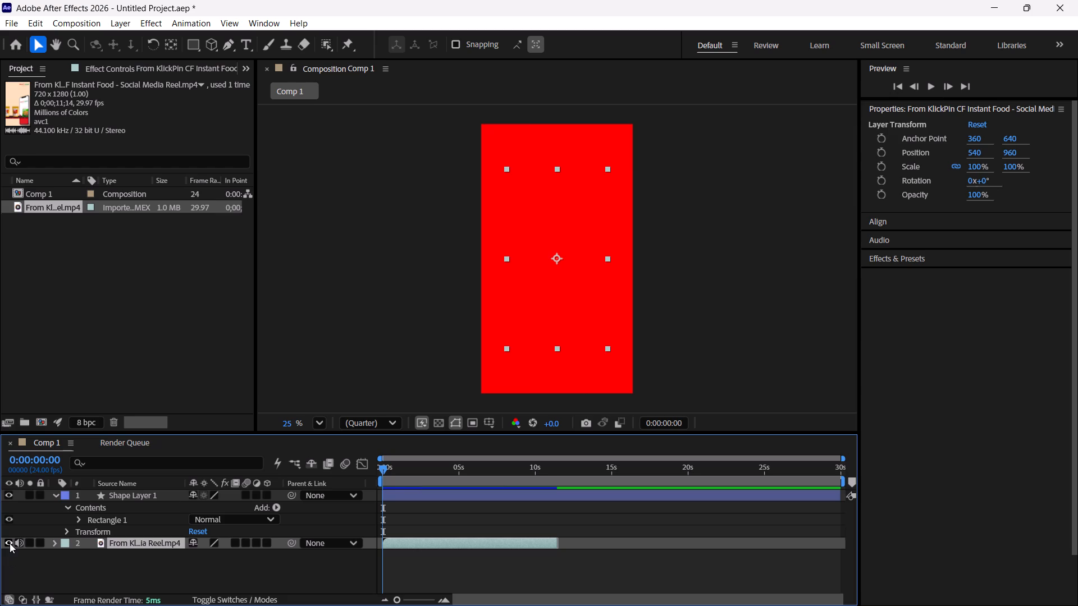
drag(128, 542, 145, 497)
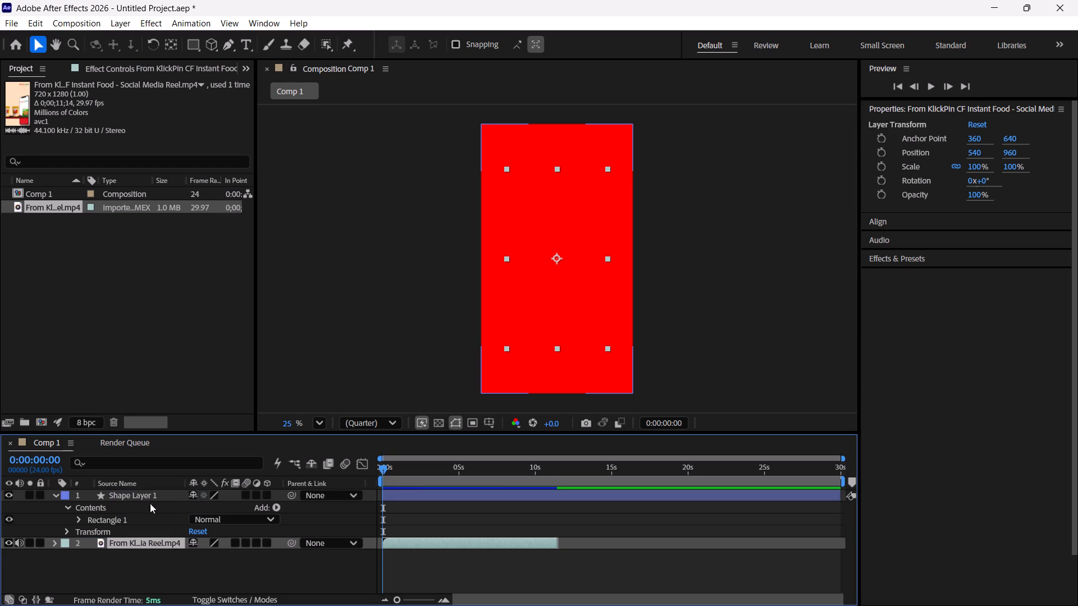
drag(161, 549, 171, 489)
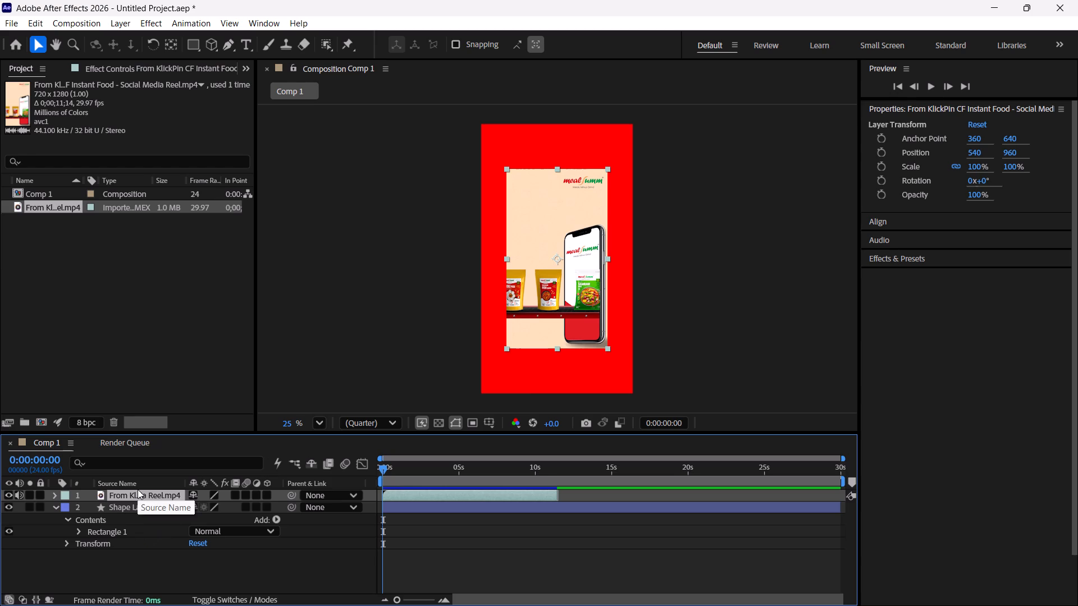
Set the background rectangle's fill to the peach FFE0BC sampled from the reel's background.
click(138, 507)
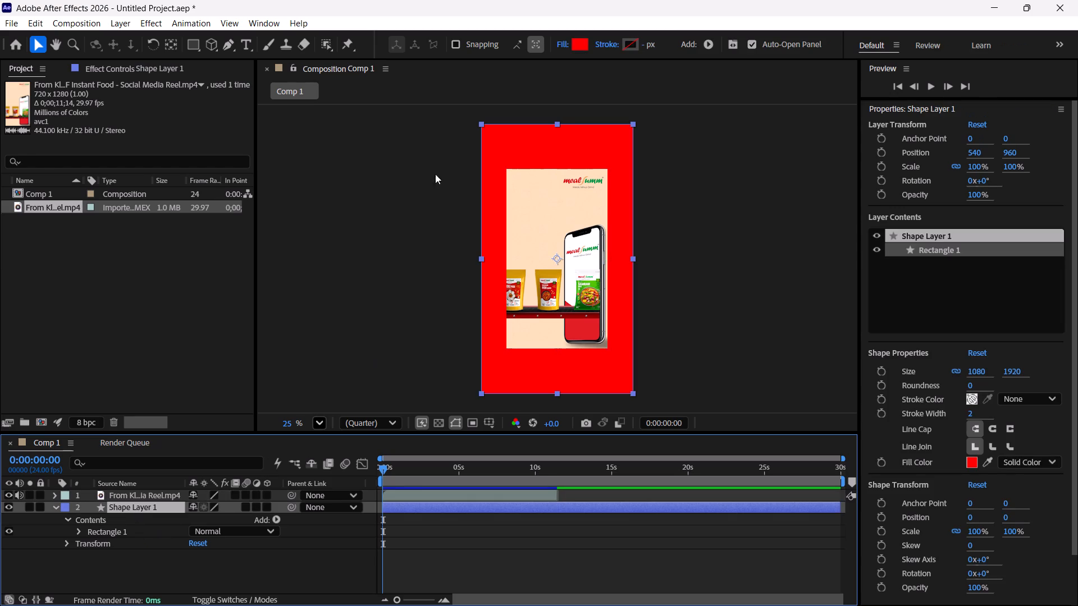
click(581, 41)
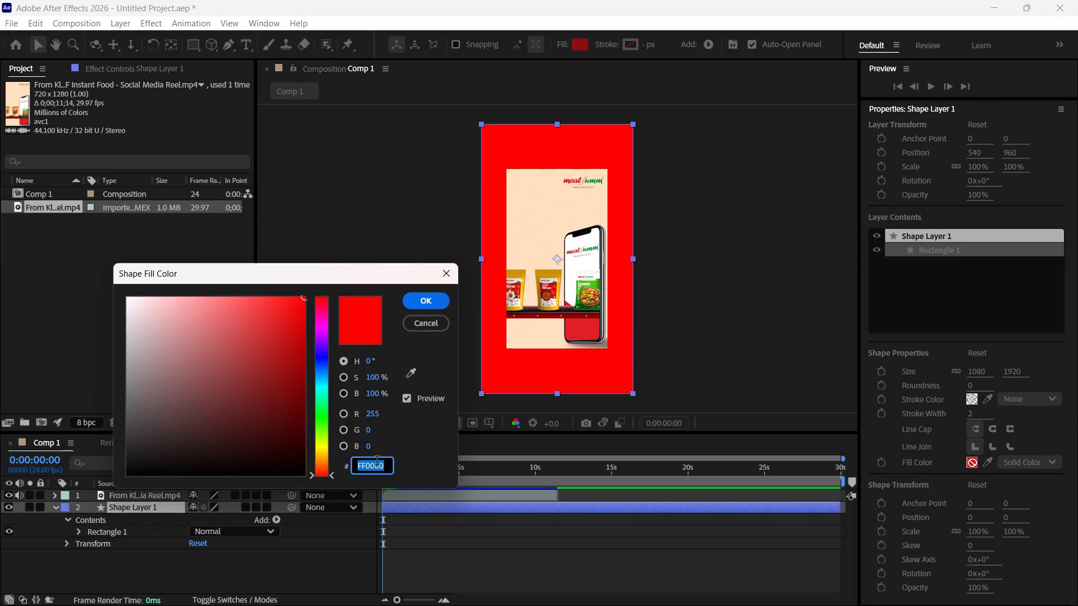
click(414, 375)
click(540, 218)
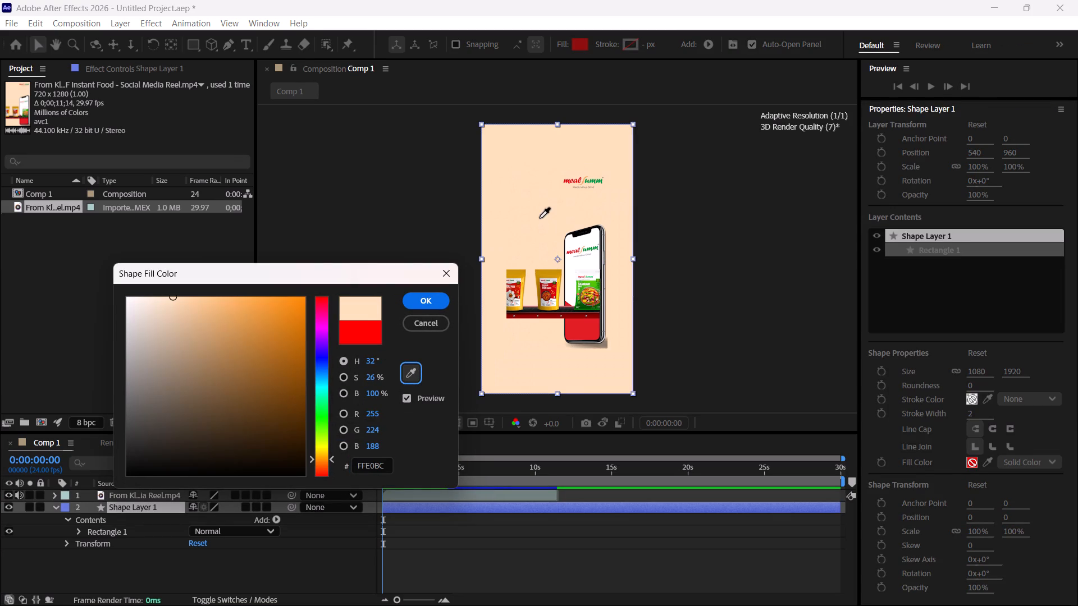
click(423, 301)
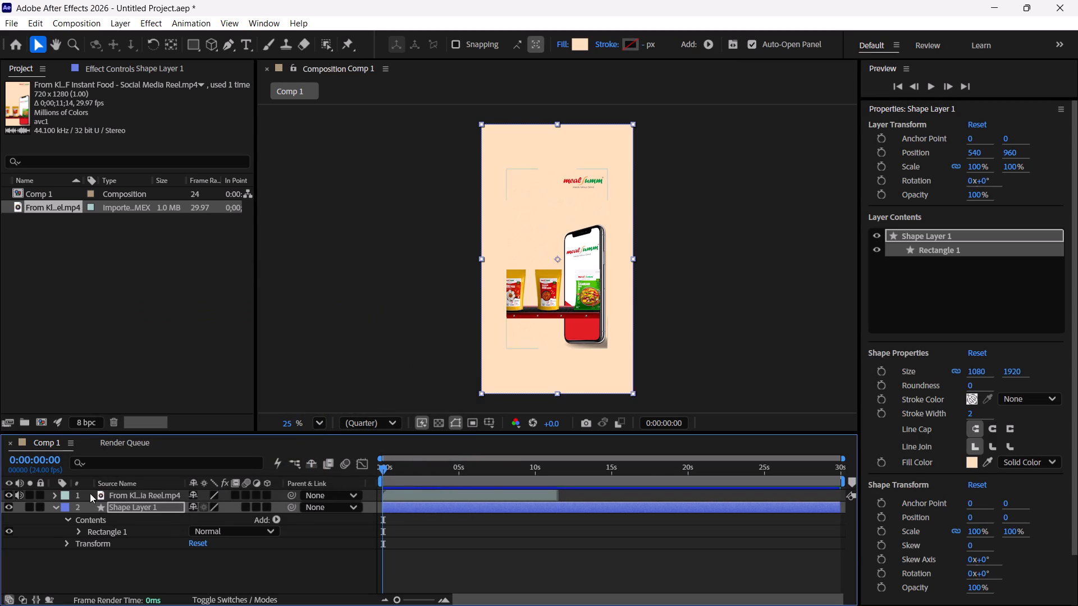
Check the background with the reel hidden and shown, and scrub through the reel's opening frames.
click(8, 494)
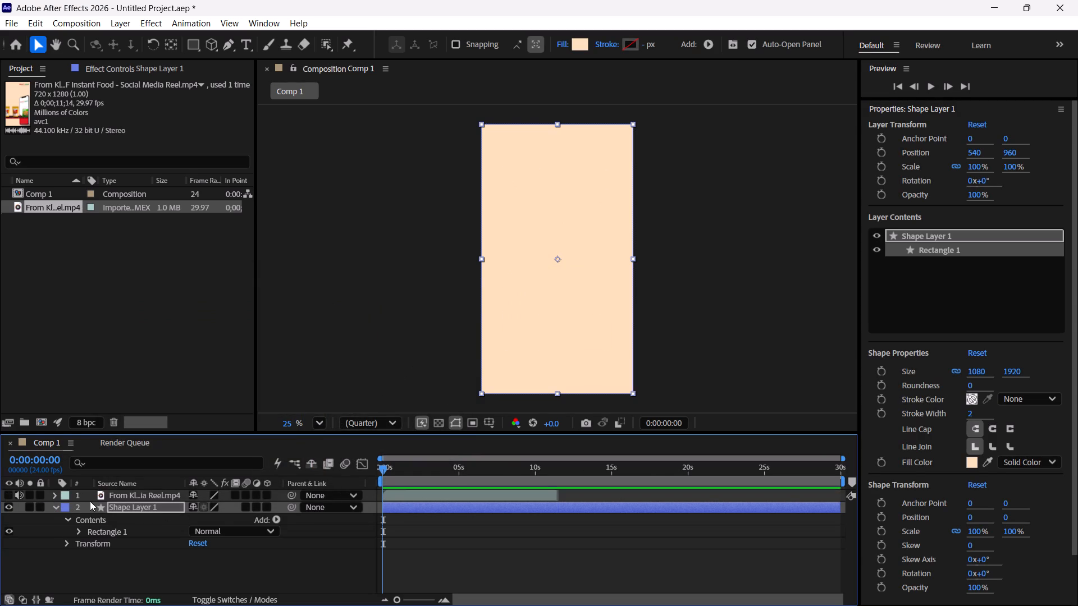
click(56, 507)
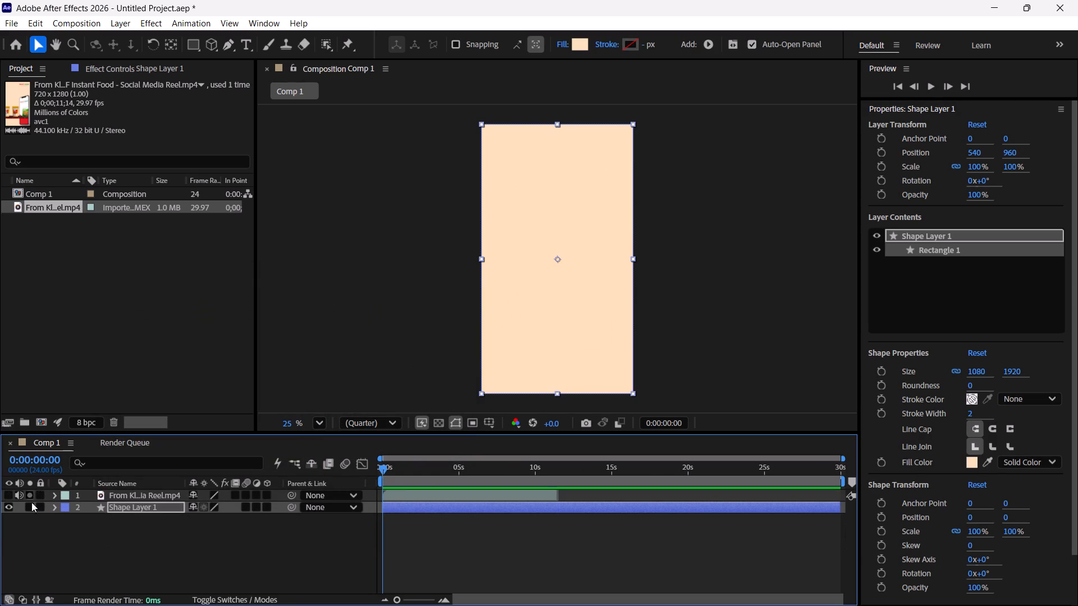
click(7, 494)
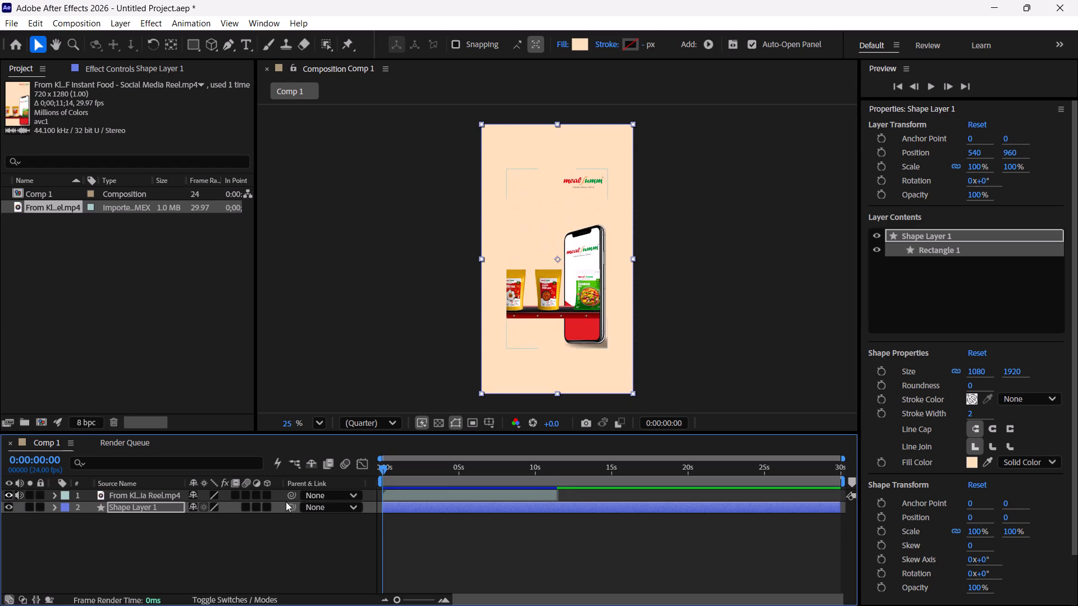
drag(380, 468, 388, 471)
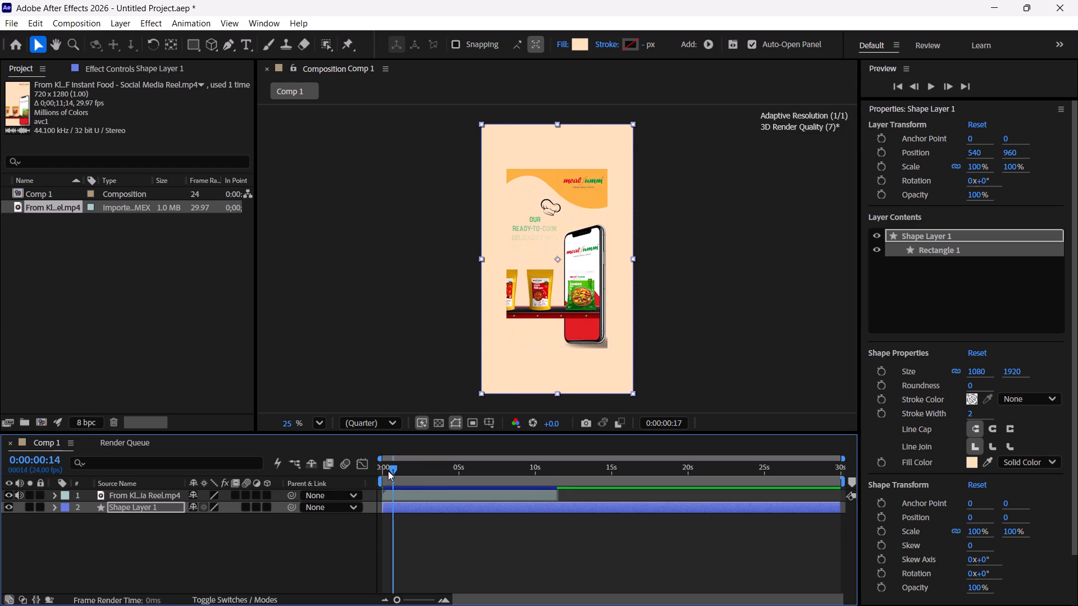
drag(388, 471, 363, 469)
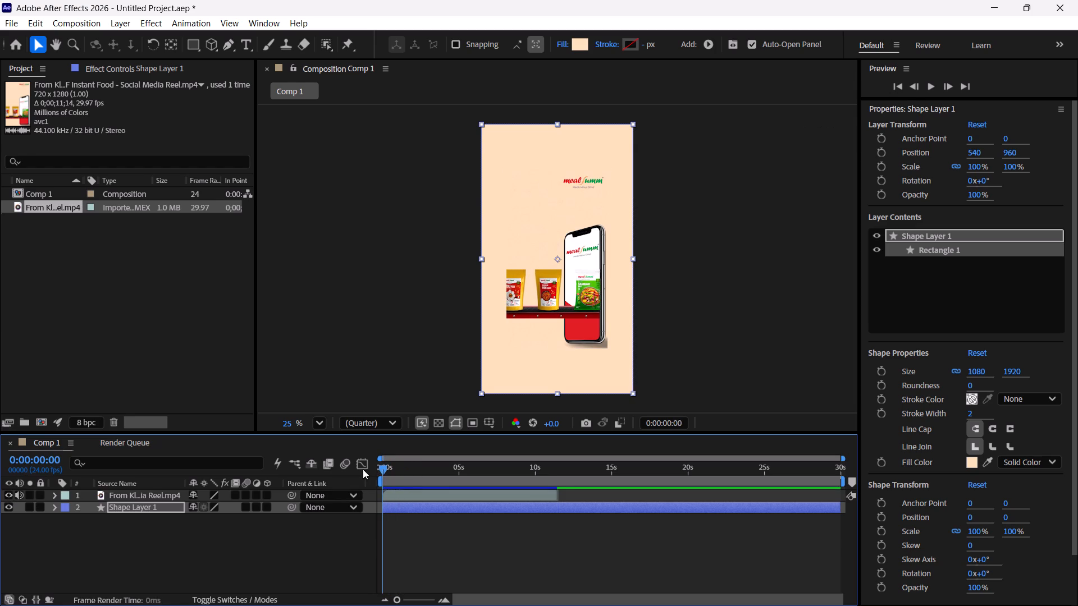
drag(363, 469, 361, 469)
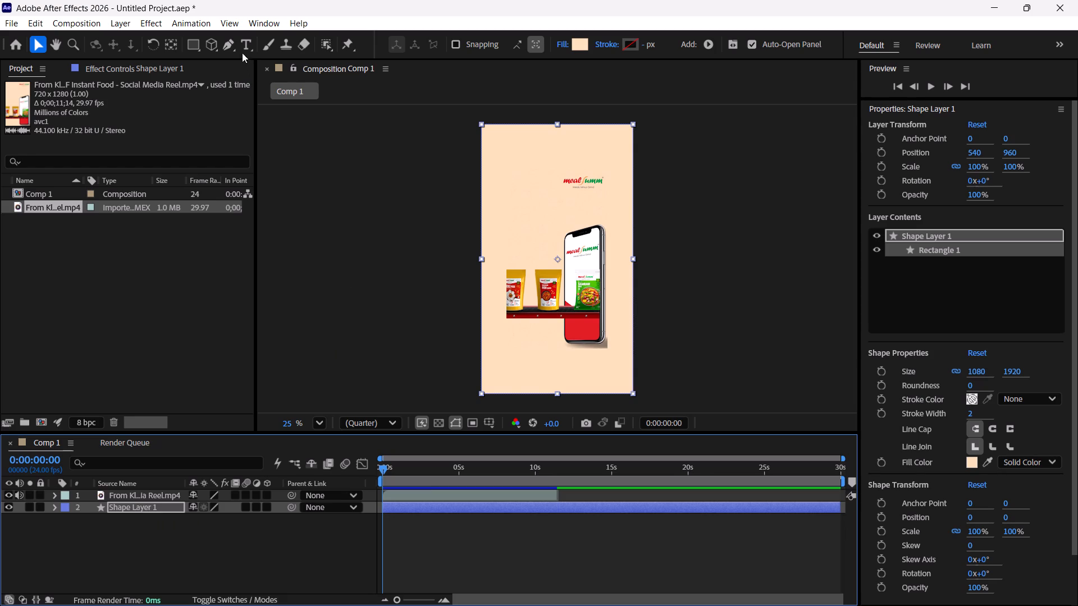
Draw a closed shape with the Pen tool across the top of the composition, with a wavy lower edge extending past both sides.
click(226, 45)
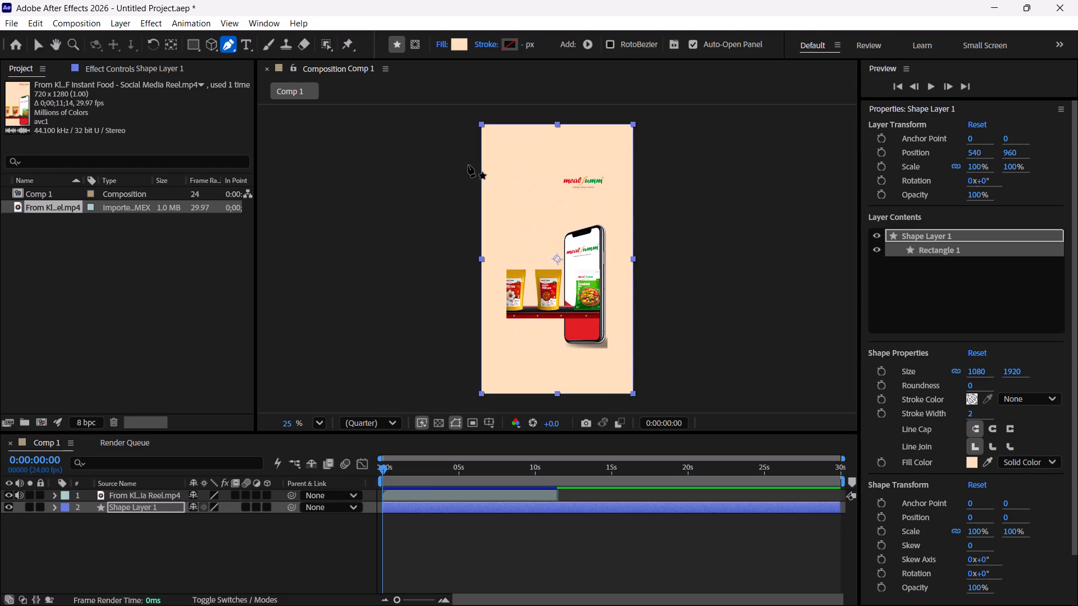
click(468, 164)
drag(515, 152, 519, 144)
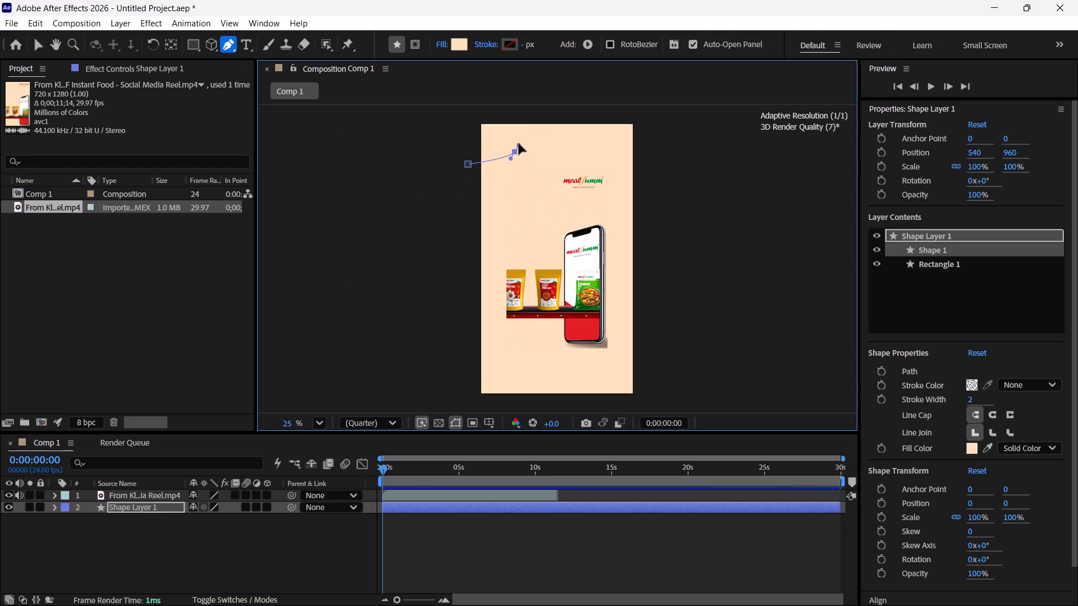
drag(519, 144, 535, 139)
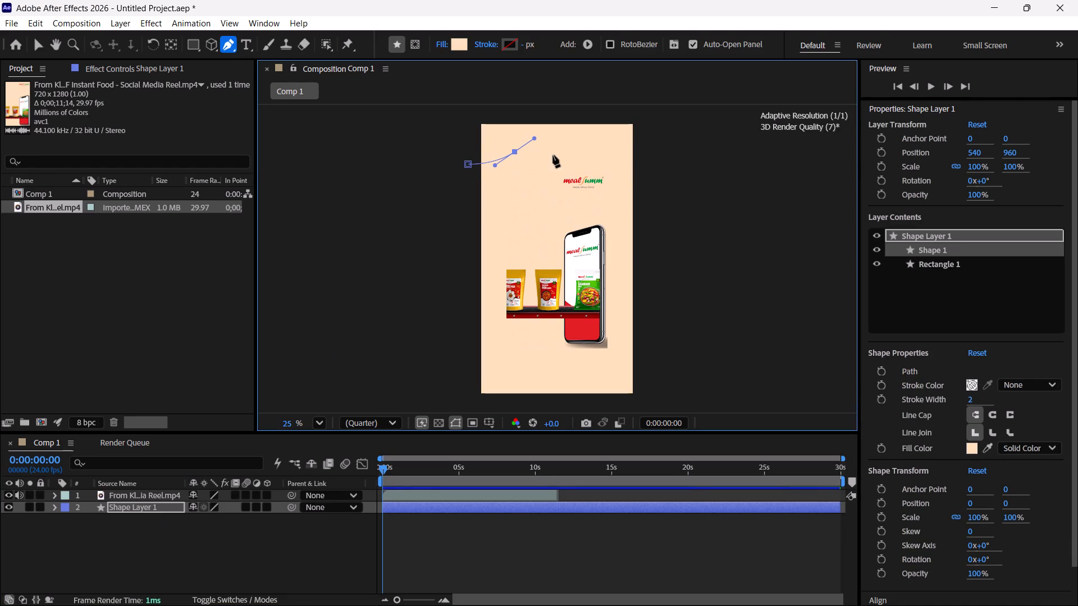
drag(631, 172, 648, 162)
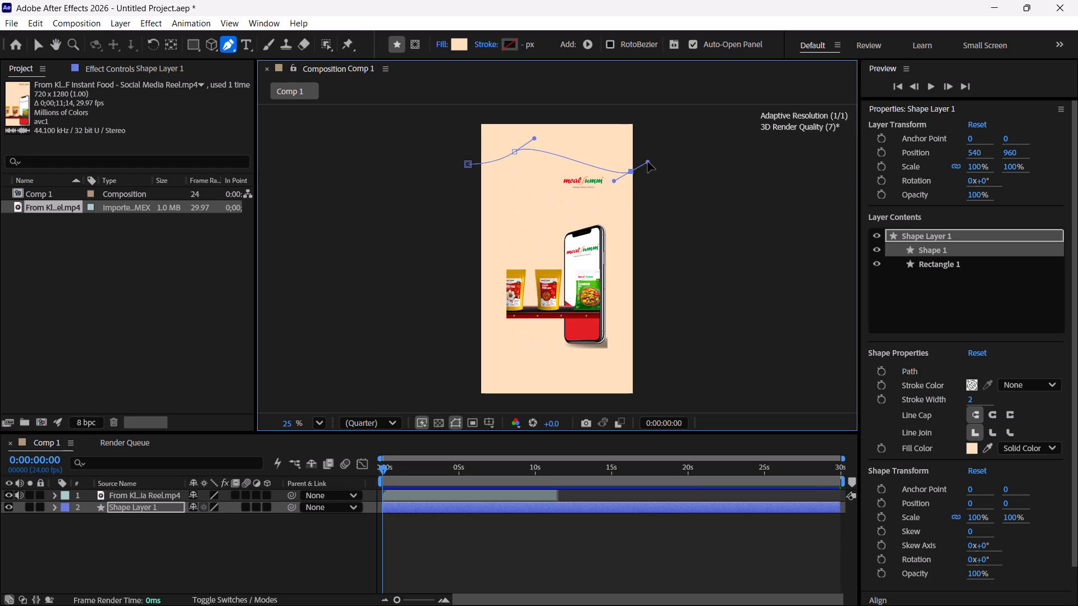
drag(648, 162, 652, 142)
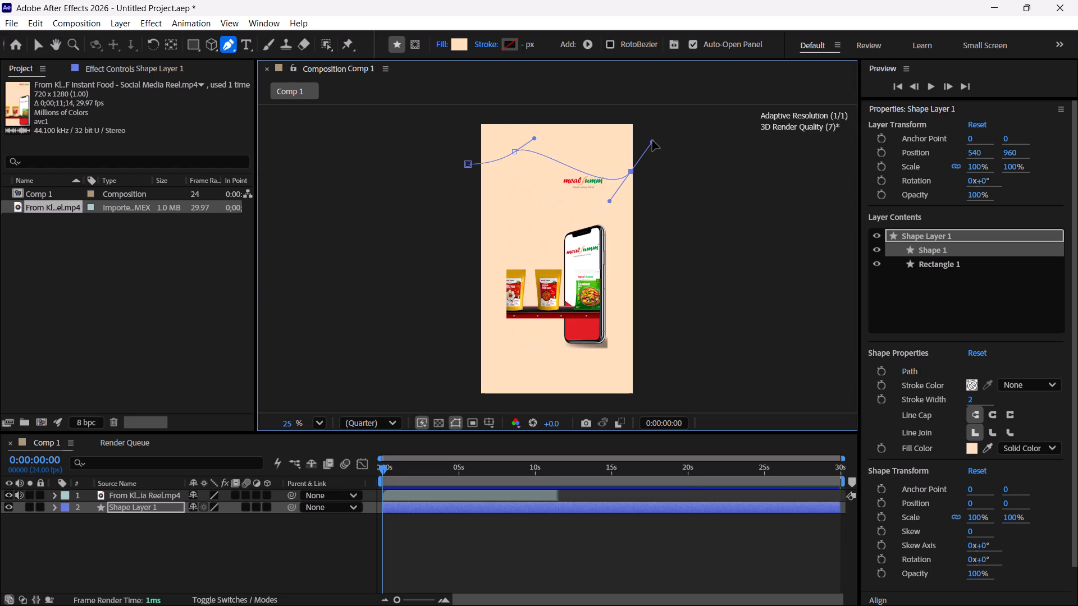
click(648, 114)
click(473, 112)
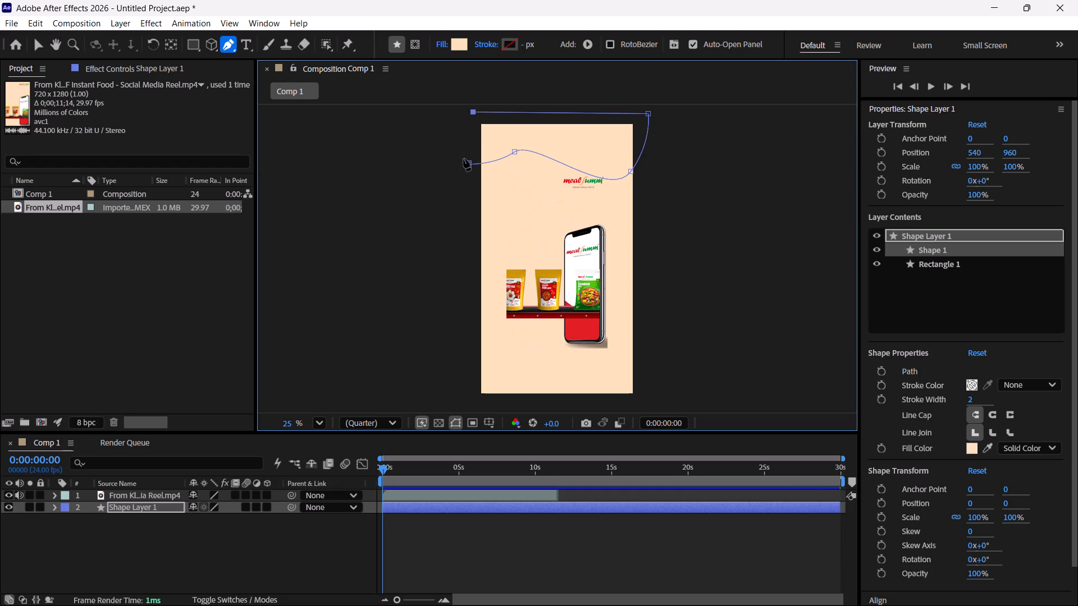
click(467, 163)
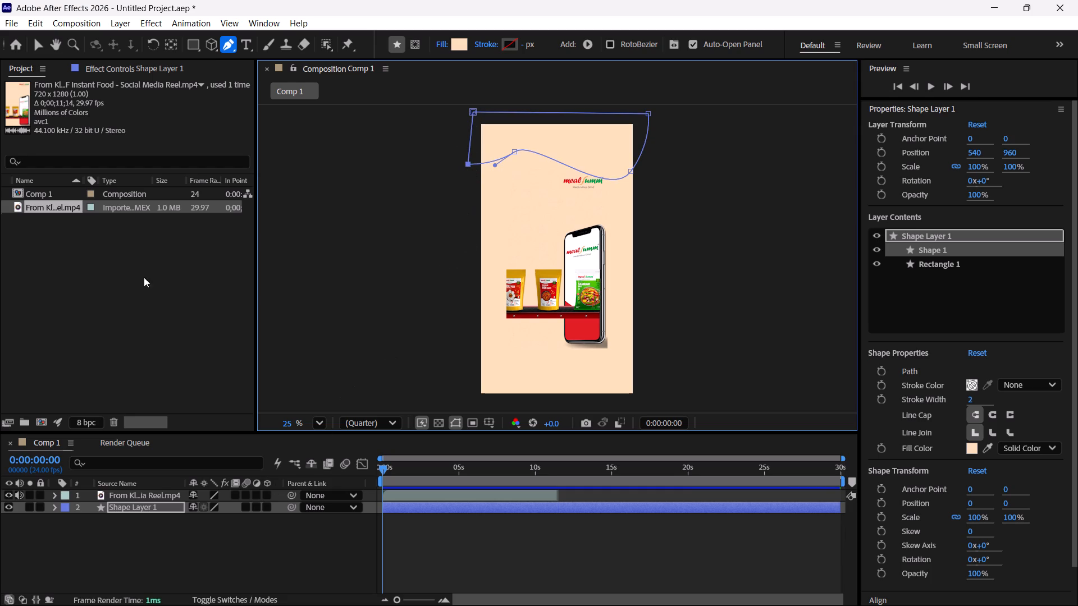
Set the wavy top shape's fill to the orange FFA339.
click(462, 47)
drag(252, 301, 262, 301)
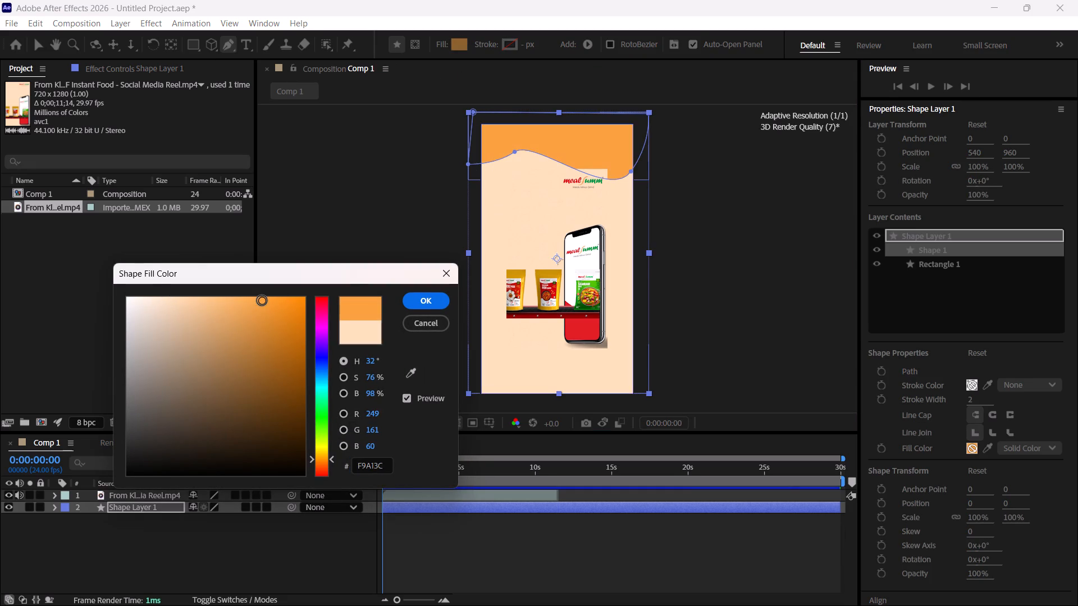
drag(262, 301, 265, 297)
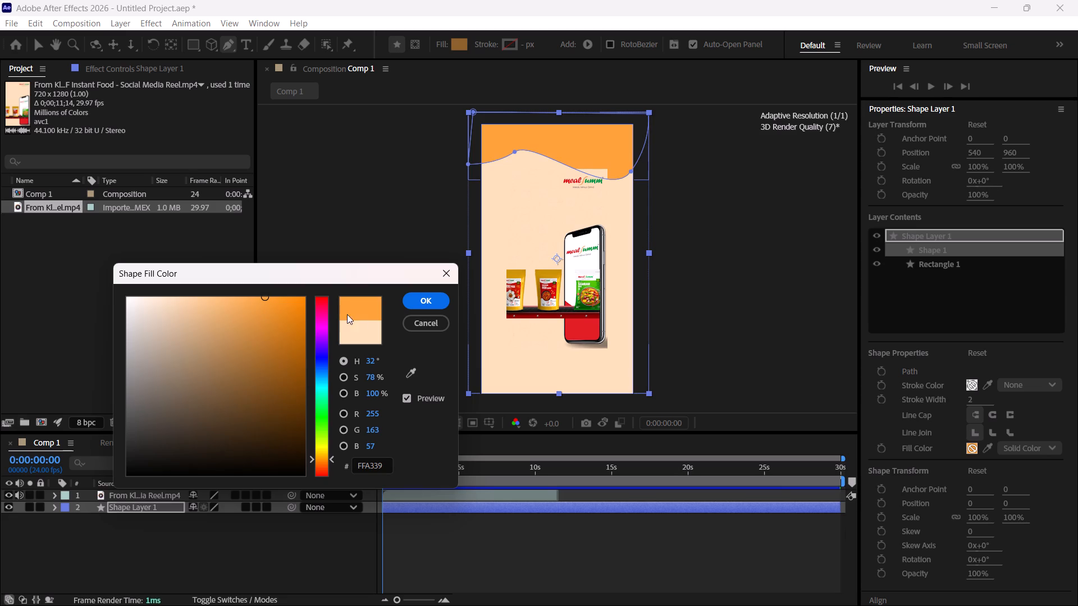
click(435, 296)
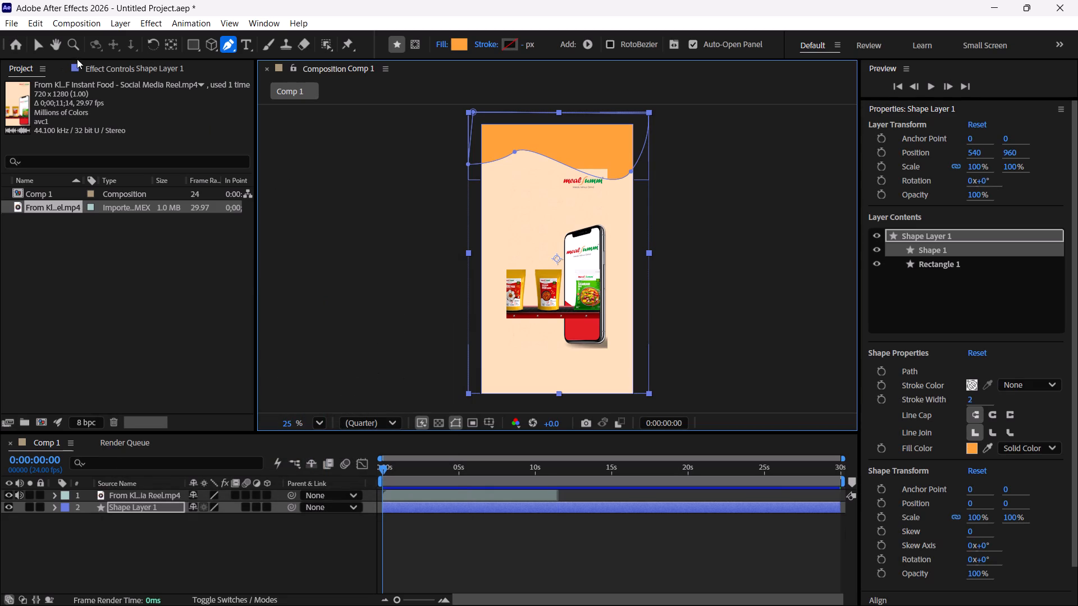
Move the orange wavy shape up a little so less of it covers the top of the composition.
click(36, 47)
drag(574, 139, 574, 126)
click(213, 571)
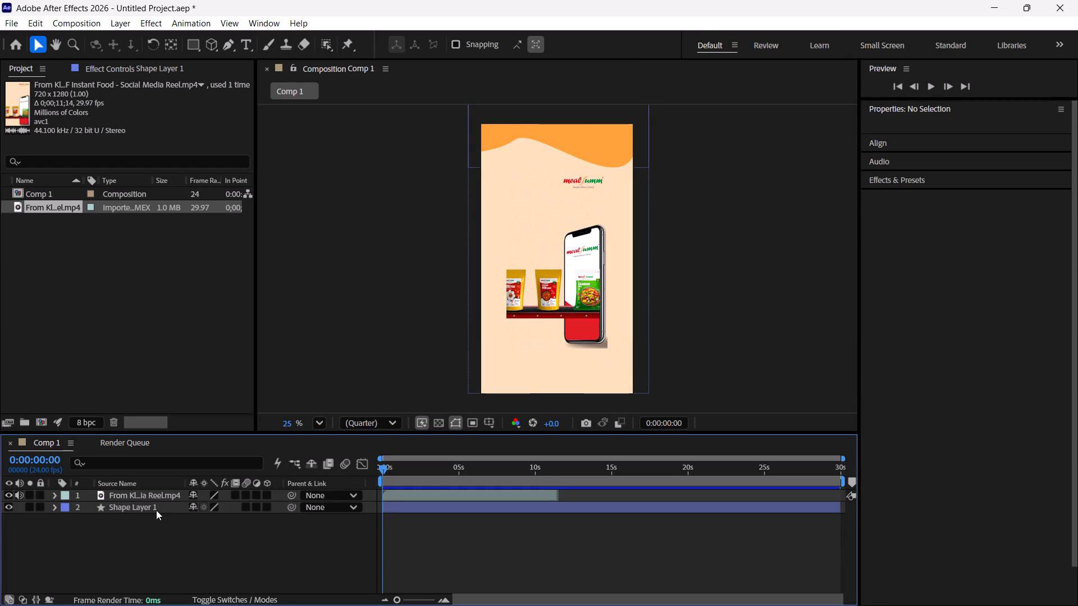
Examine the contents of Shape Layer 1 to see which shapes it holds.
click(619, 137)
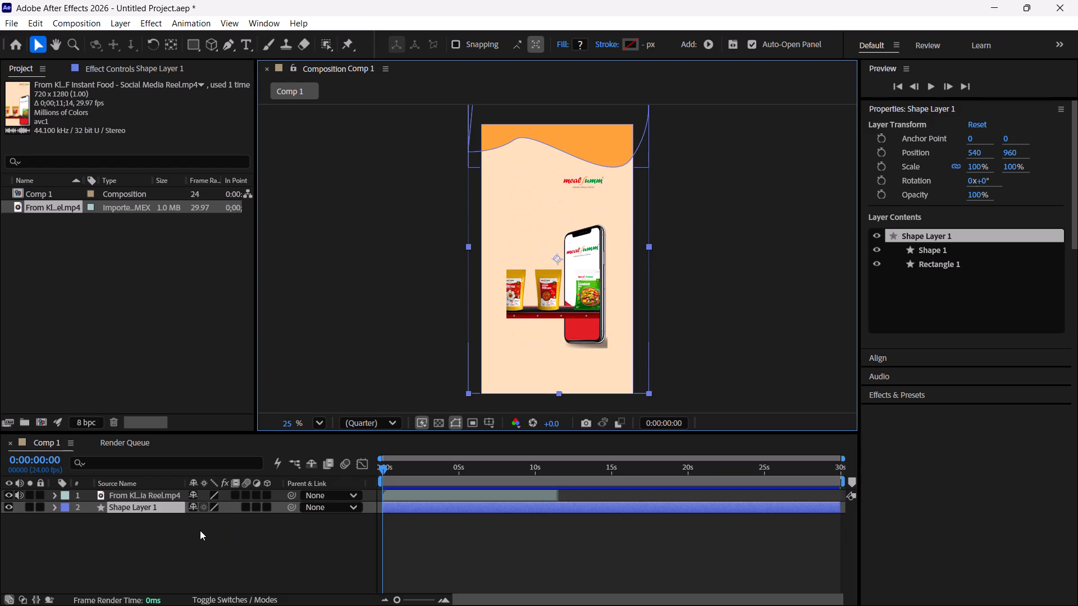
click(56, 507)
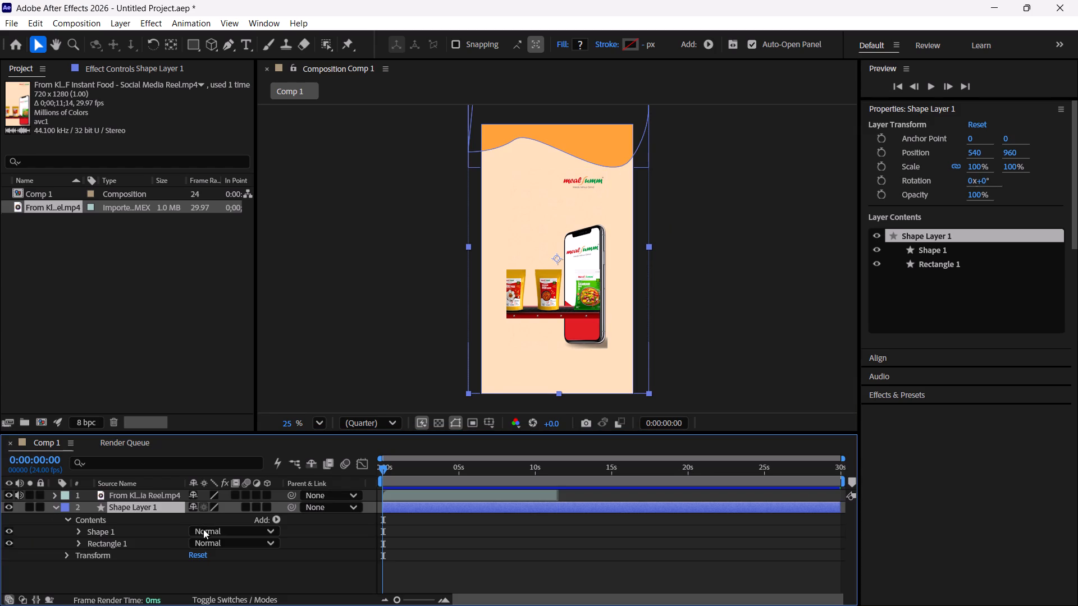
click(76, 533)
click(75, 534)
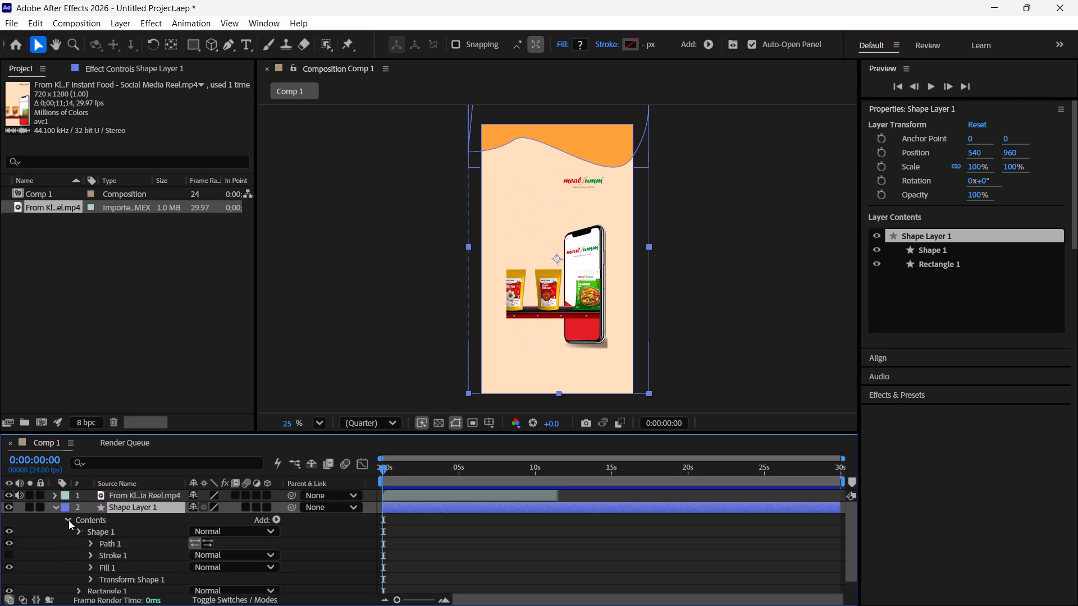
click(67, 520)
click(60, 510)
click(57, 505)
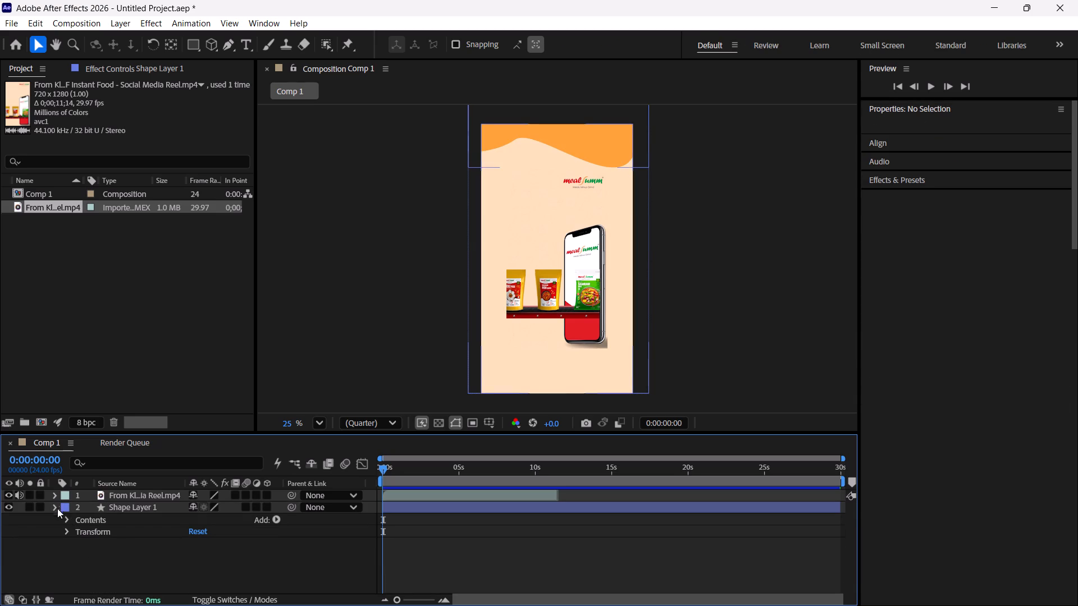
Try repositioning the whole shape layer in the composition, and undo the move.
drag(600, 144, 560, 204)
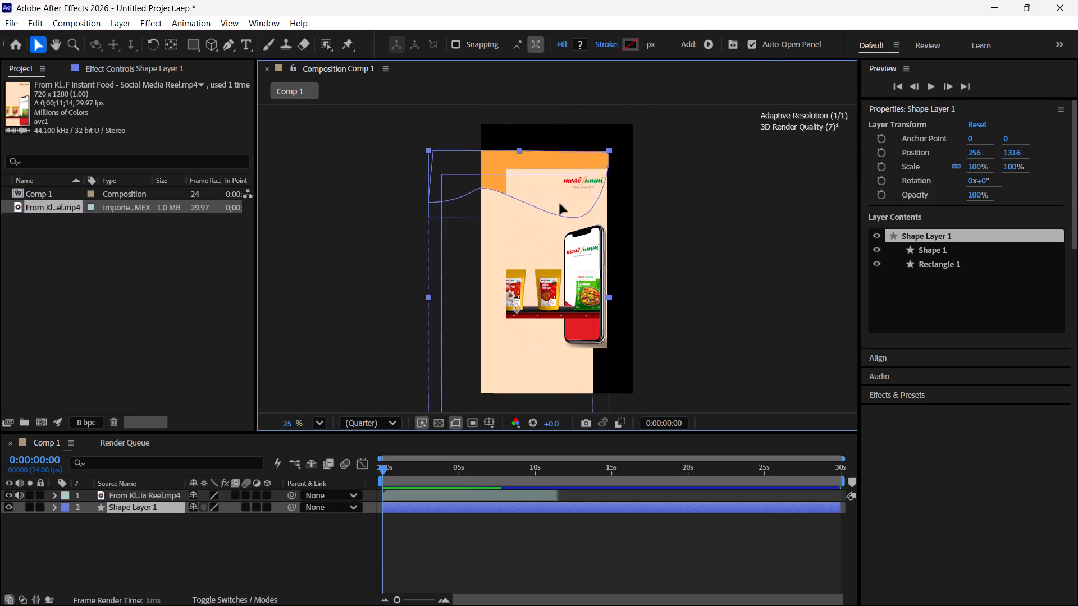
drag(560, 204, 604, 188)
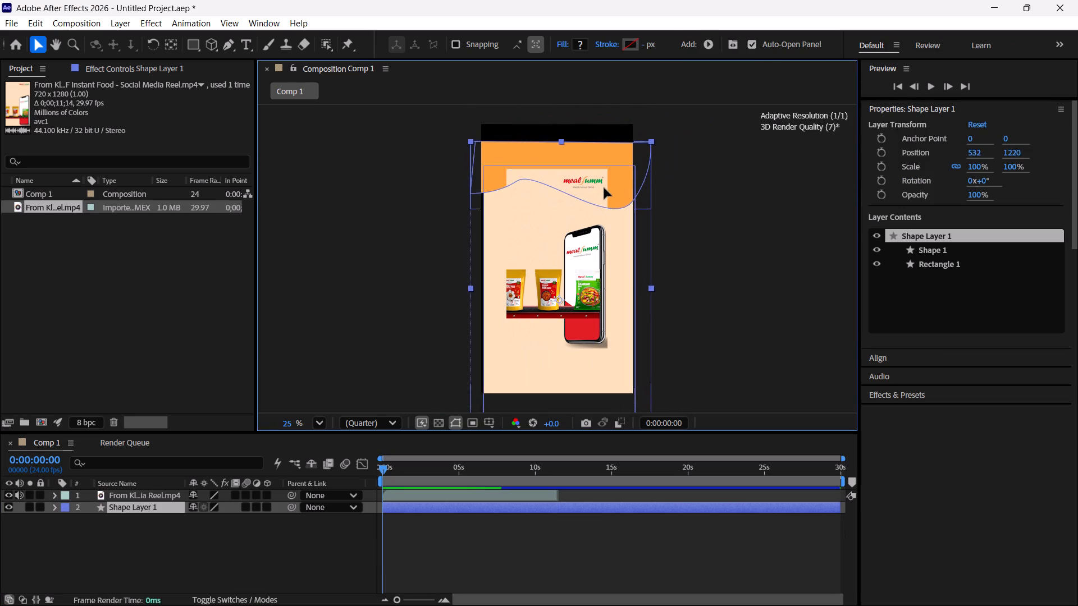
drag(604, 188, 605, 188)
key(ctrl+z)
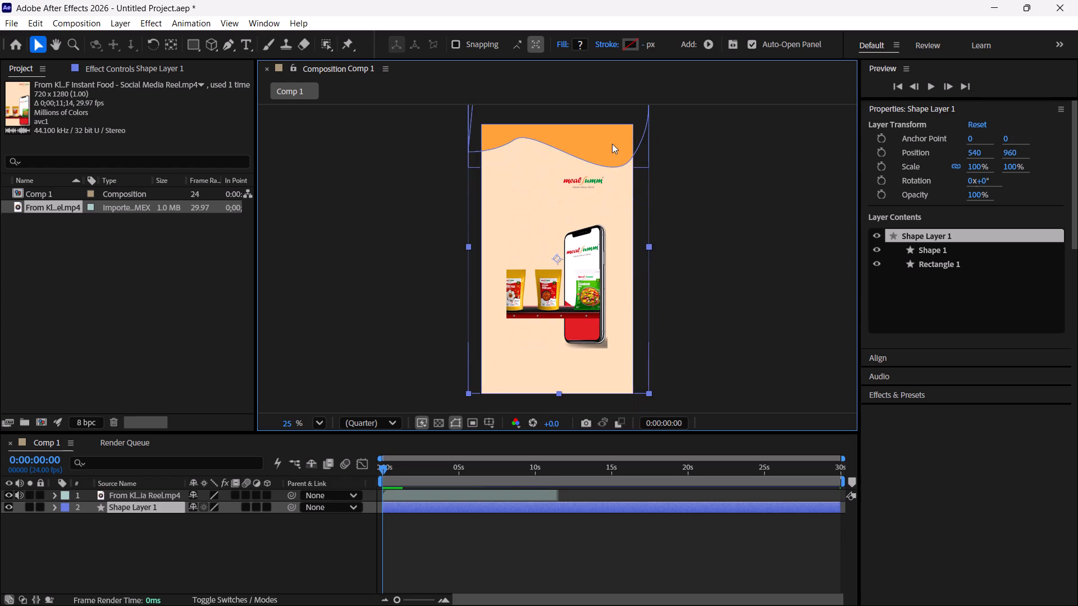
Delete the orange wavy shape from Shape Layer 1, keeping the peach background rectangle.
click(612, 144)
drag(612, 144, 613, 120)
drag(607, 162, 615, 146)
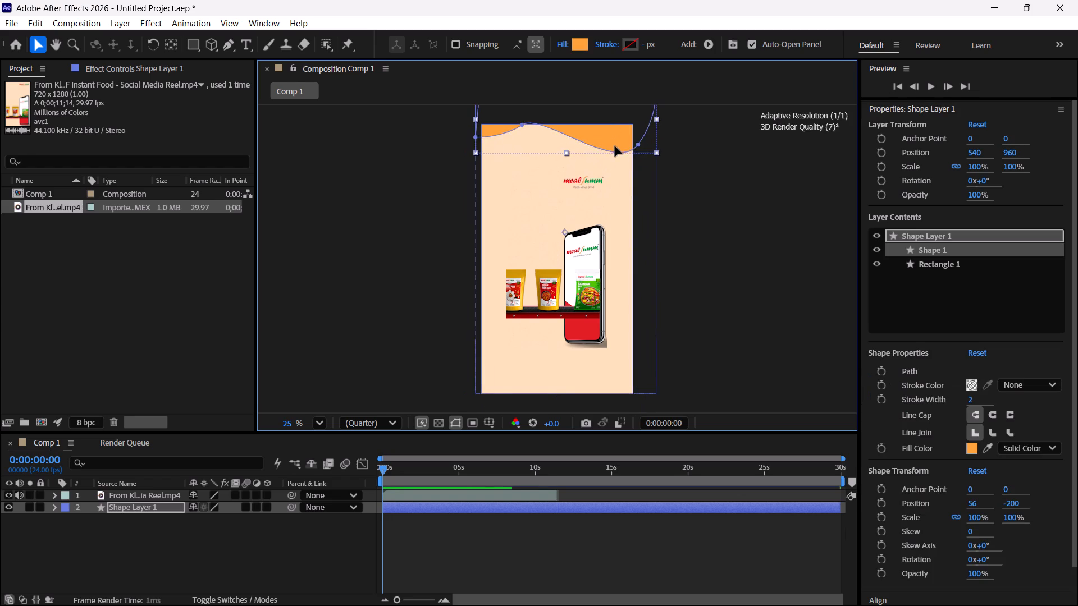
drag(615, 146, 733, 140)
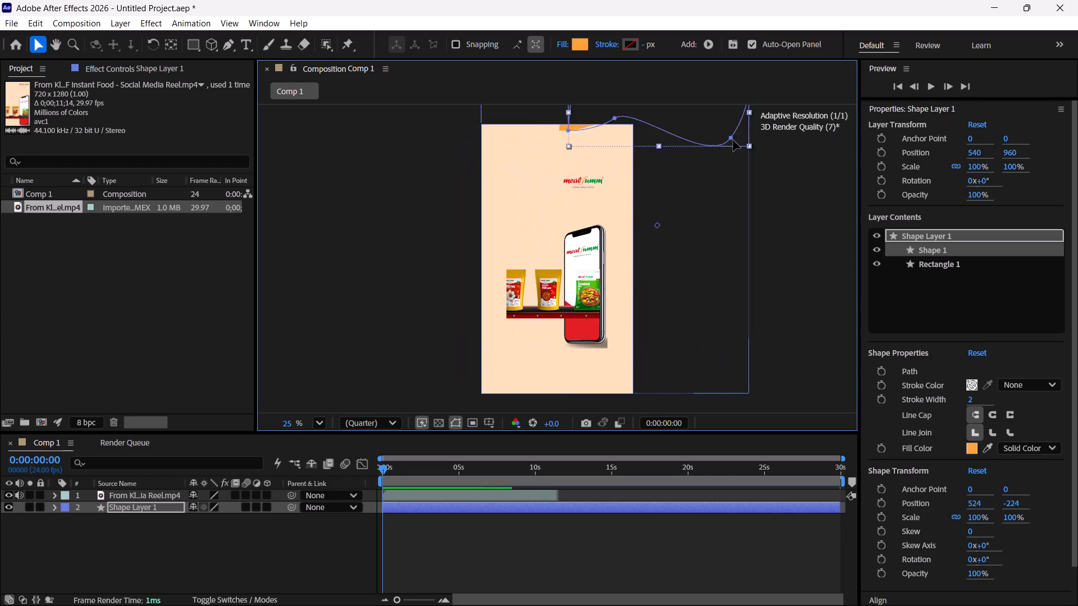
drag(733, 140, 666, 201)
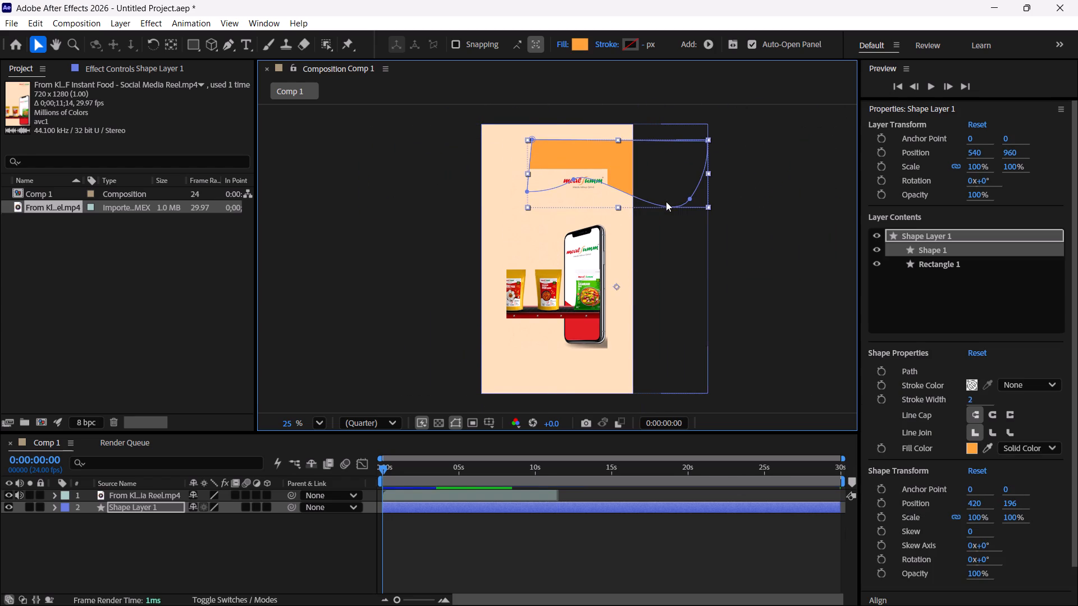
key(BackSpace)
Redraw the closed orange shape with a wavy lower edge across the composition's top on its own new shape layer using the Pen tool.
click(261, 541)
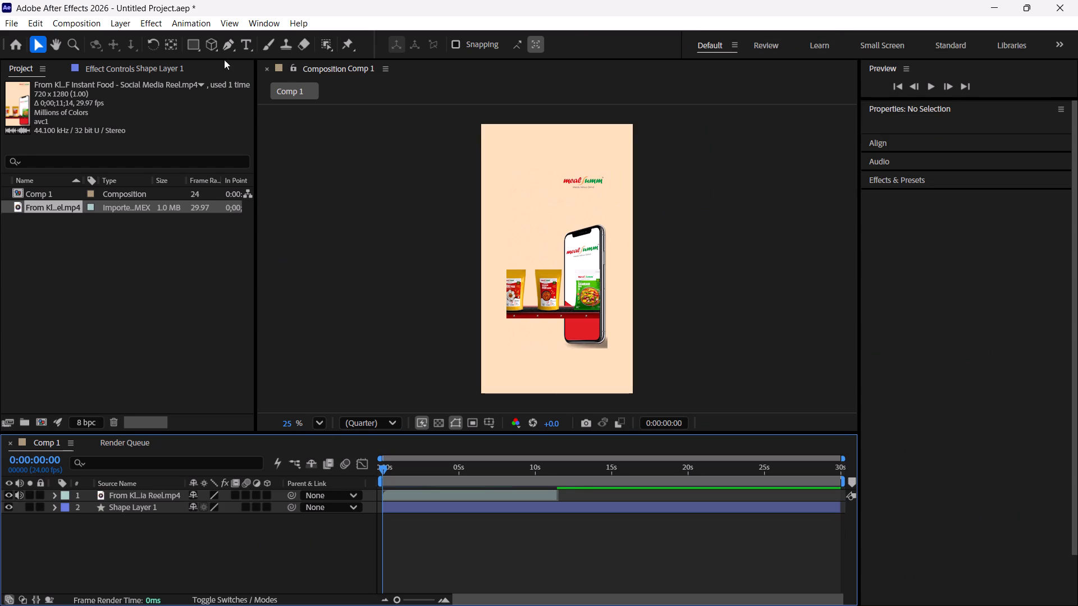
click(225, 48)
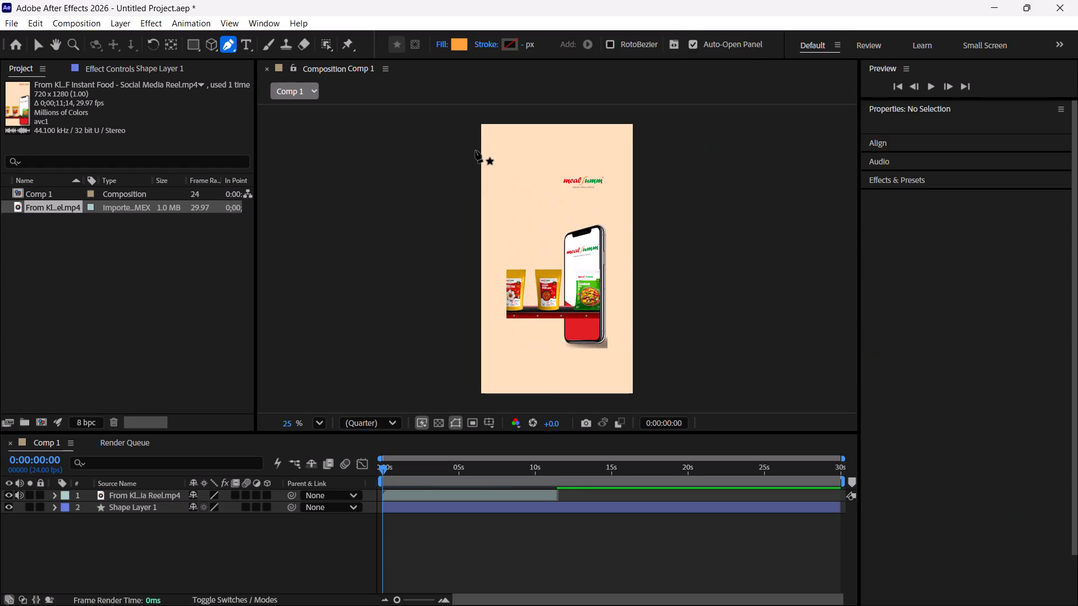
click(469, 159)
drag(512, 157, 515, 155)
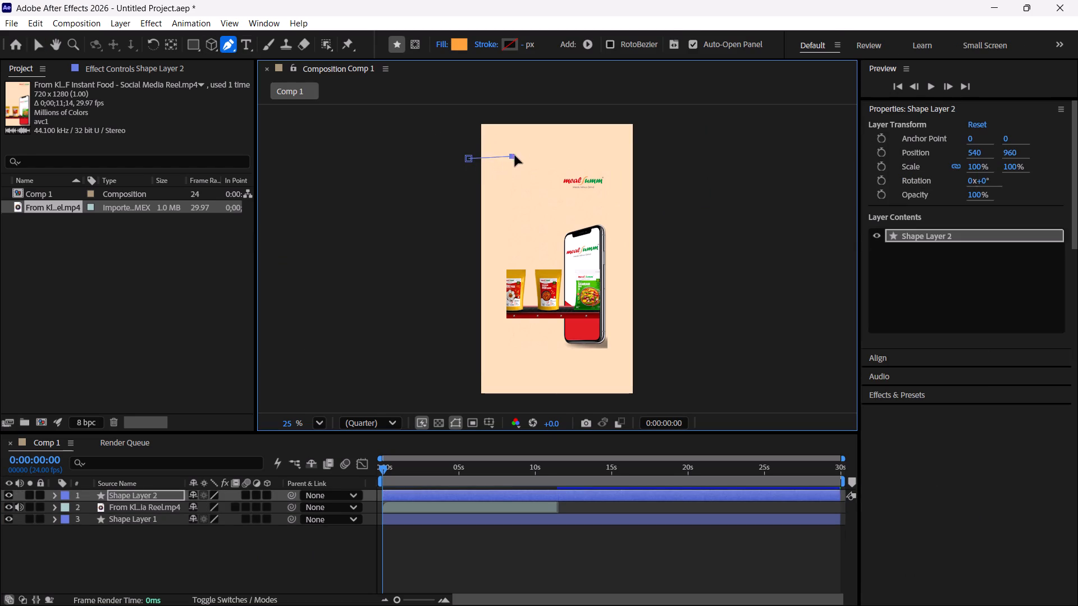
drag(515, 155, 533, 139)
drag(633, 171, 657, 150)
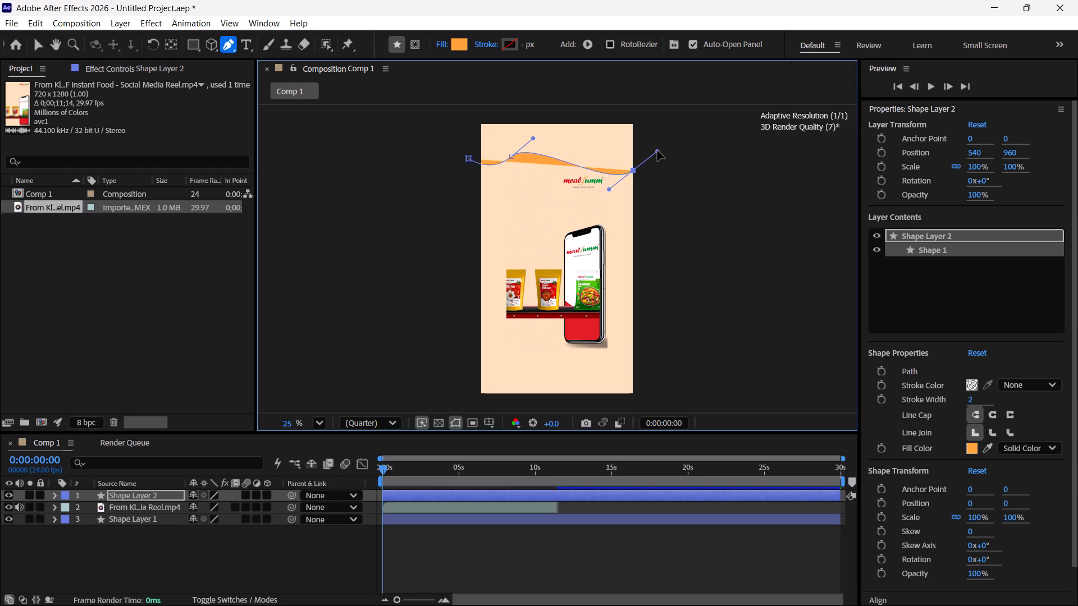
drag(657, 150, 654, 127)
click(636, 115)
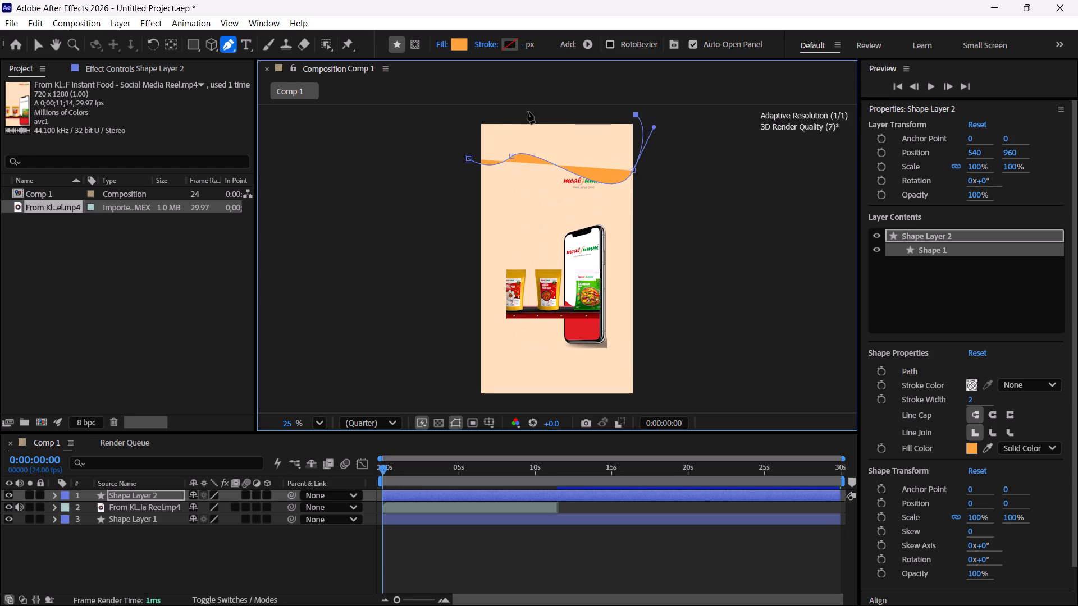
click(528, 112)
click(468, 112)
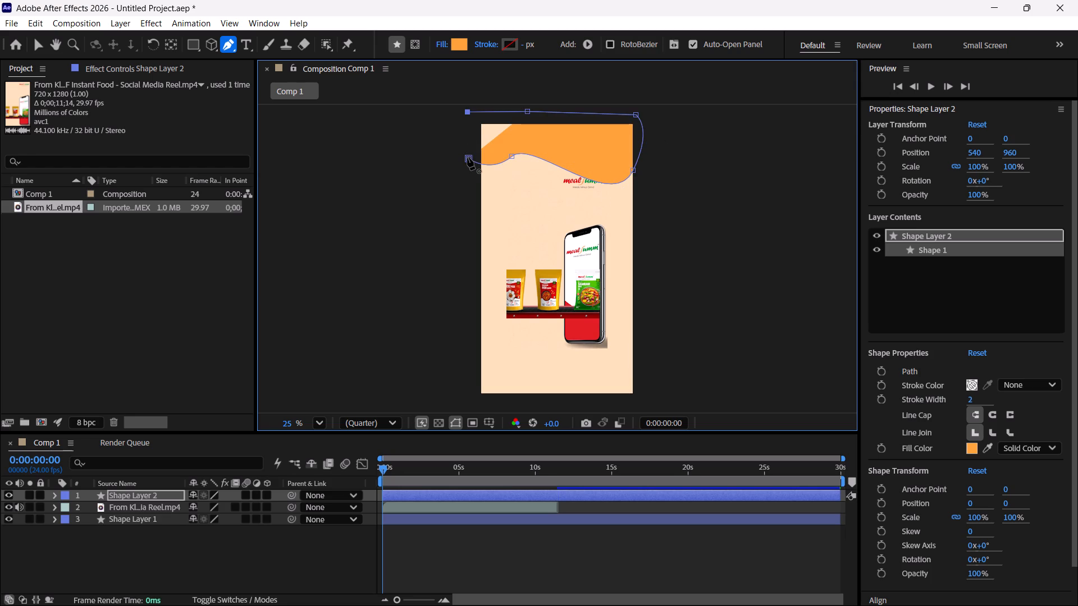
click(468, 158)
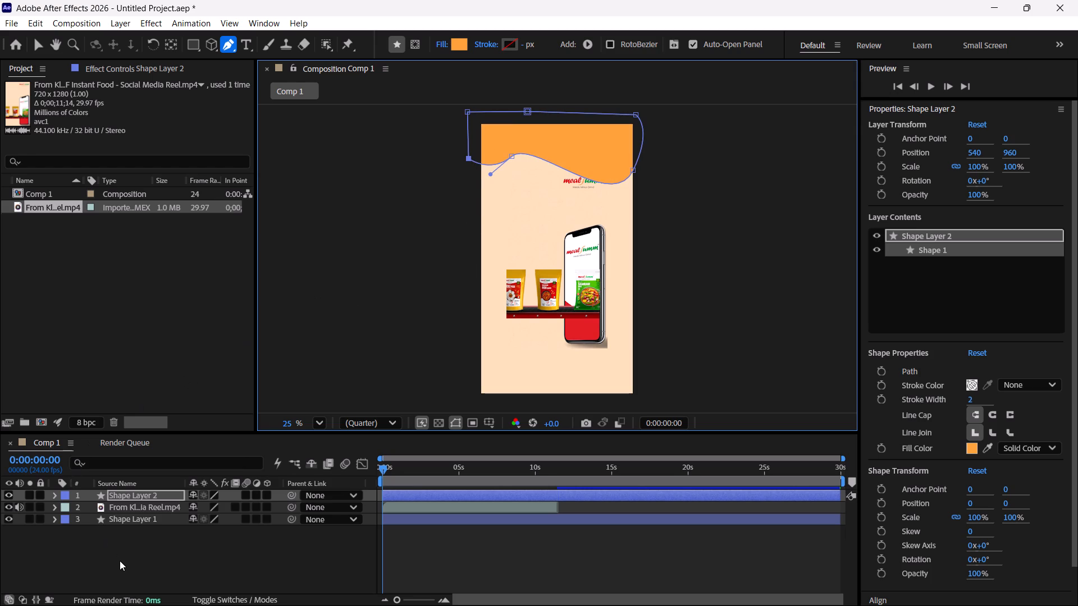
click(120, 561)
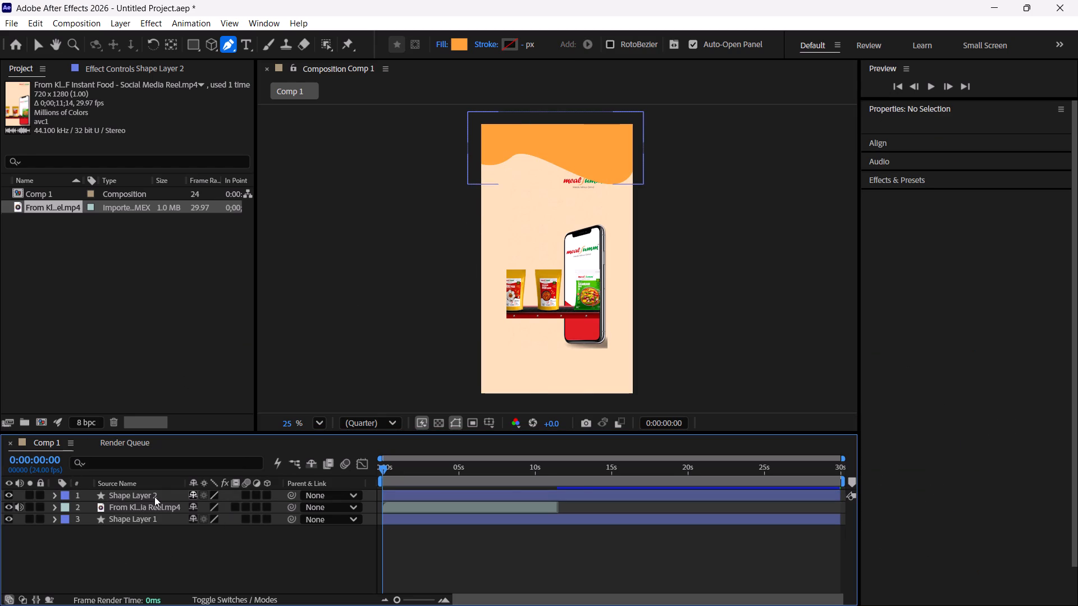
Move the orange wave layer up to about position 548, 860, clear of the reel's logo.
click(154, 497)
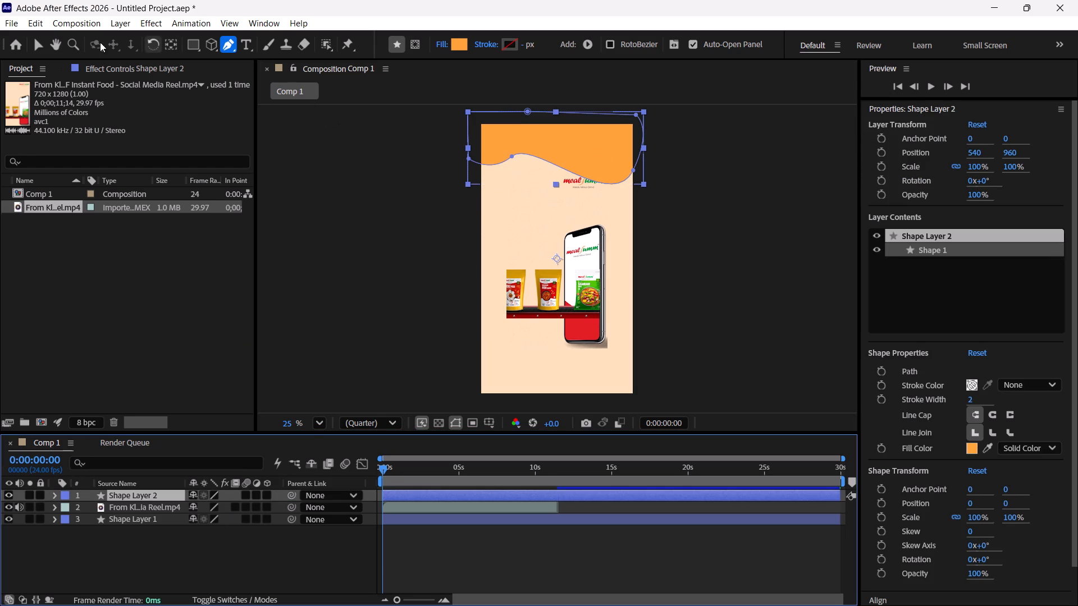
click(38, 46)
drag(578, 151, 577, 151)
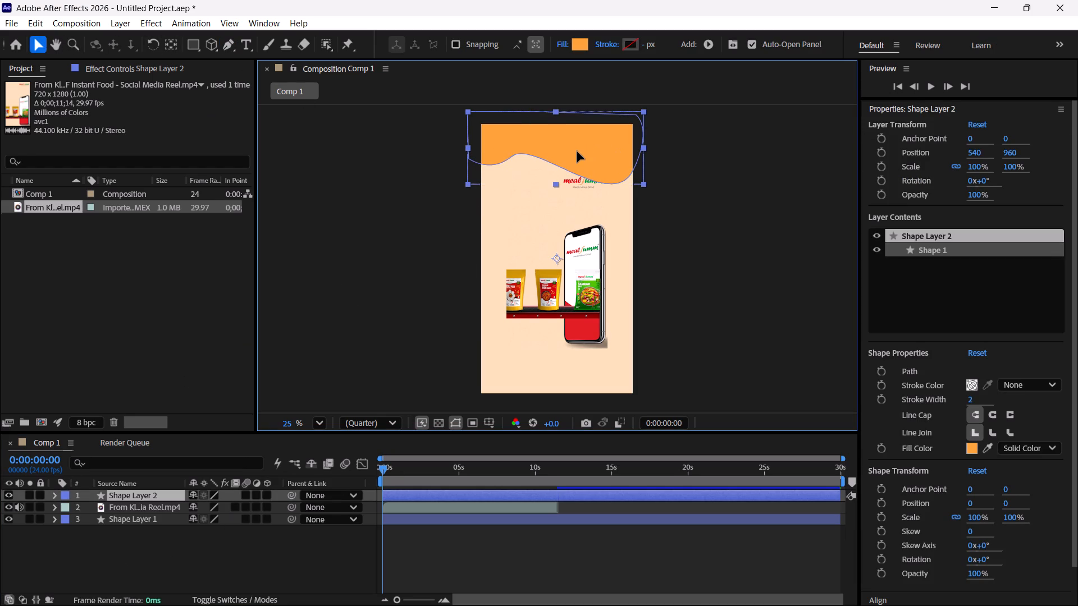
drag(577, 151, 578, 134)
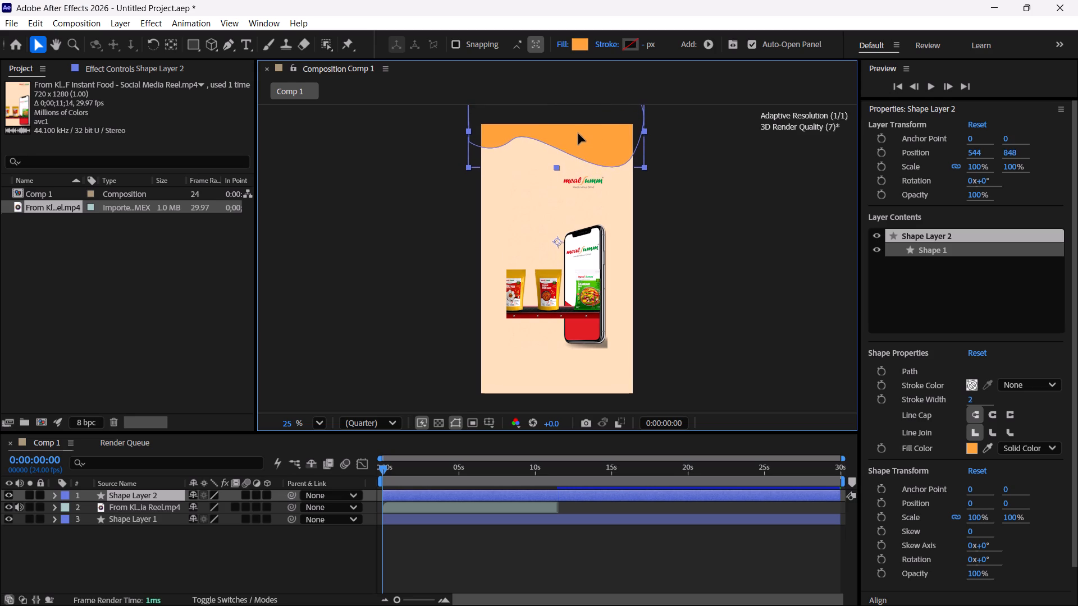
drag(578, 134, 579, 137)
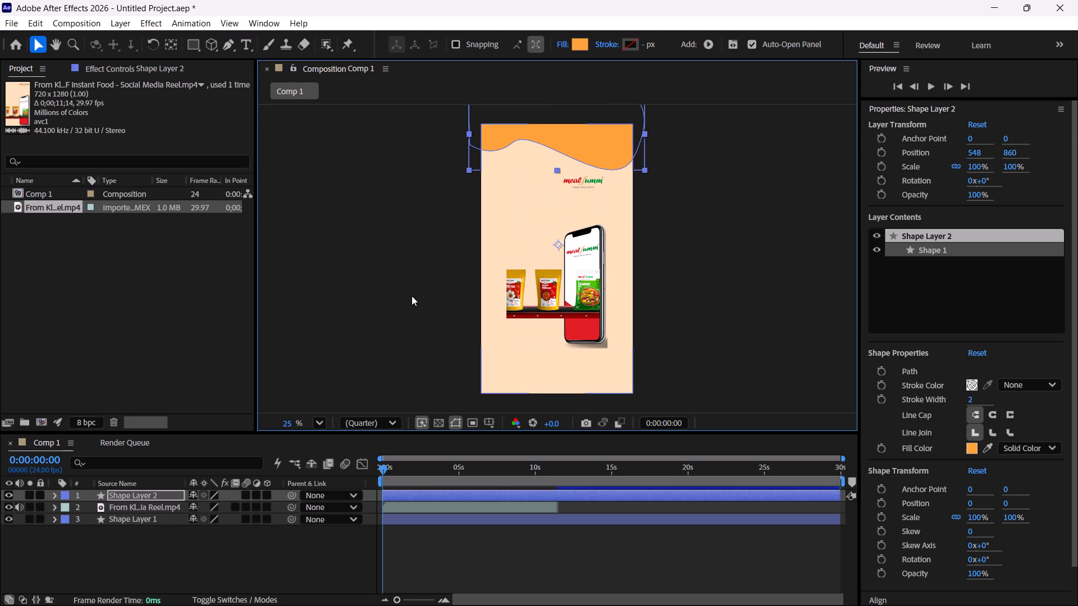
click(412, 296)
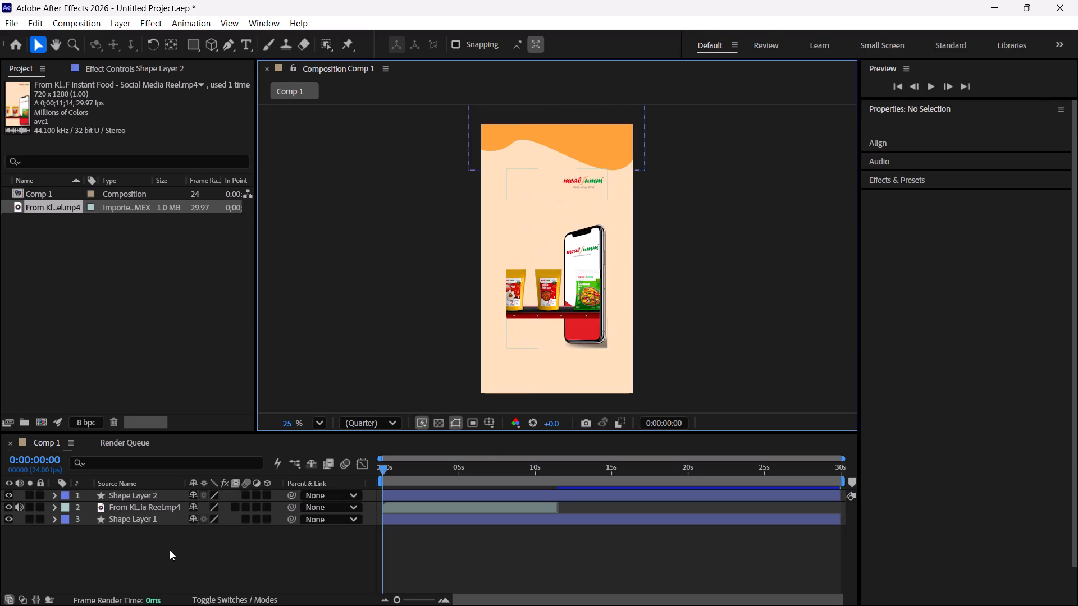
Set a Position keyframe of 541, 512 for the orange wave layer at 0:00, hiding it above the composition's top edge.
drag(381, 469, 358, 469)
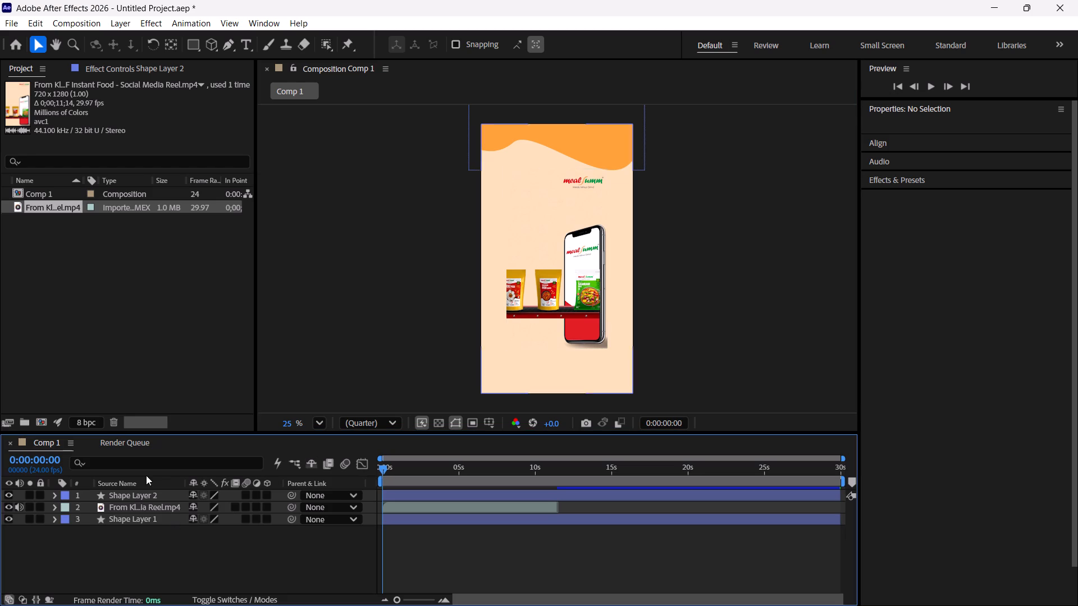
click(55, 498)
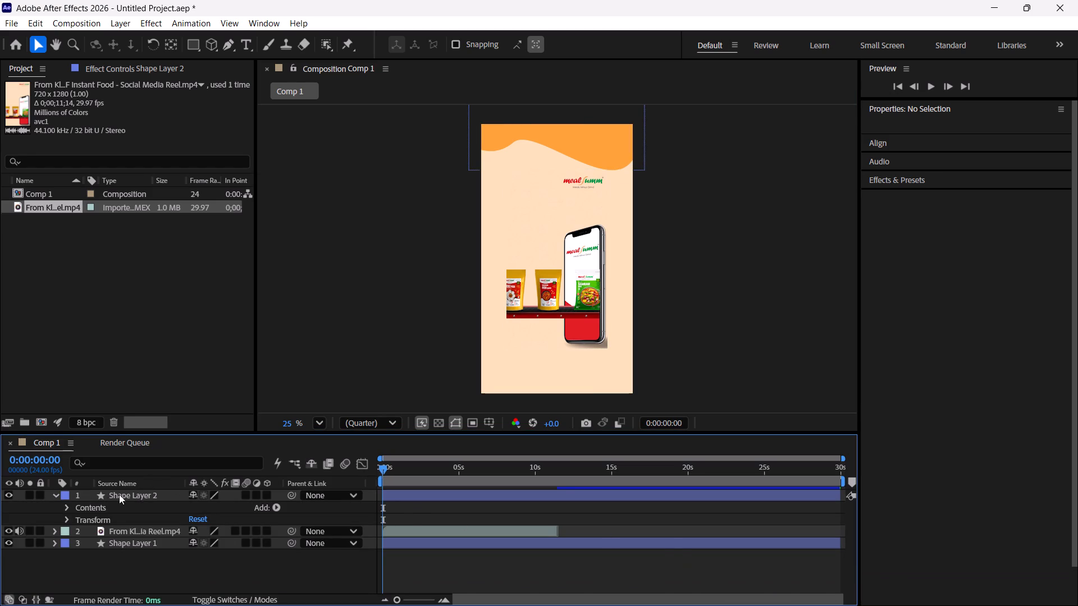
click(150, 493)
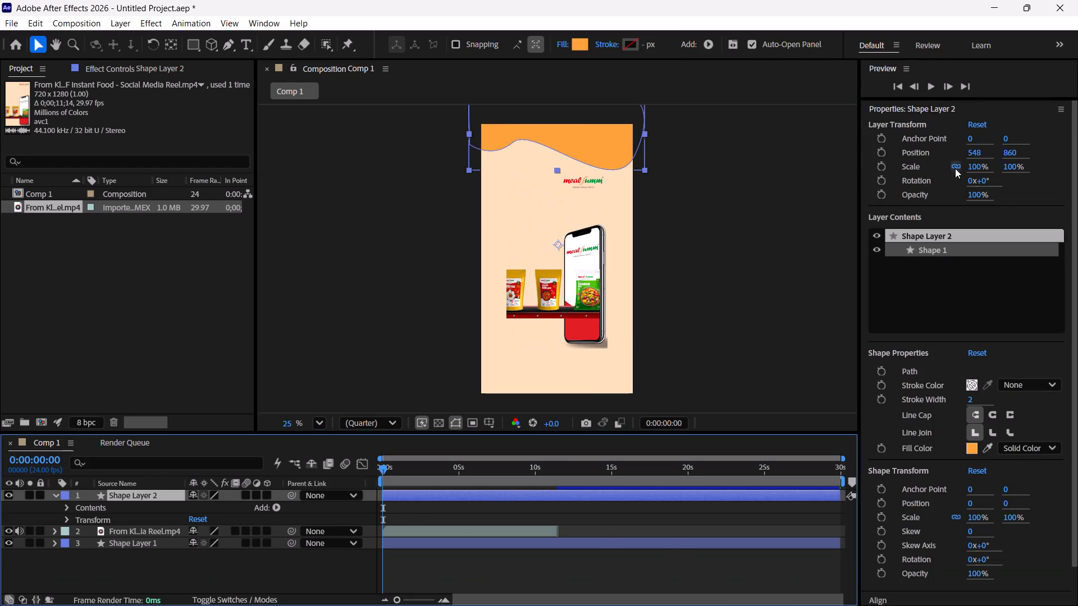
click(883, 152)
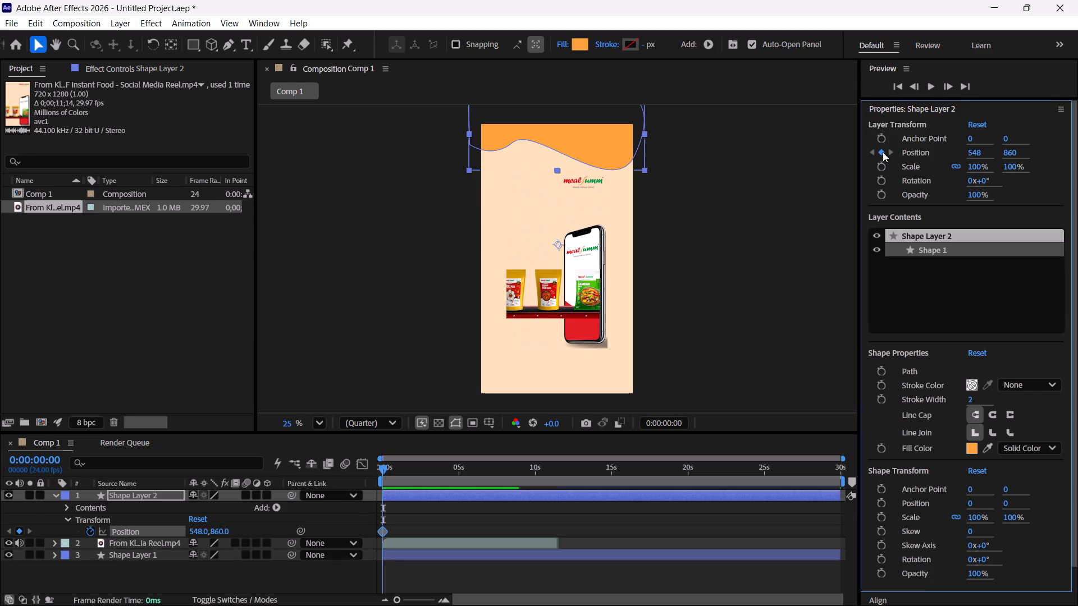
click(980, 152)
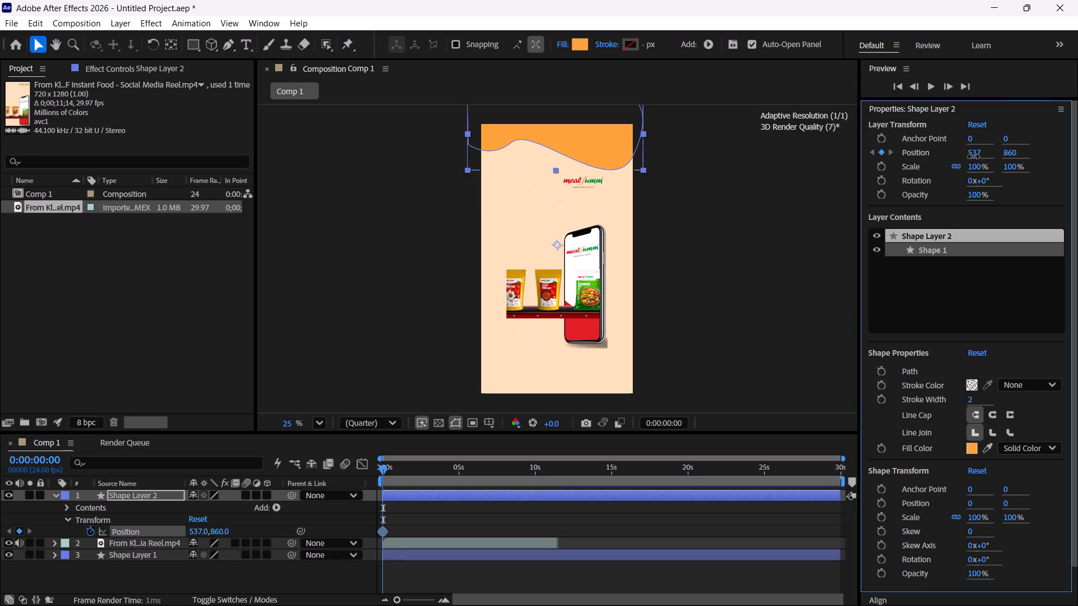
drag(1009, 155, 994, 158)
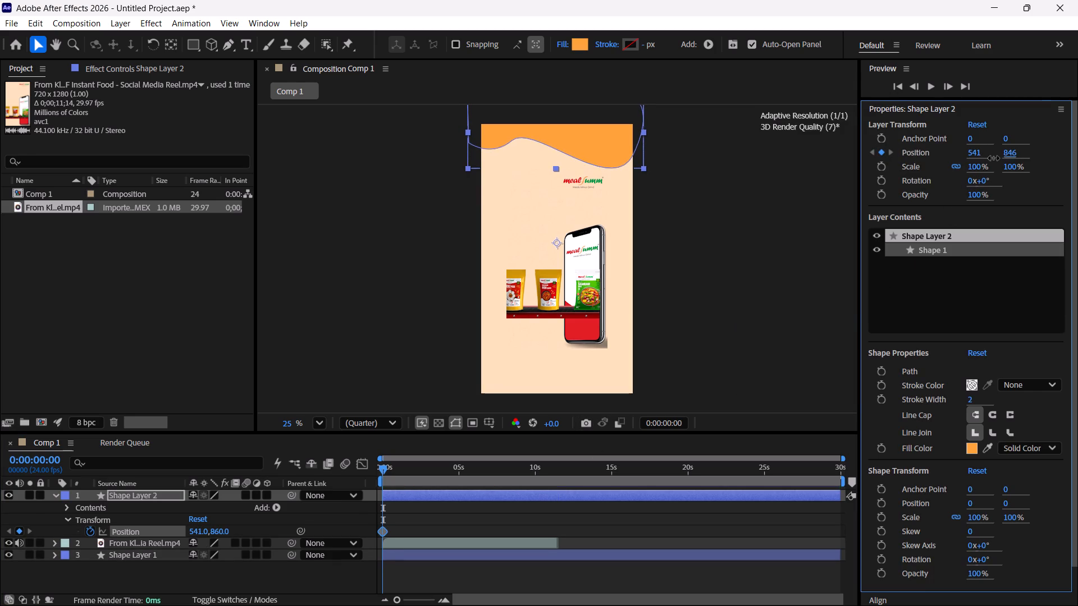
drag(994, 158, 744, 180)
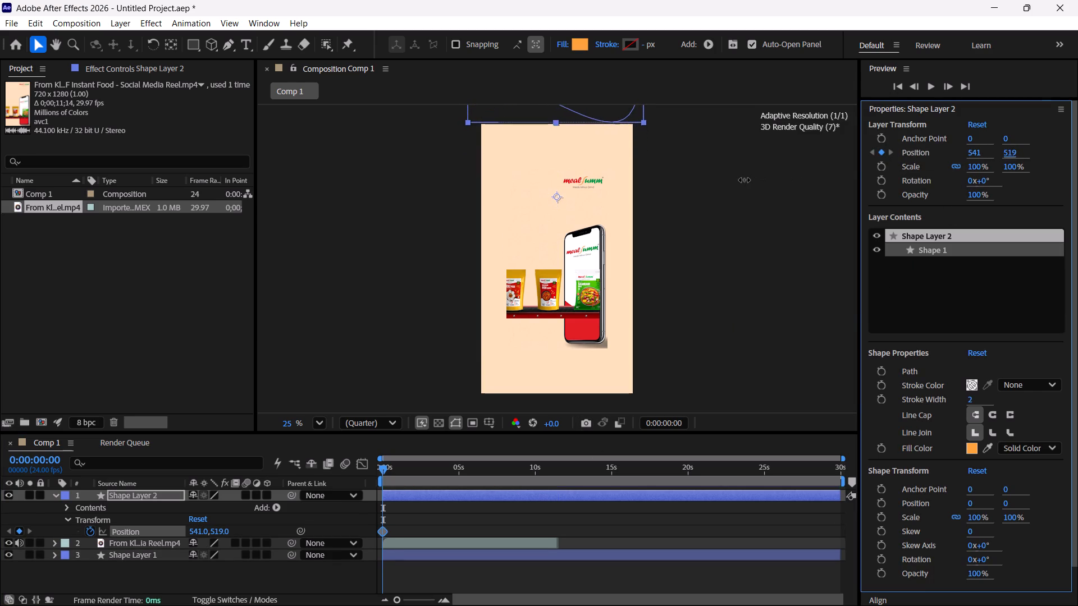
drag(744, 180, 739, 180)
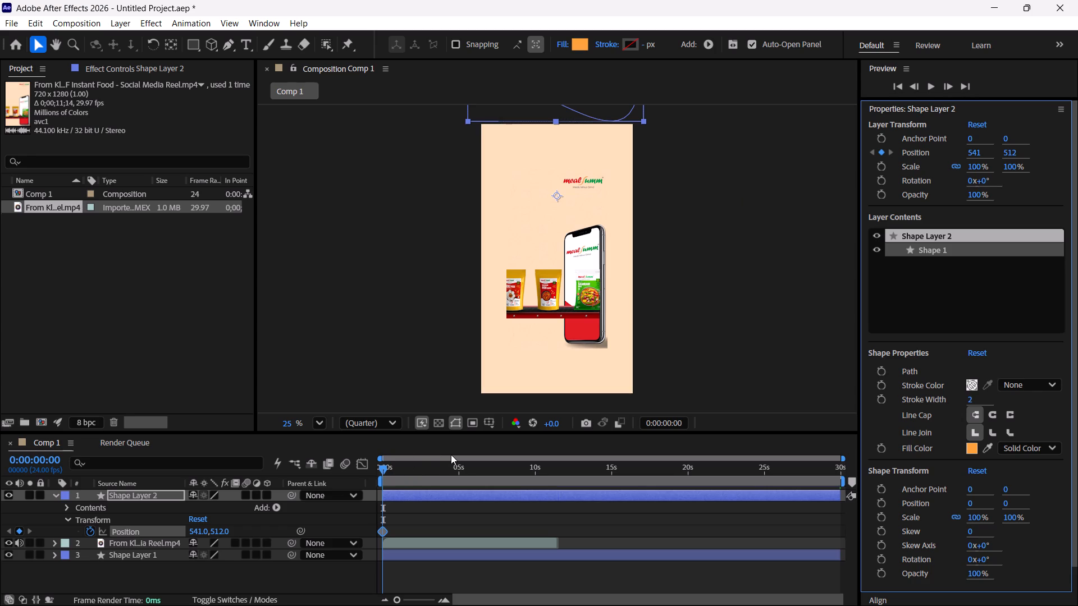
Add a Position keyframe of 541, 845 at 0:00:01:06 so the orange wave slides down into the composition.
key(ctrl+shift+Right)
key(ctrl+shift+Right)
key(ctrl+shift+Right)
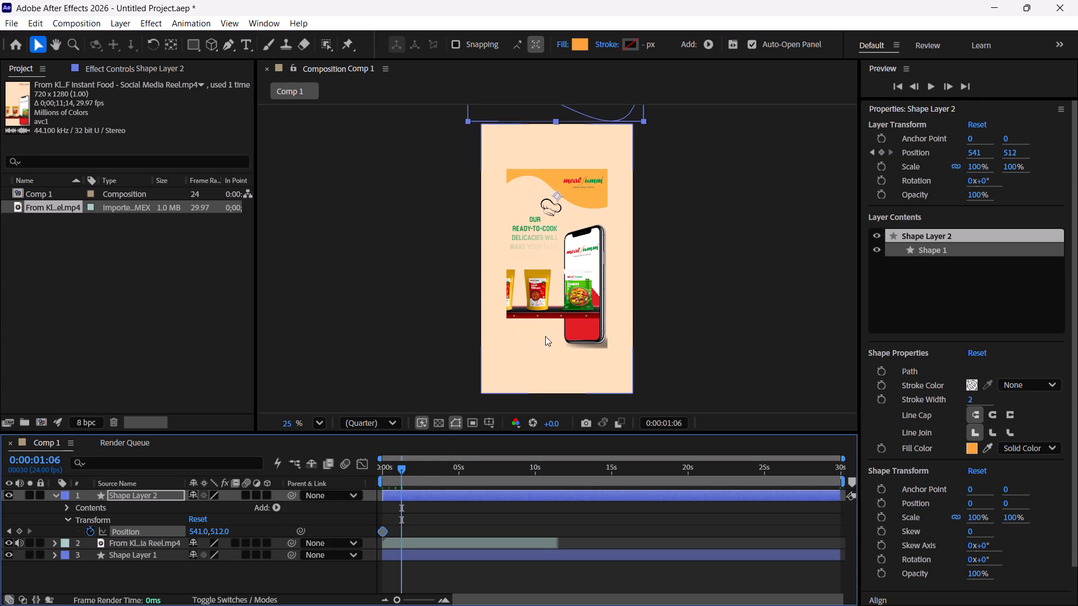
drag(1012, 153, 1077, 171)
drag(1004, 154, 1077, 160)
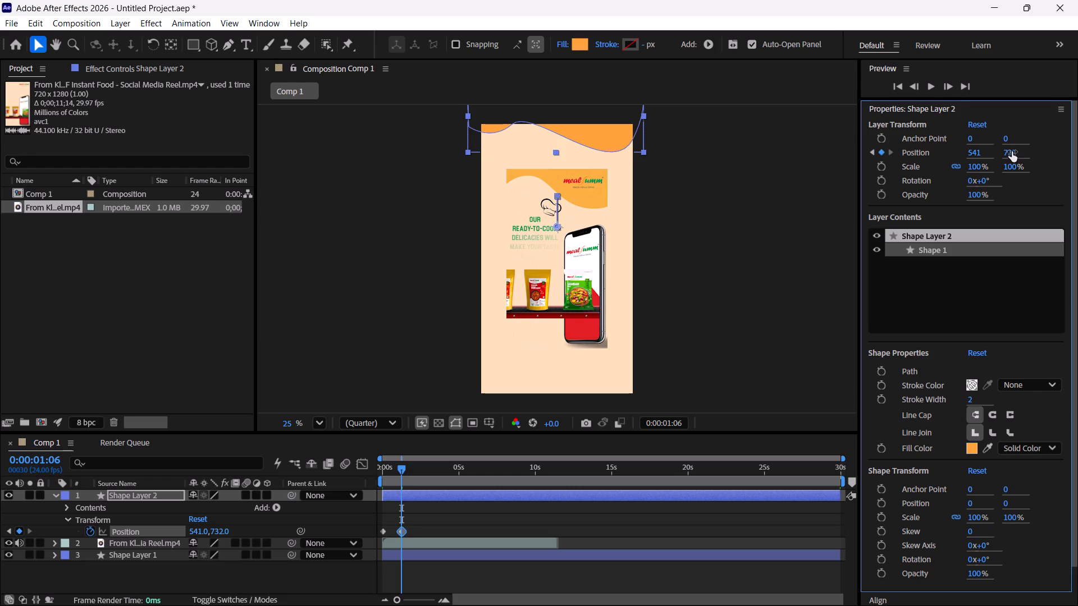
drag(1012, 151, 1077, 169)
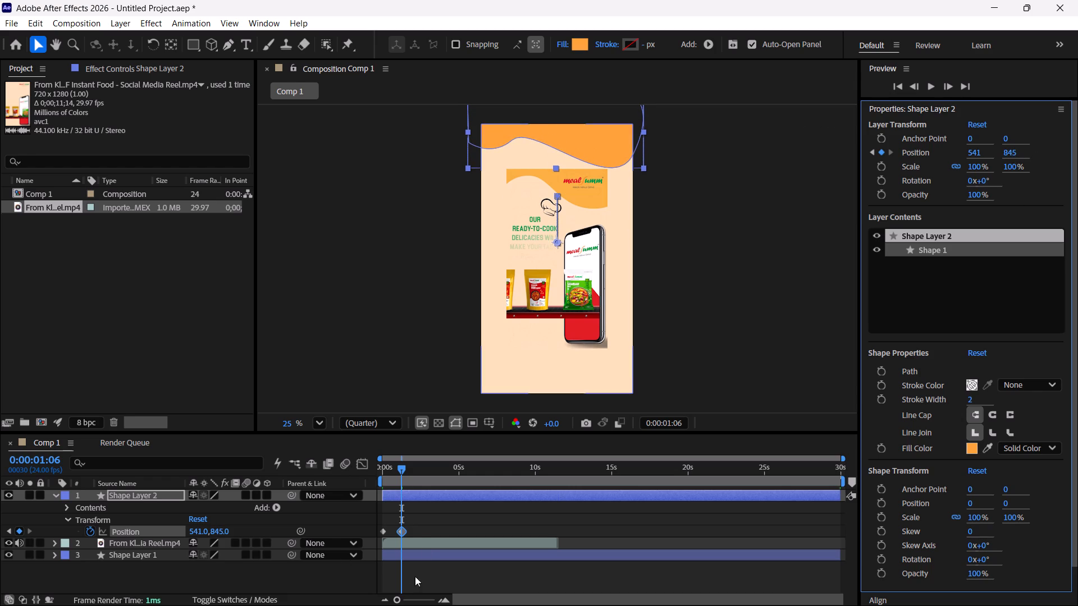
Apply Easy Ease to both Position keyframes of the orange wave layer and collapse the layer's properties.
drag(417, 532, 380, 534)
key(F9)
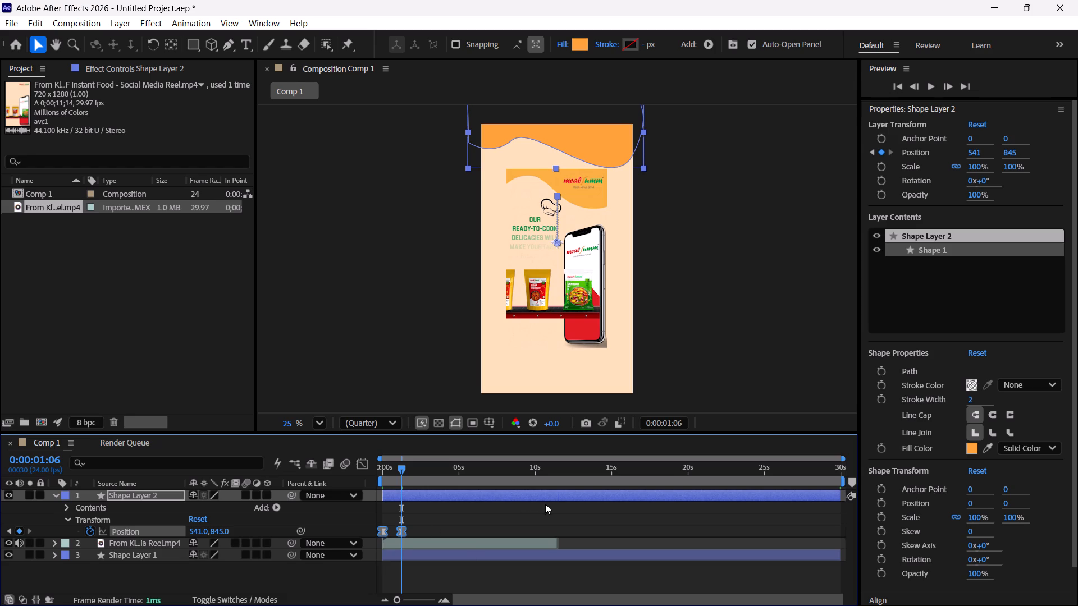
click(58, 494)
Hide the reel video layer and preview the wave's slide-in animation from the start.
drag(390, 471, 234, 504)
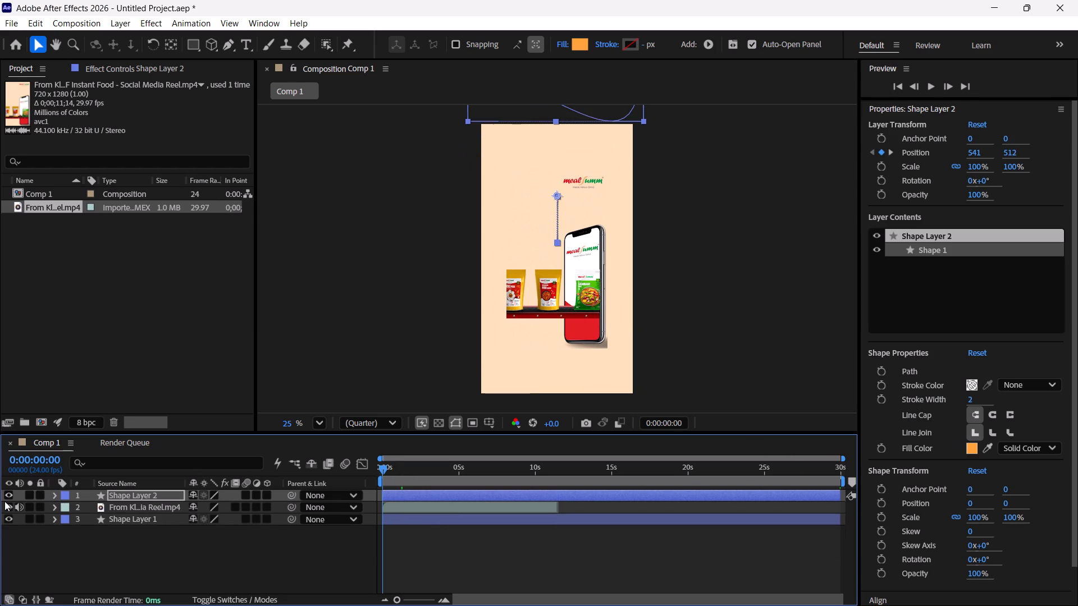
click(7, 507)
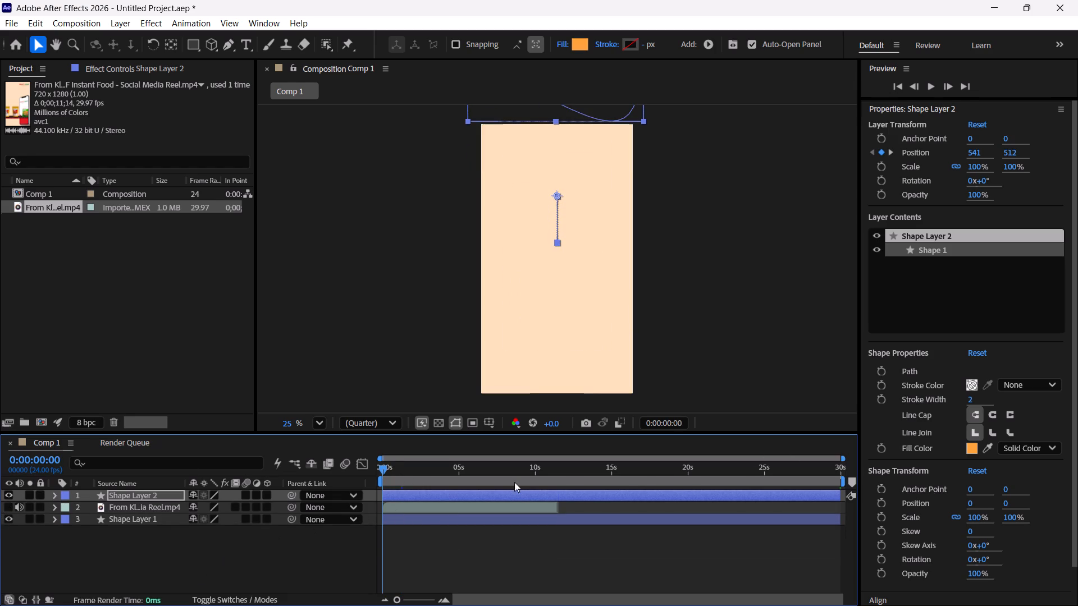
key(space)
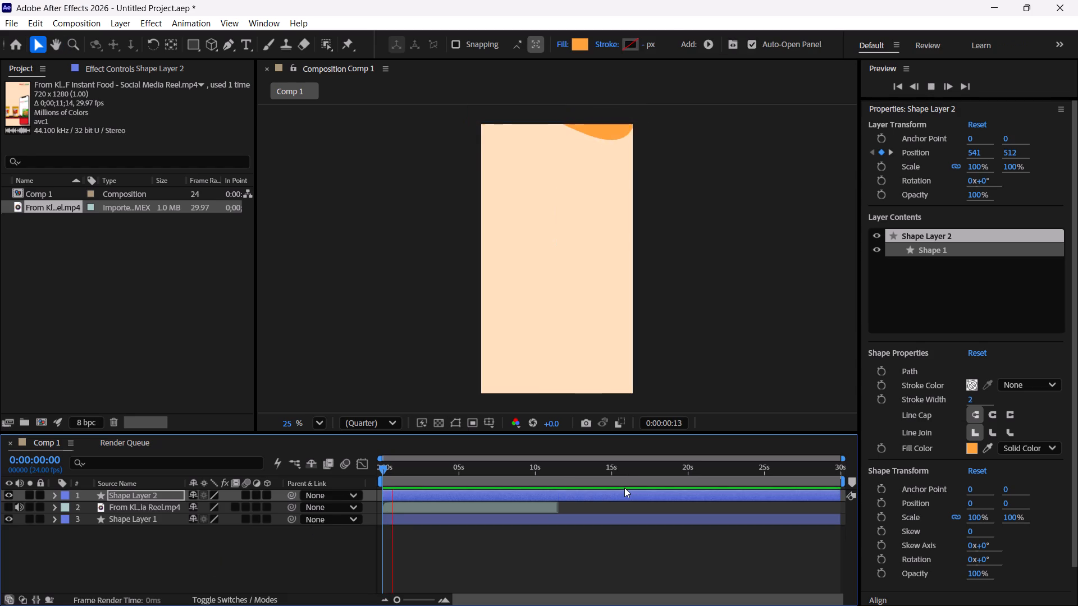
key(space)
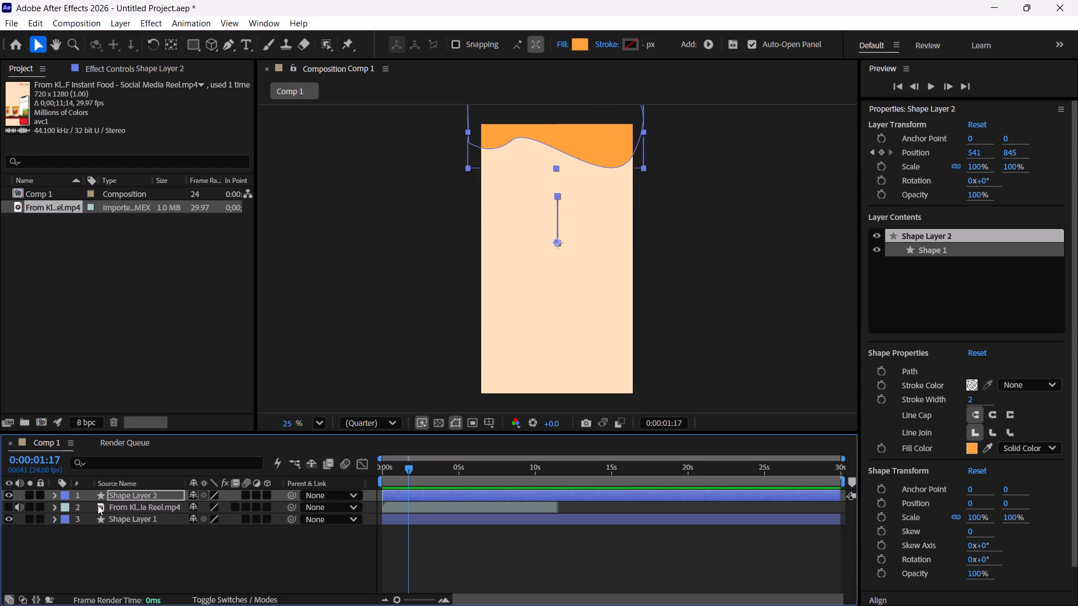
Display the orange wave layer's Position animation as a speed graph in the Graph Editor.
click(58, 490)
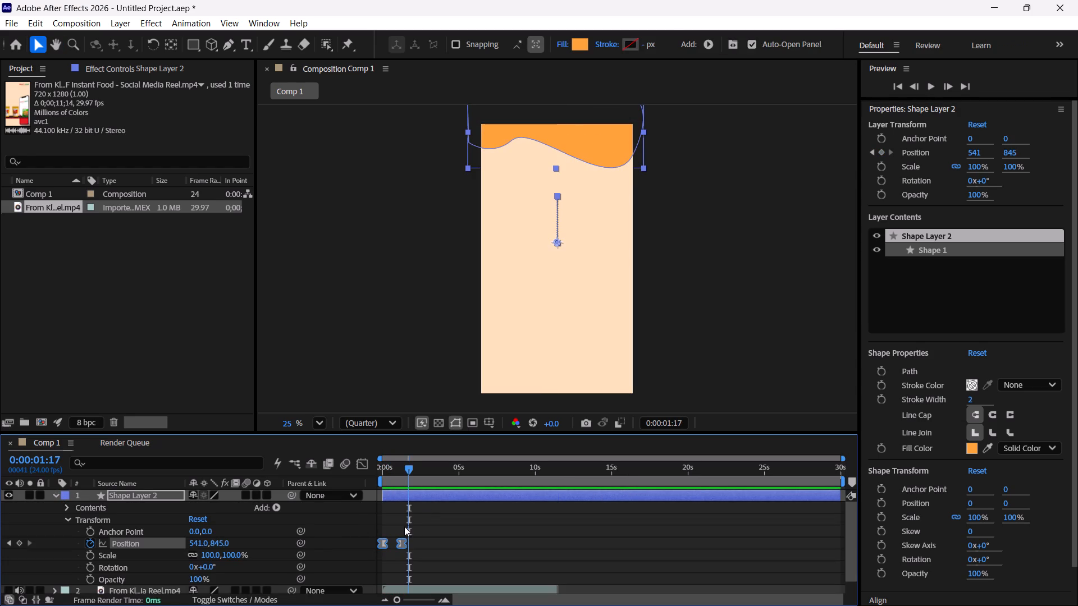
click(404, 541)
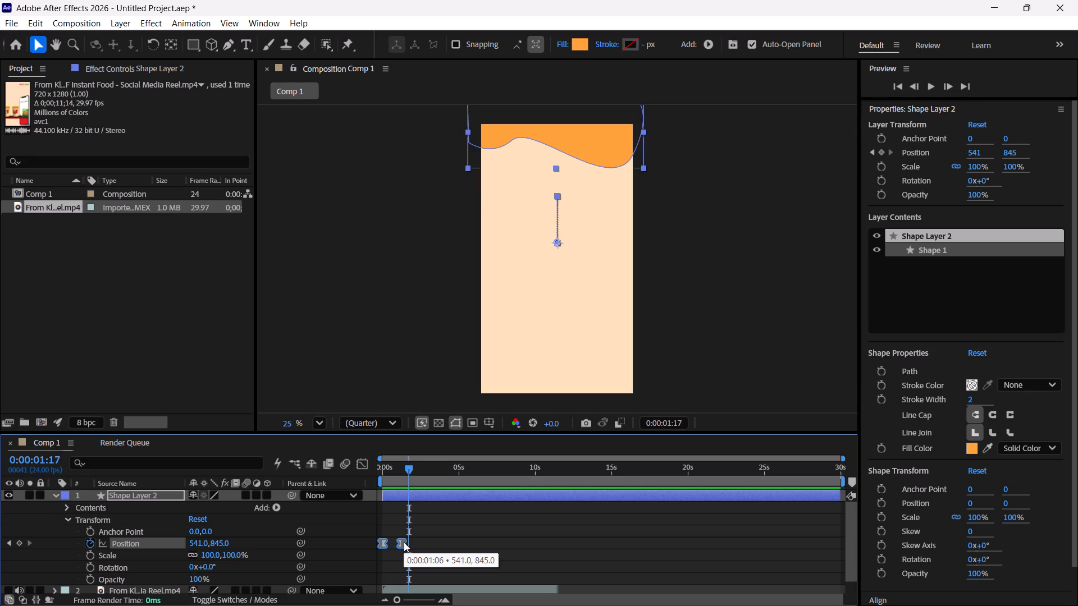
click(362, 461)
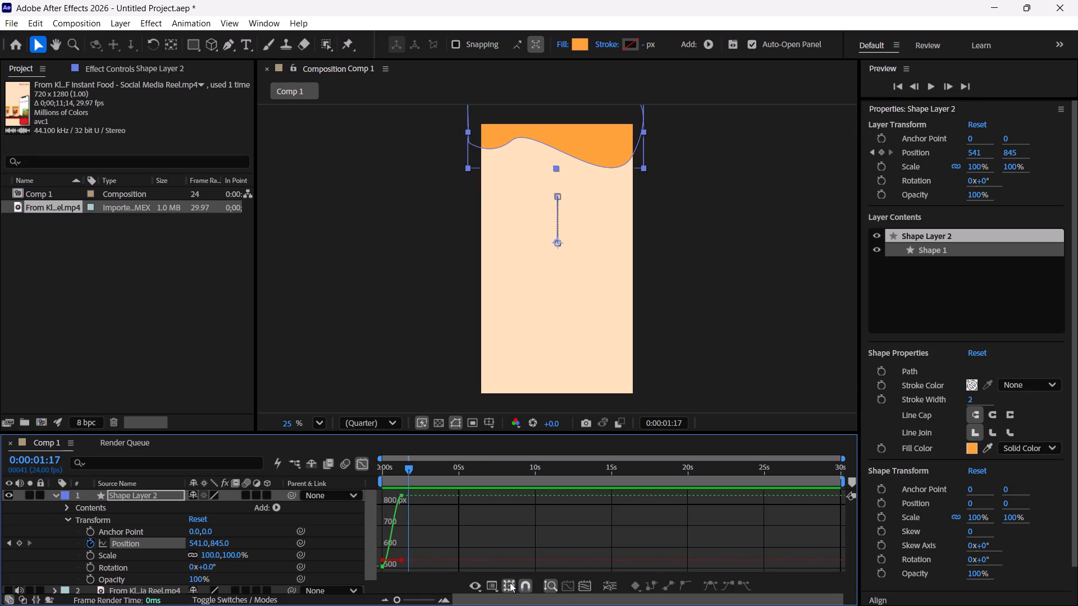
click(510, 582)
click(510, 582)
click(497, 582)
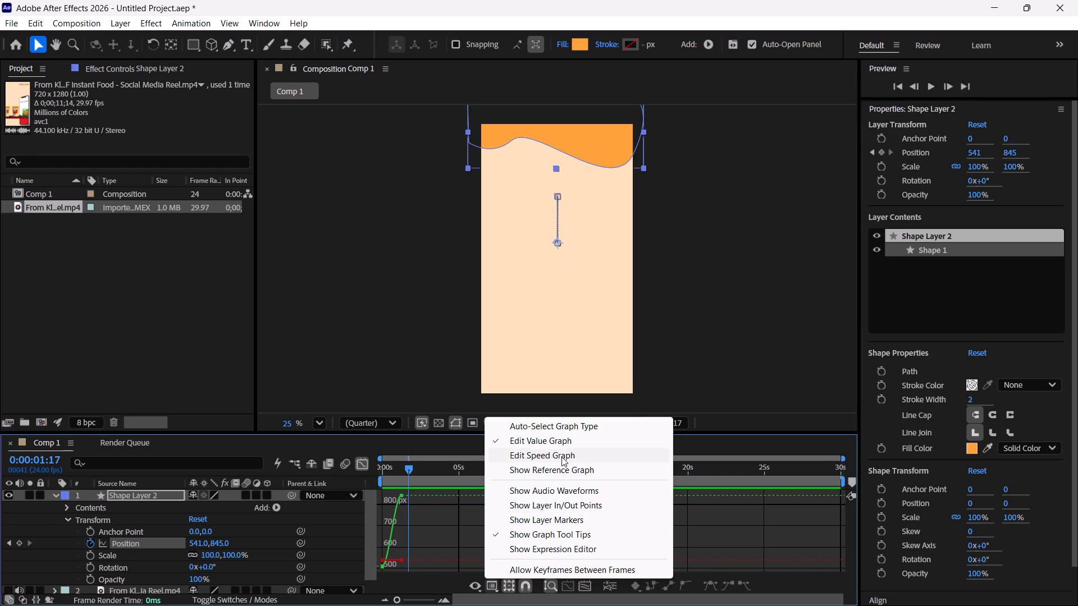
click(561, 457)
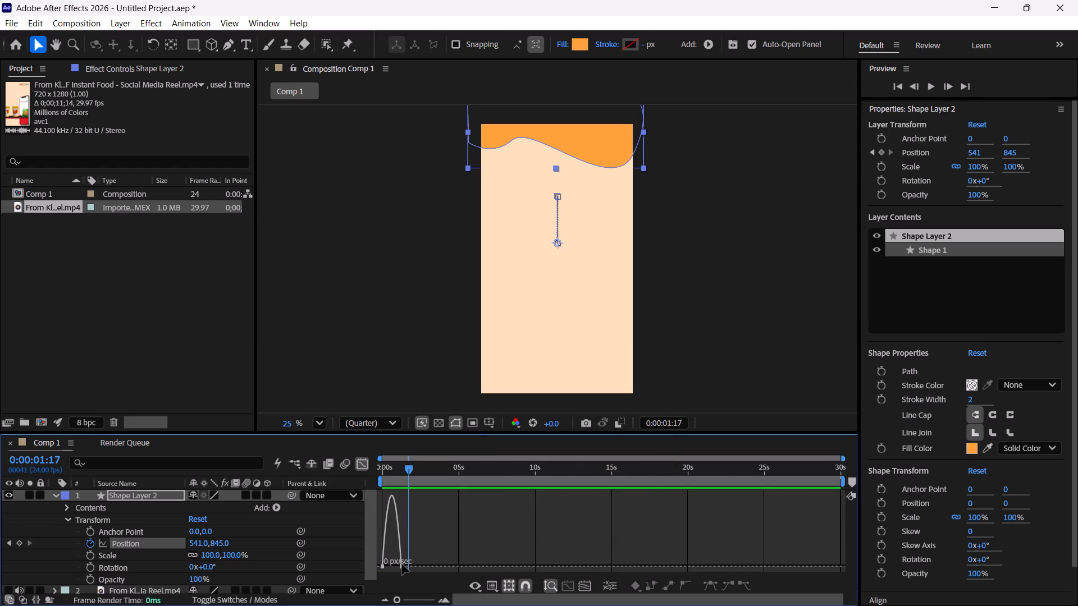
Move the wave's ending Position keyframe along the speed graph to about 5.4 seconds, keeping its speed at 0 px/sec.
drag(402, 567, 495, 569)
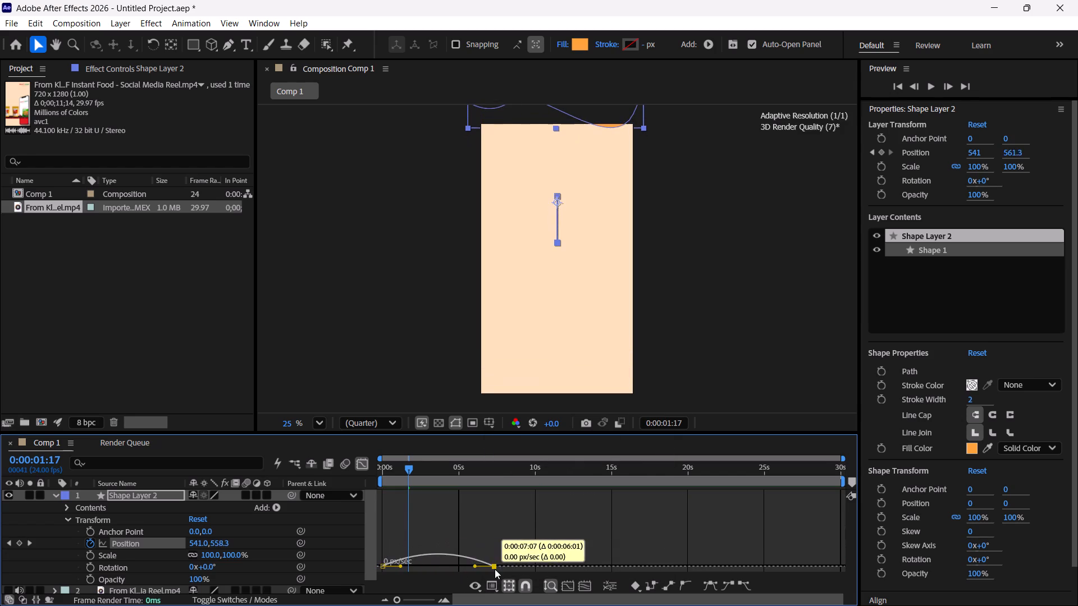
drag(495, 569, 452, 550)
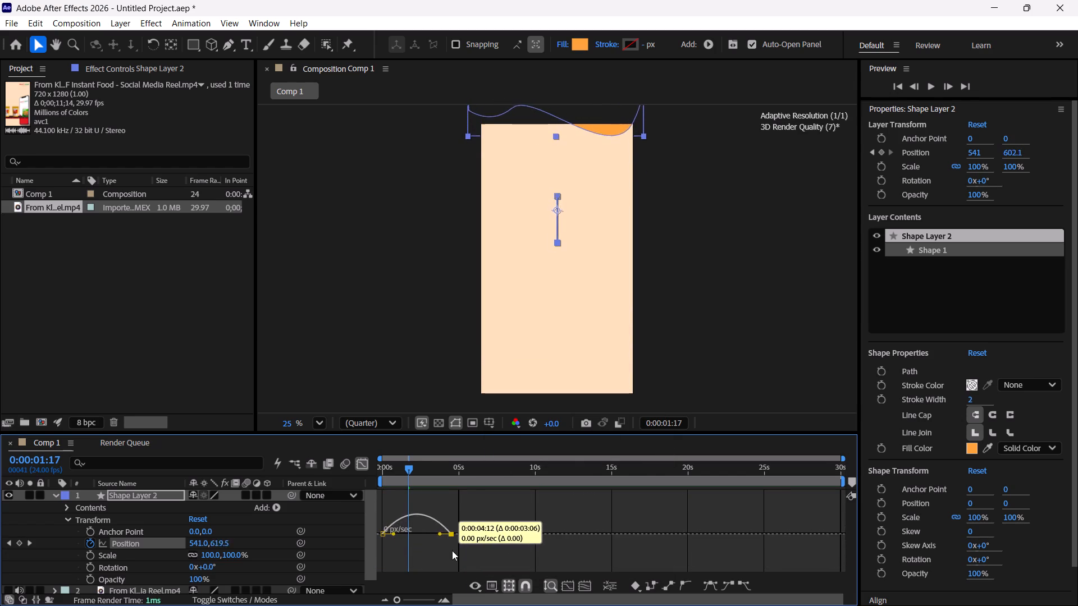
drag(452, 550, 474, 534)
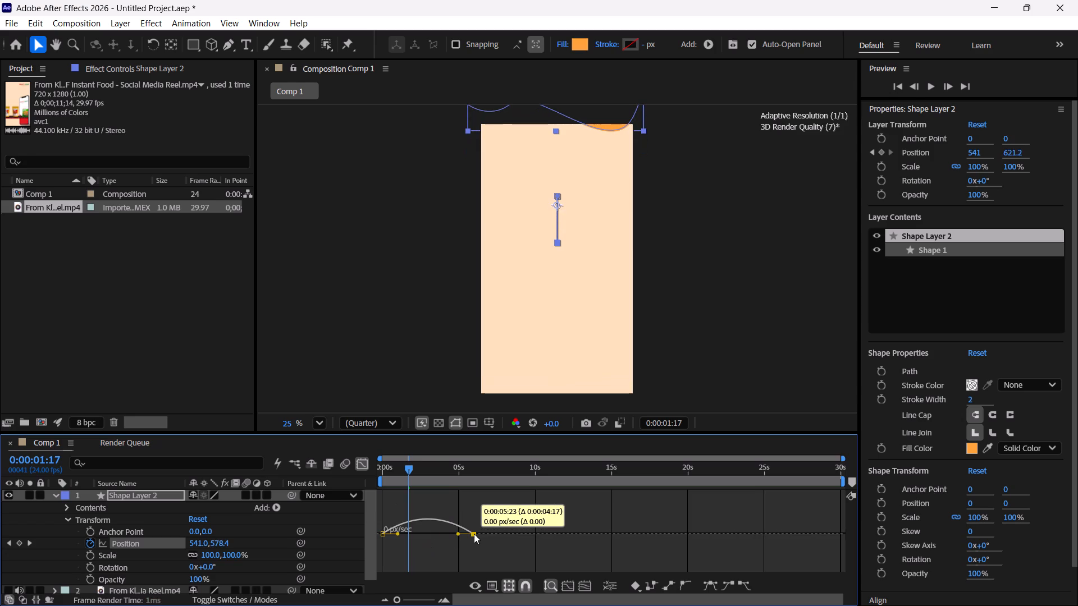
drag(474, 534, 487, 530)
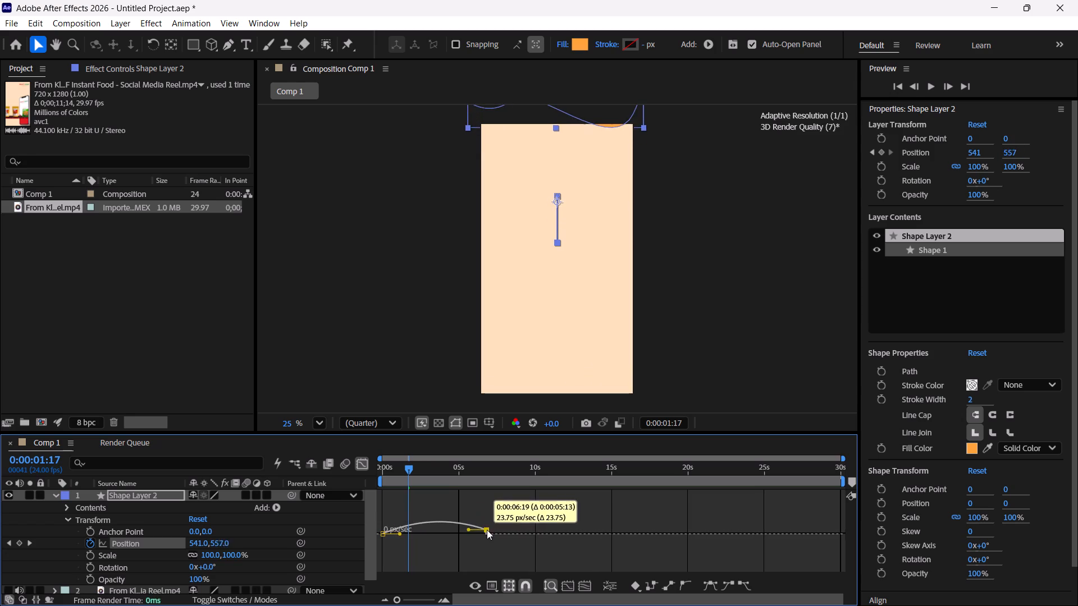
drag(487, 530, 784, 530)
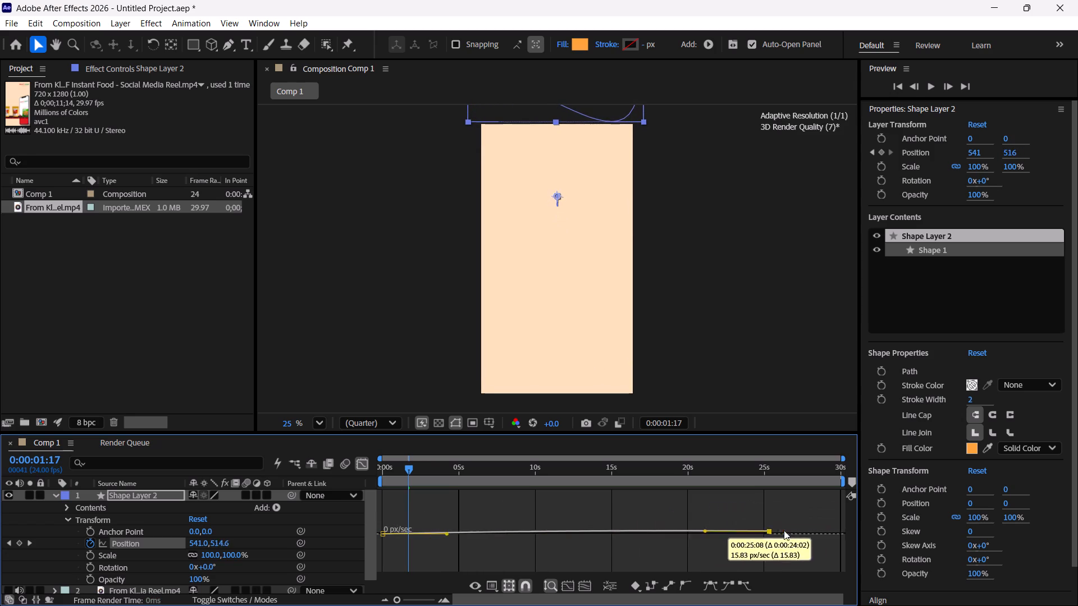
drag(784, 530, 478, 538)
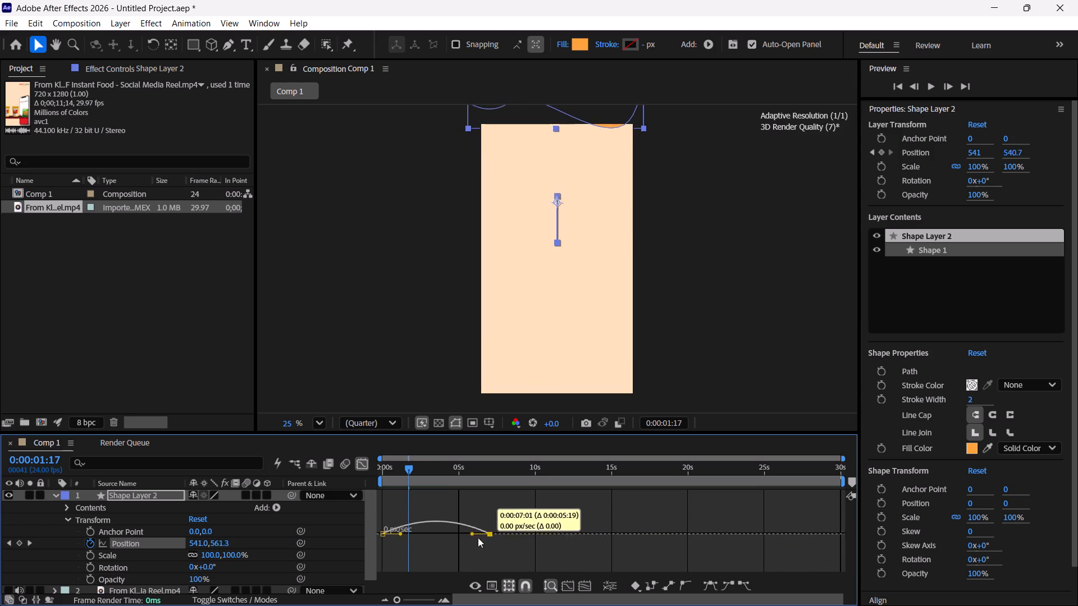
drag(478, 538, 466, 538)
Extend the influence handles of both Position keyframes until they meet, shaping the speed curve into a sharp central peak.
drag(450, 569, 378, 567)
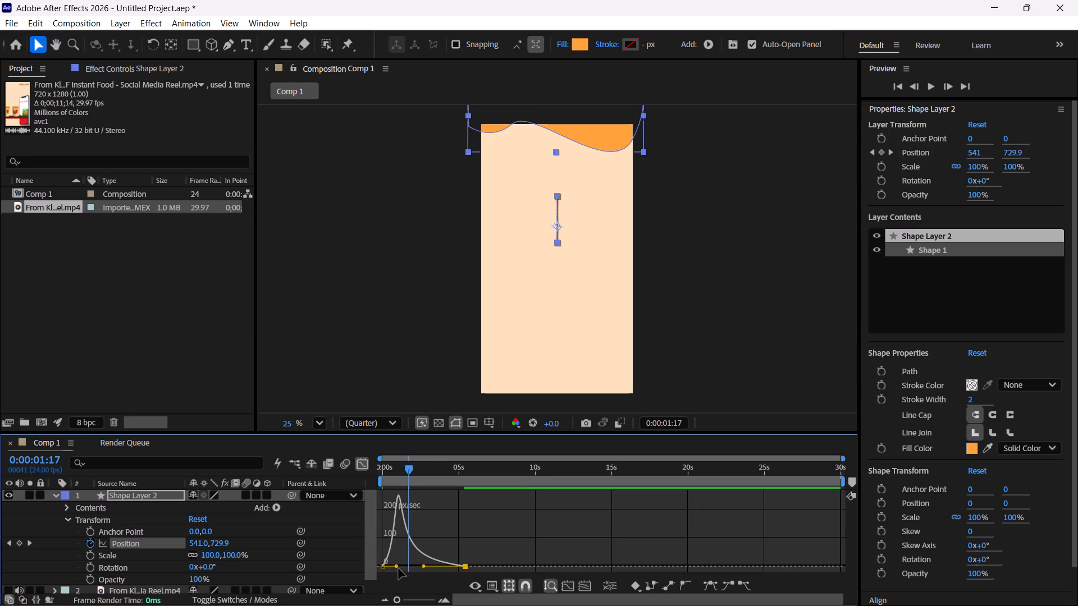
drag(398, 566, 448, 567)
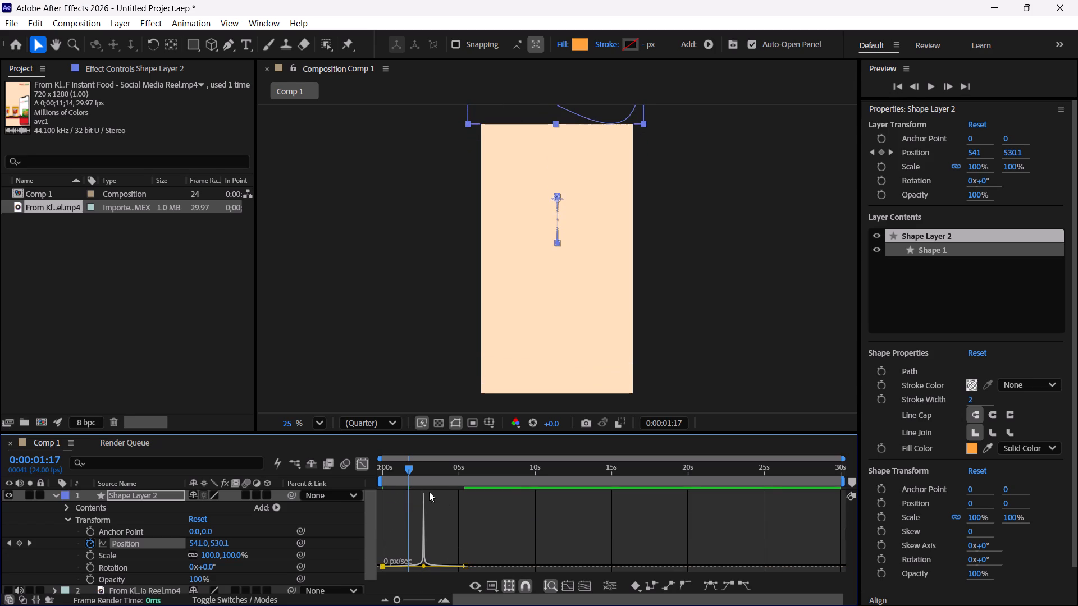
Scrub through the wave's slide-in from the first frame to check the new speed curve.
drag(405, 468, 383, 474)
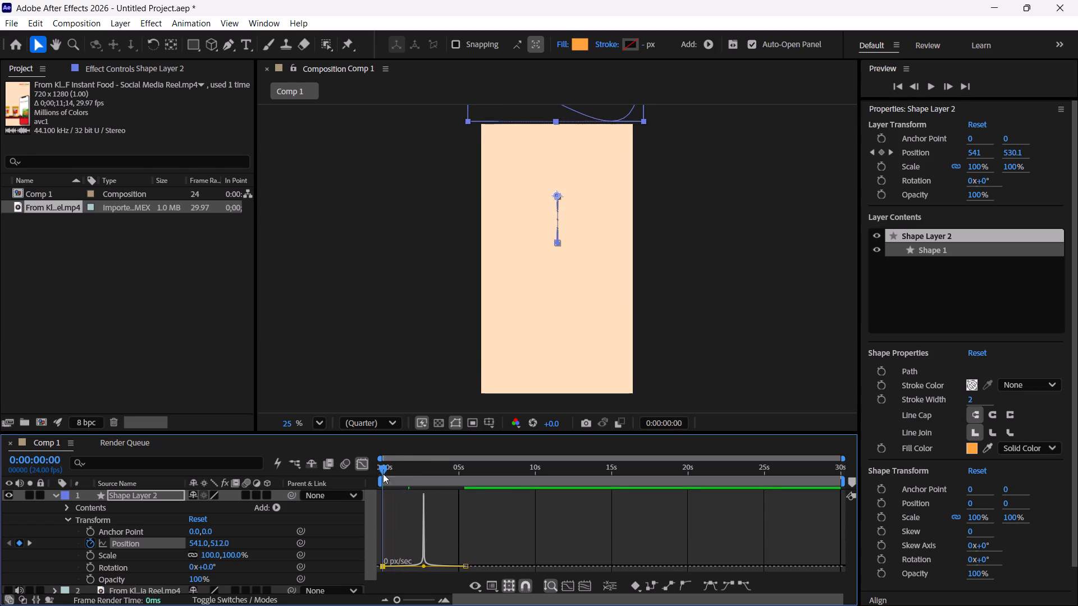
drag(383, 474, 394, 494)
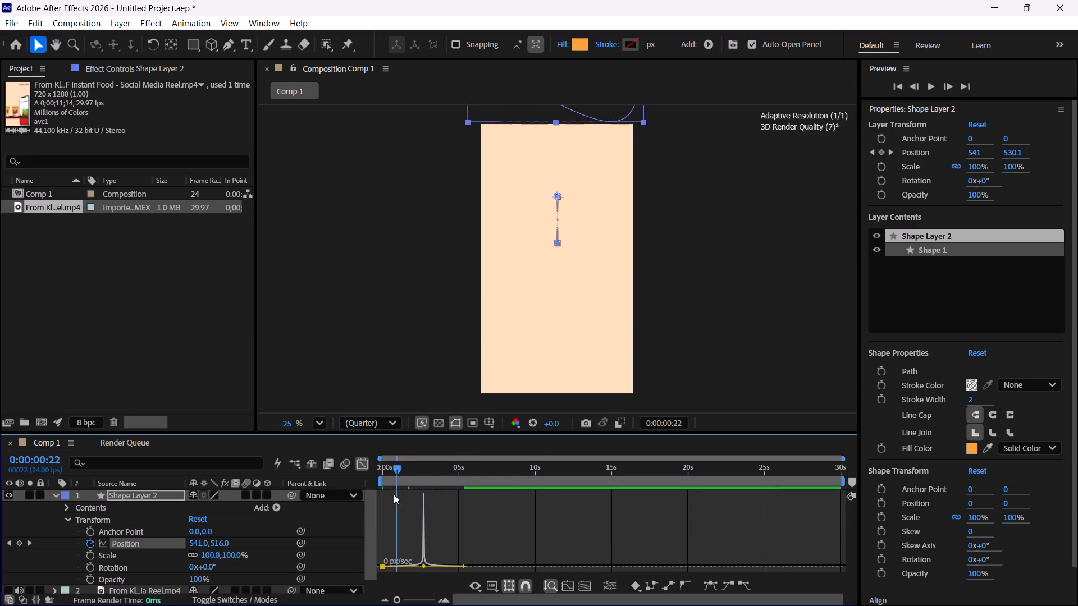
drag(394, 494, 414, 525)
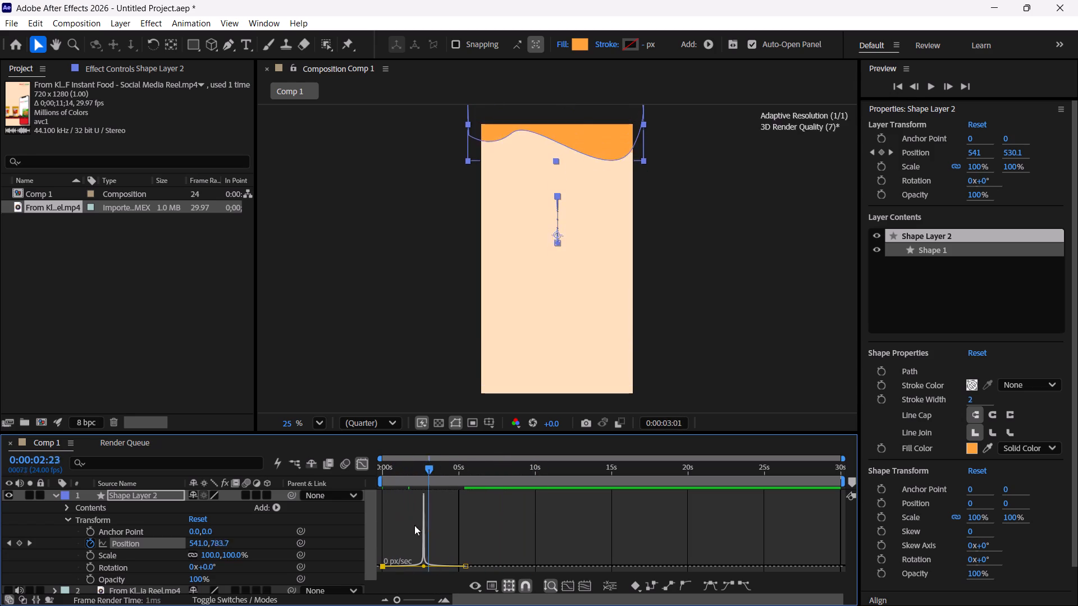
drag(414, 525, 305, 542)
Close the Graph Editor and preview the wave's eased slide-in from the first frame.
click(367, 461)
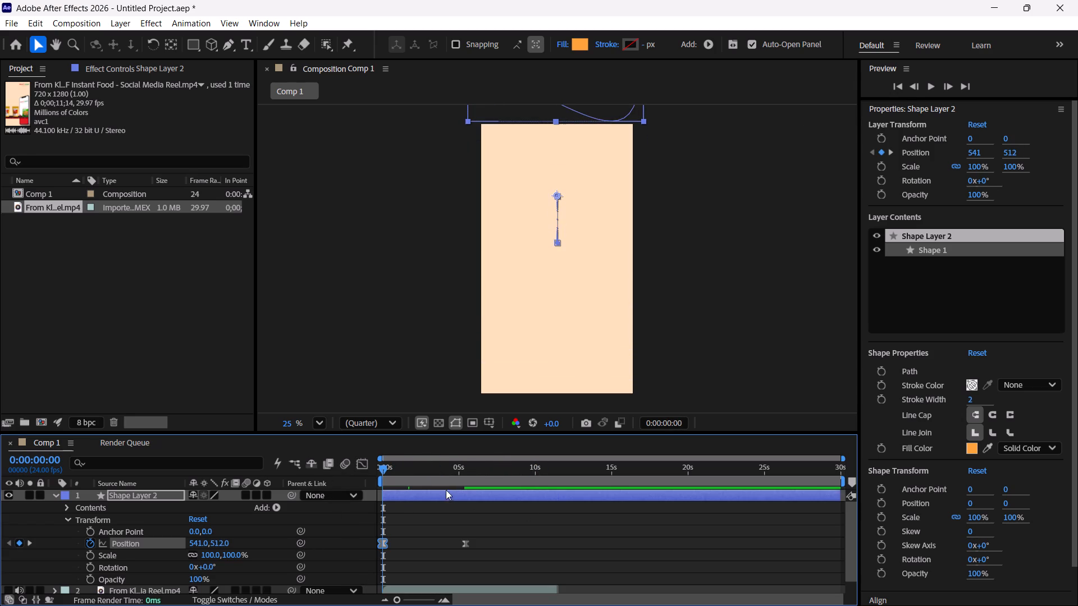
drag(382, 470, 317, 491)
key(space)
text(b)
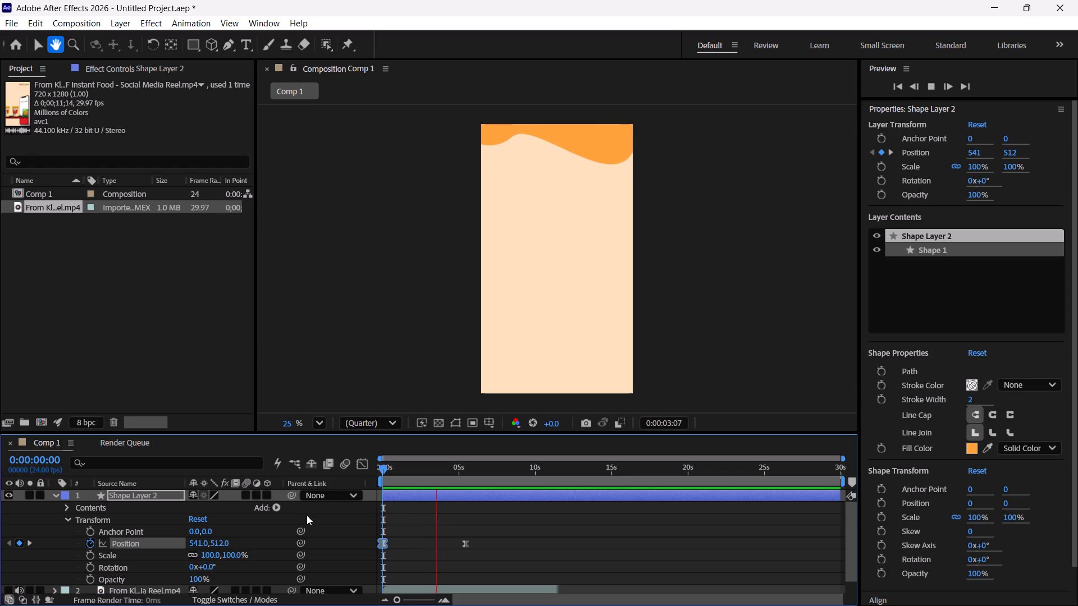
key(space)
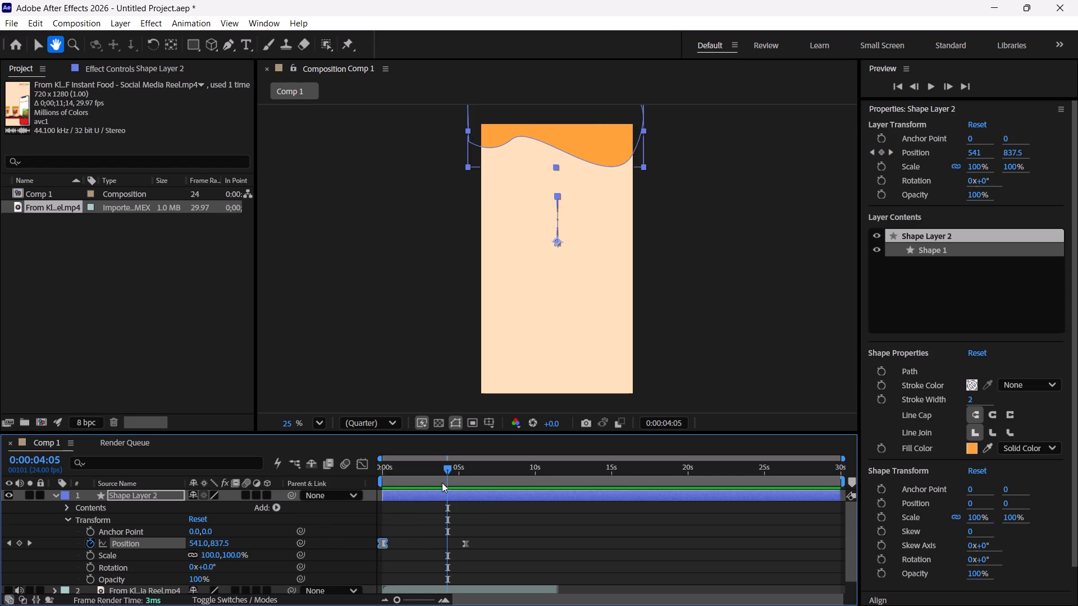
drag(450, 467, 438, 466)
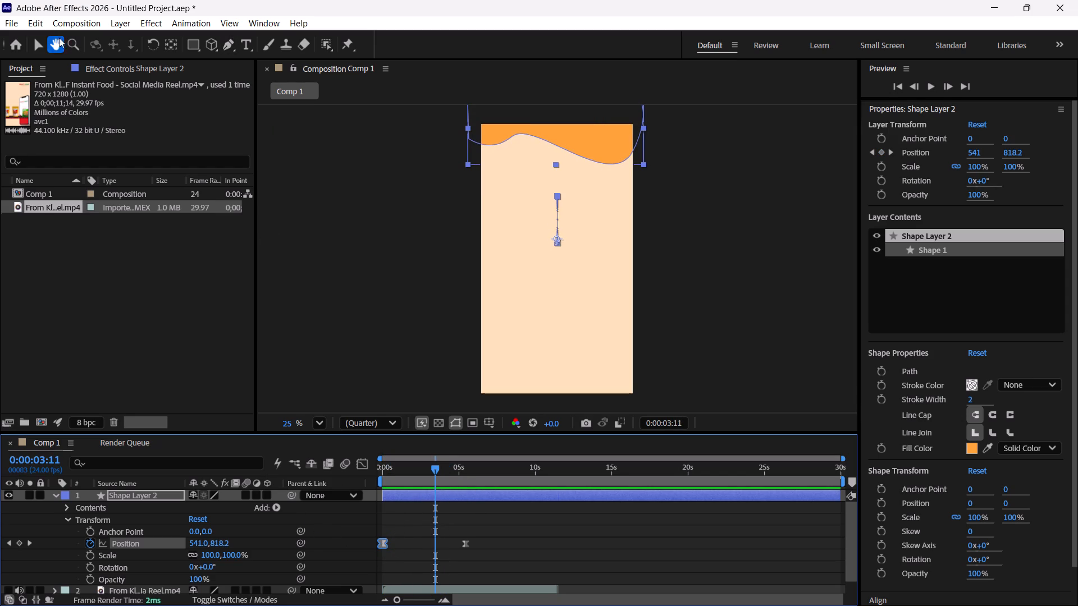
Tighten the wave's slide-in by moving its starting Position keyframe to about 0.3 seconds and its ending one to about 4.8 seconds.
click(29, 49)
click(36, 48)
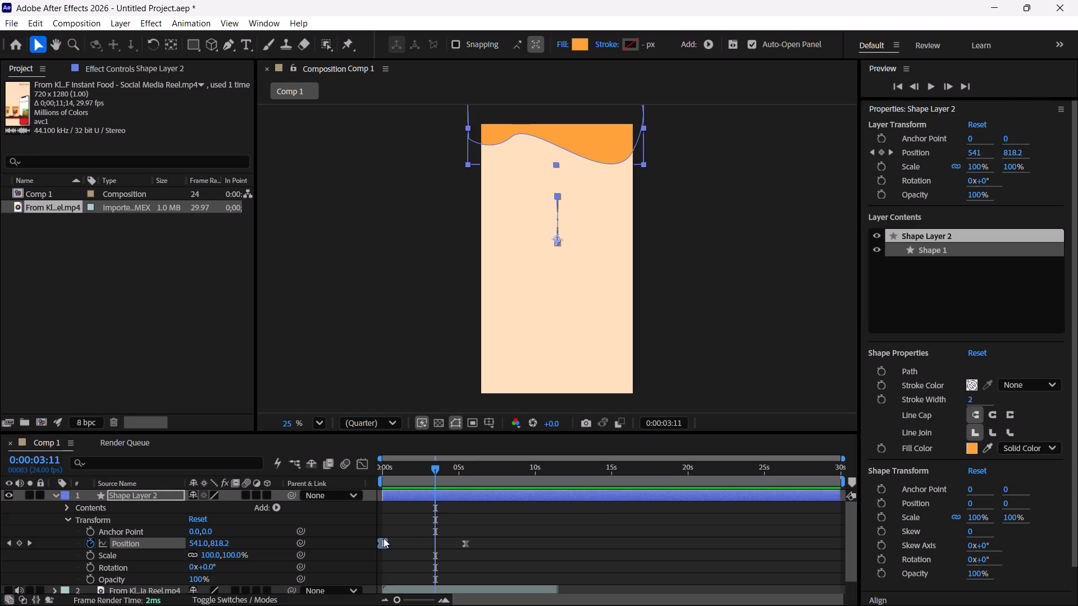
click(383, 540)
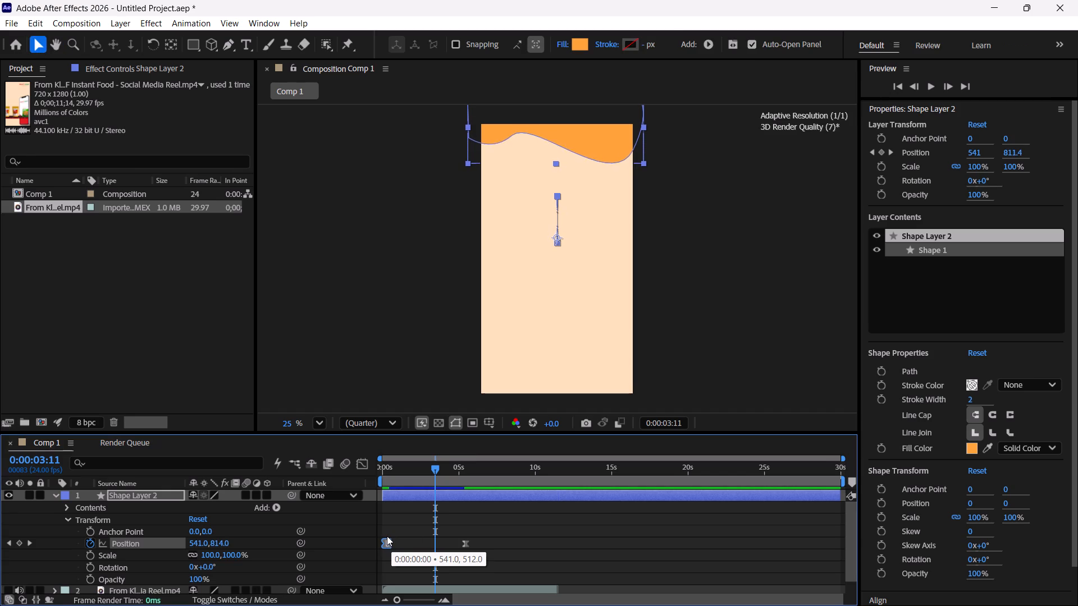
drag(465, 541, 460, 541)
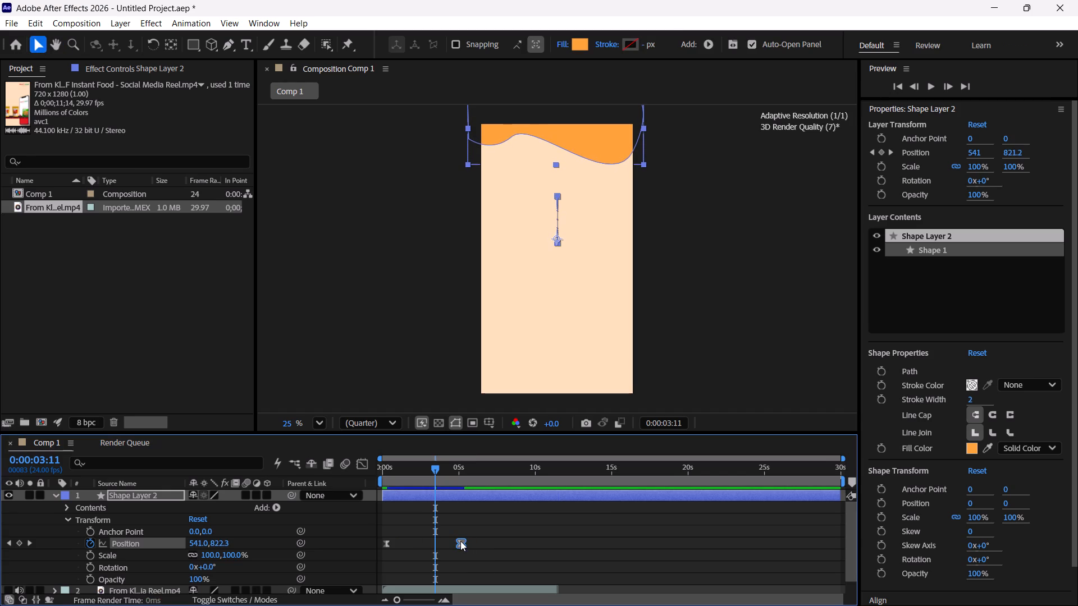
drag(460, 541, 455, 540)
Preview the retimed wave slide-in from the first frame, and return the playhead to the start.
drag(435, 465, 380, 462)
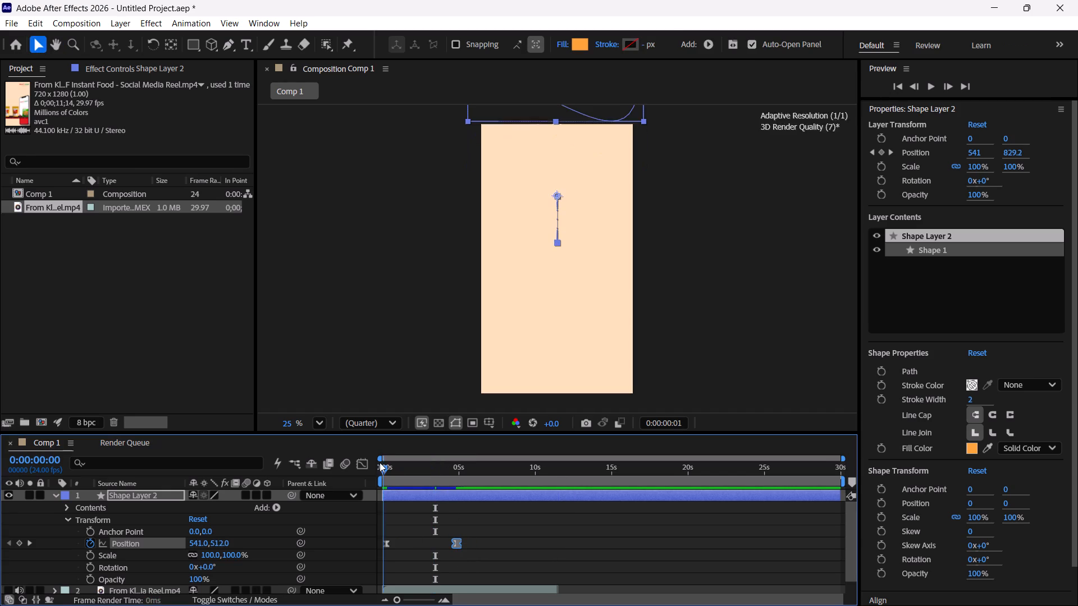
drag(380, 462, 346, 460)
click(686, 374)
key(space)
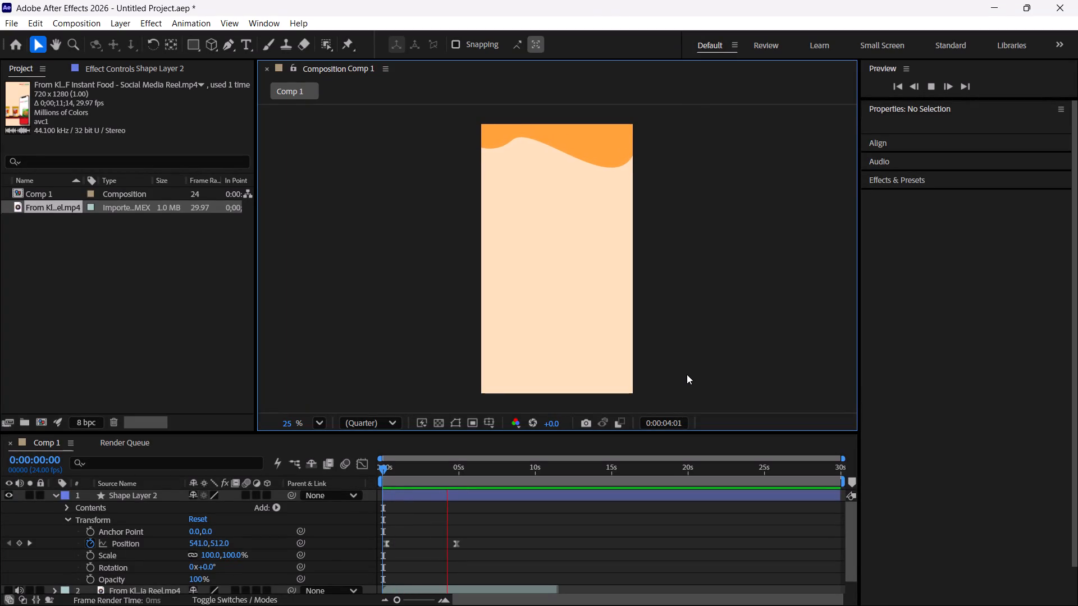
key(space)
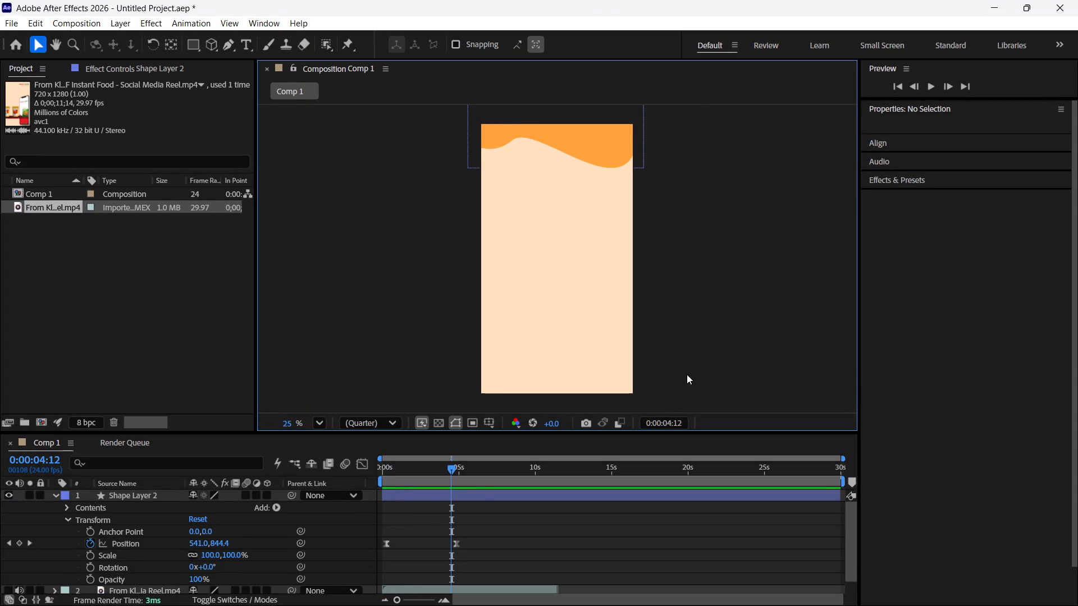
drag(449, 470, 337, 487)
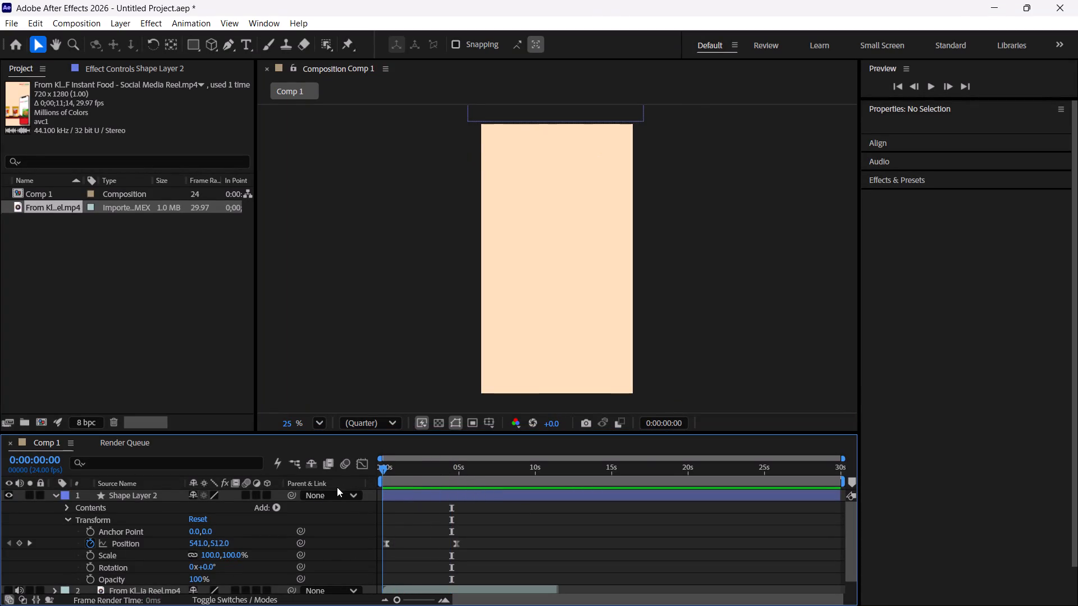
drag(337, 487, 317, 491)
Switch to the browser showing the Instant Food reference reel in Google Drive.
click(986, 4)
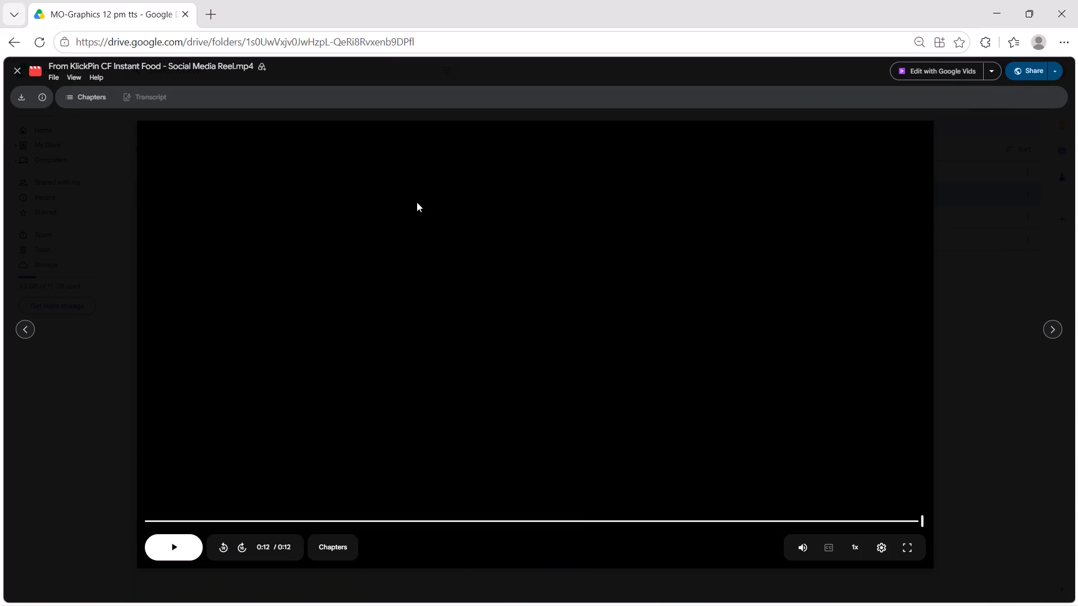
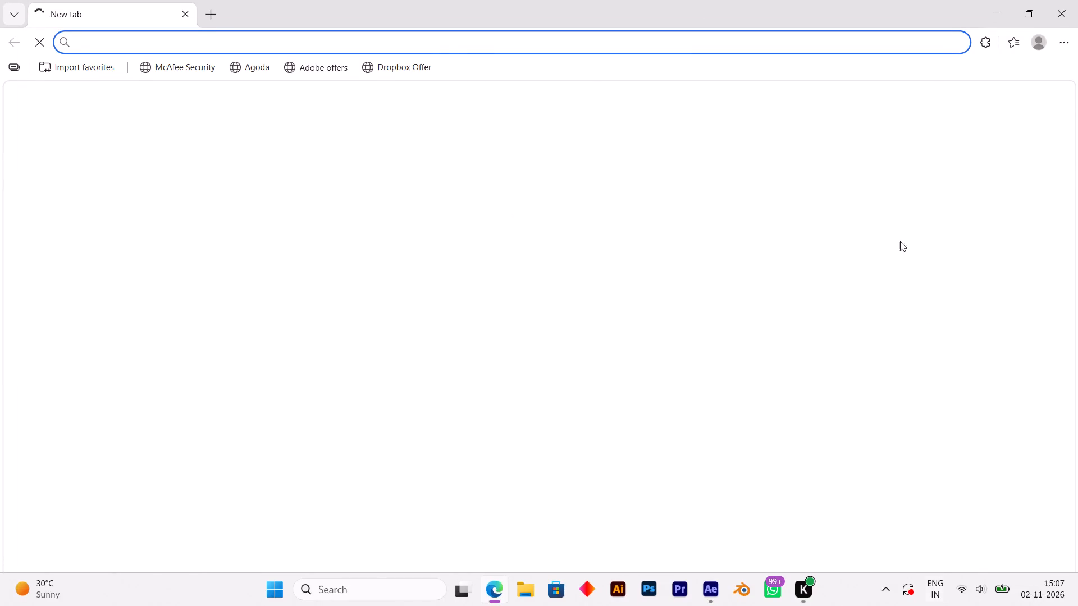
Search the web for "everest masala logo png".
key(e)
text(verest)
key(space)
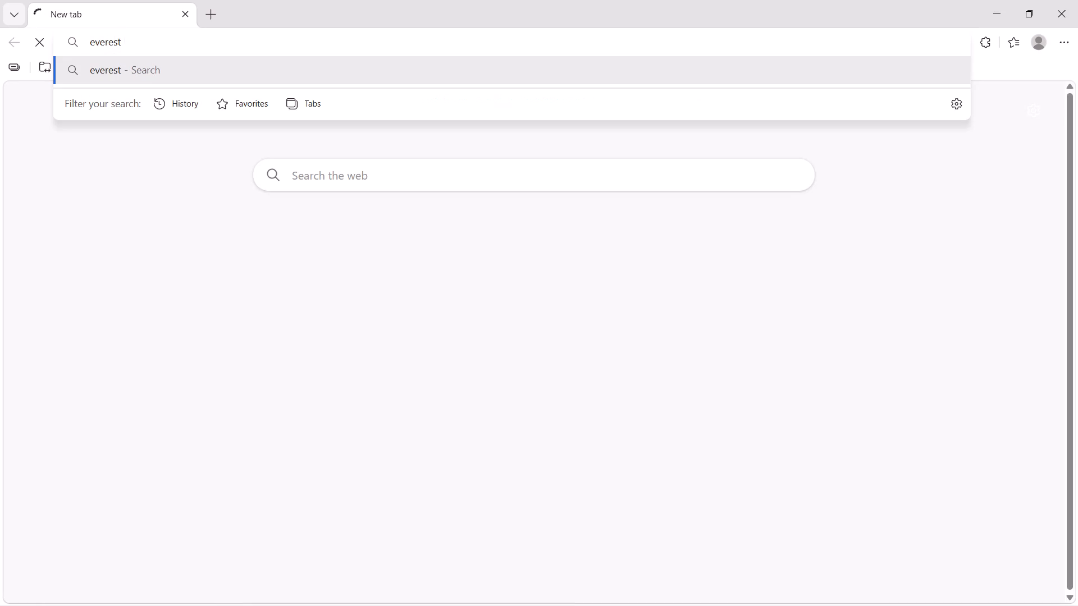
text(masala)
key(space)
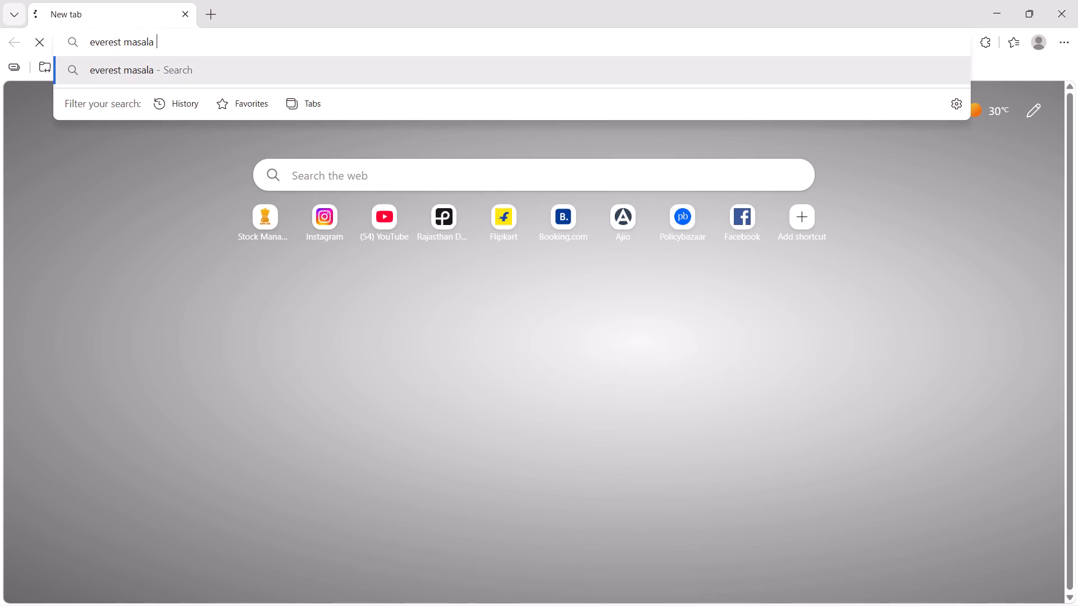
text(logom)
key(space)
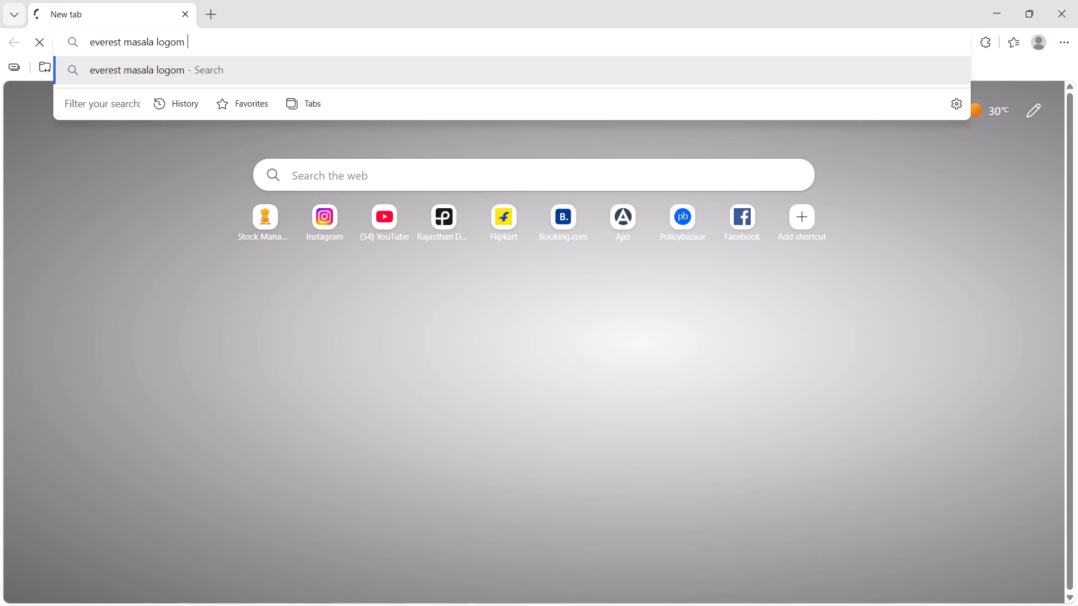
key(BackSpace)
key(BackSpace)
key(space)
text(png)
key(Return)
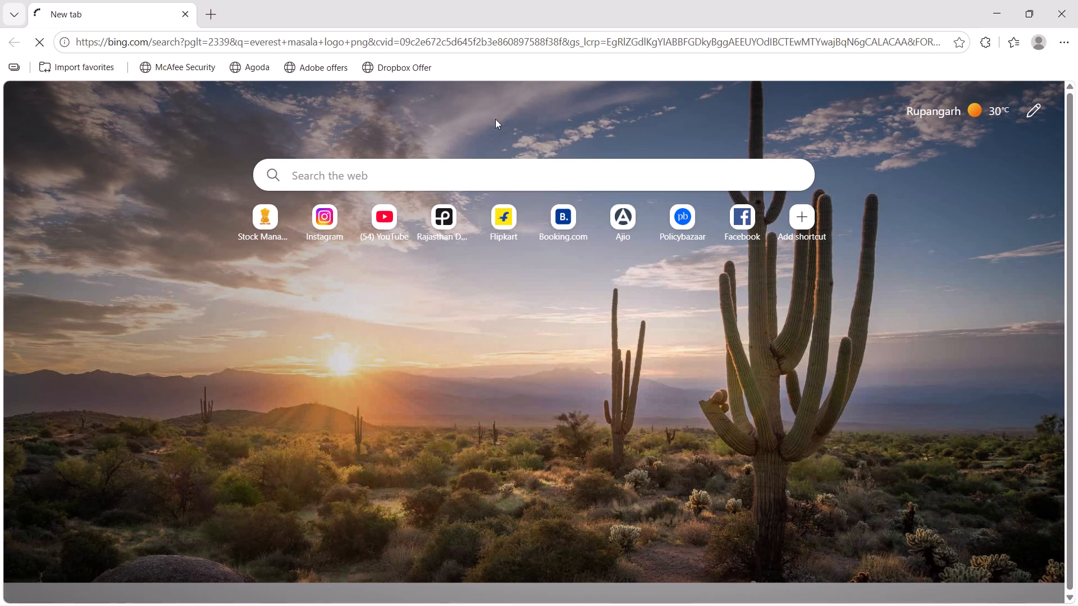
Search the web for "everest masala logo" and open the image results.
click(296, 38)
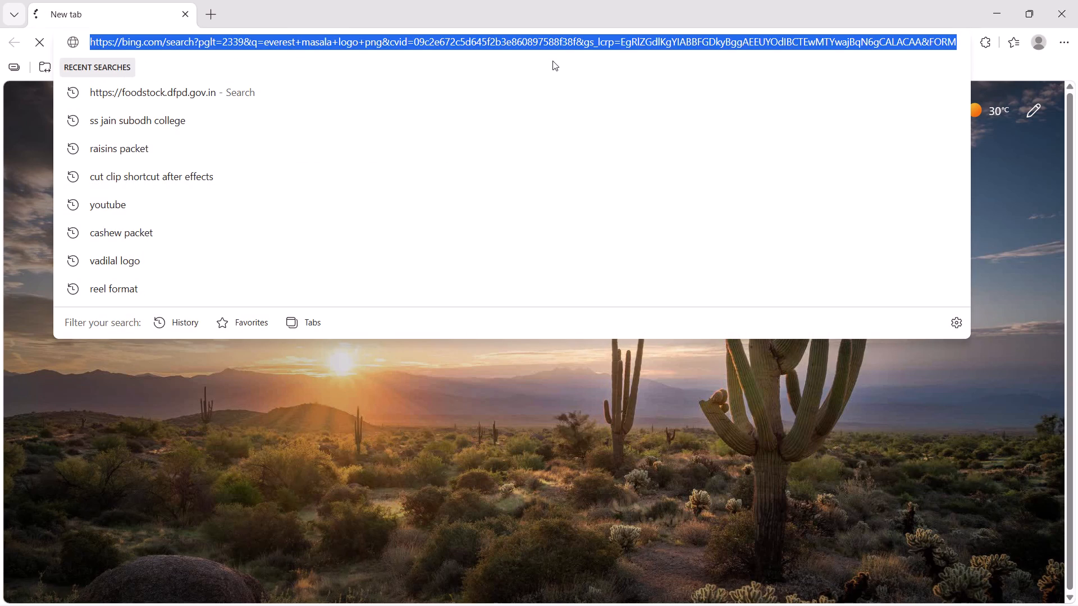
text(eve)
text(rest masala logo)
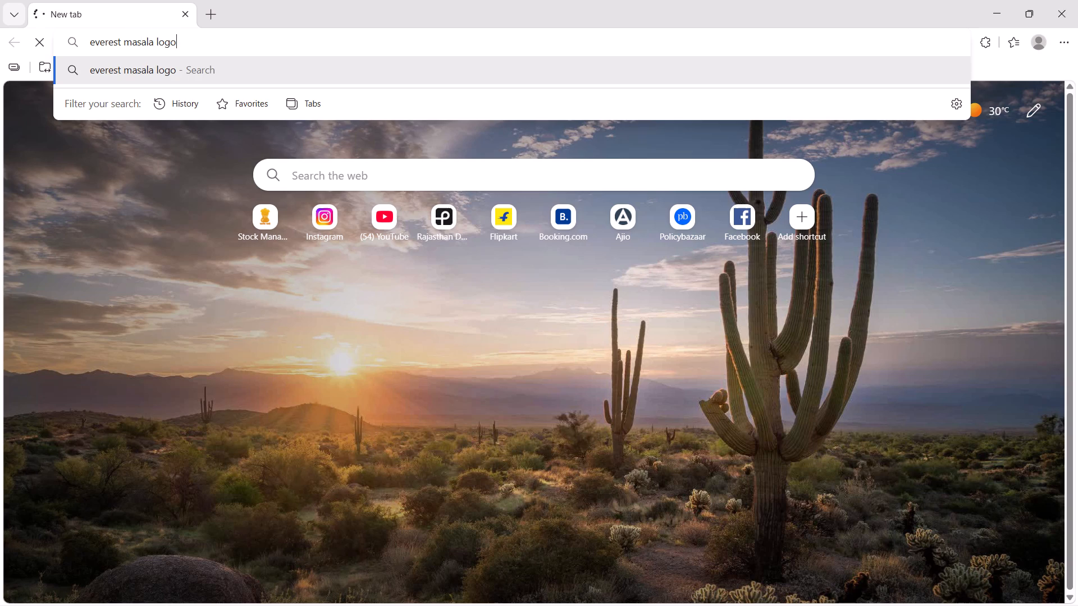
key(space)
key(Return)
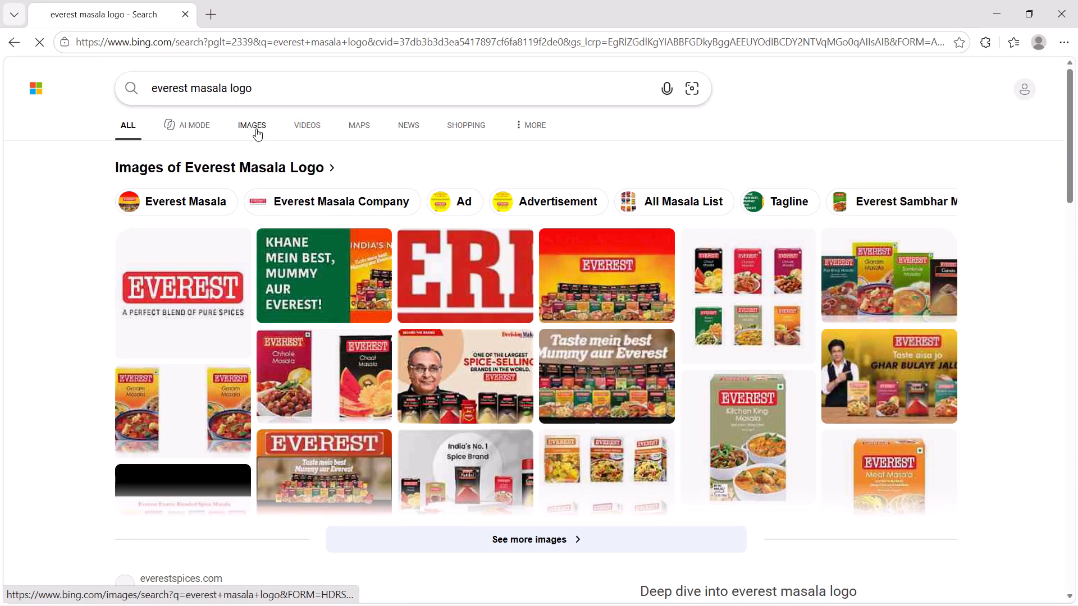
click(262, 130)
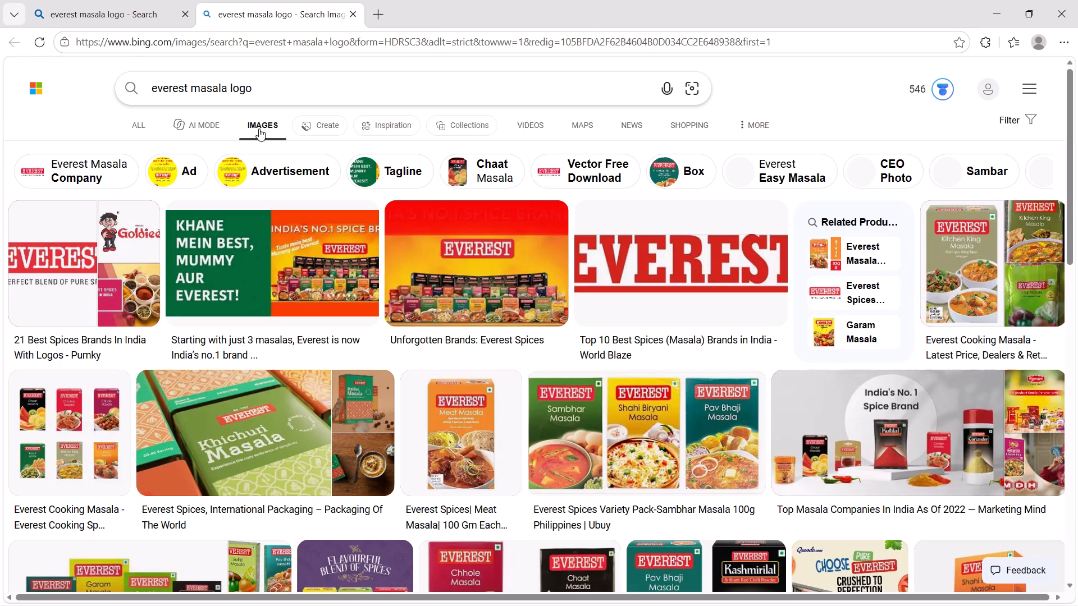
Filter the Everest masala logo image results by type to Transparent.
click(1012, 116)
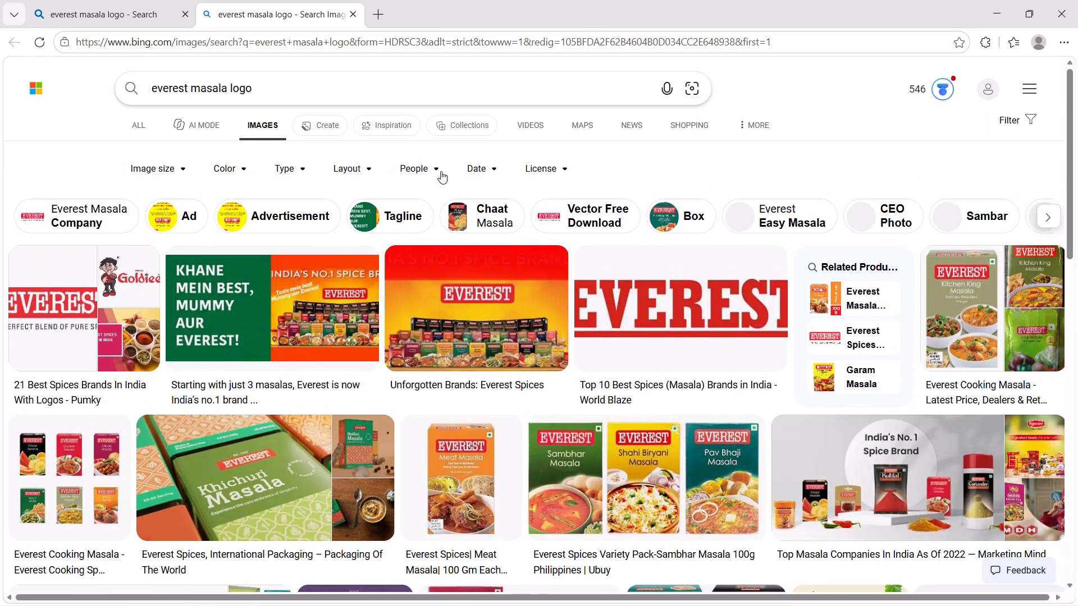
click(368, 174)
click(302, 176)
click(299, 171)
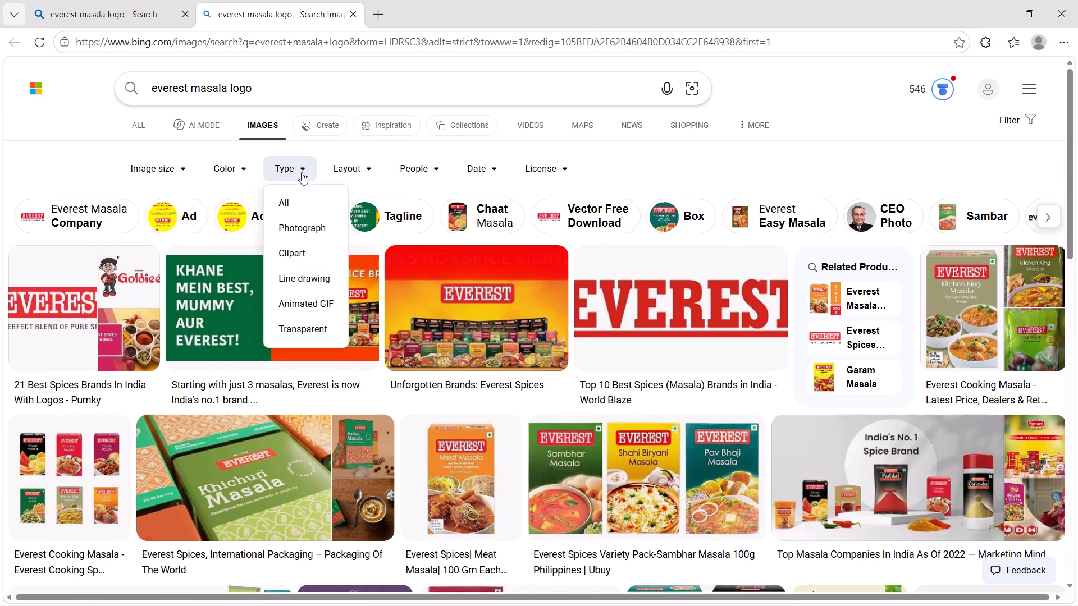
click(312, 327)
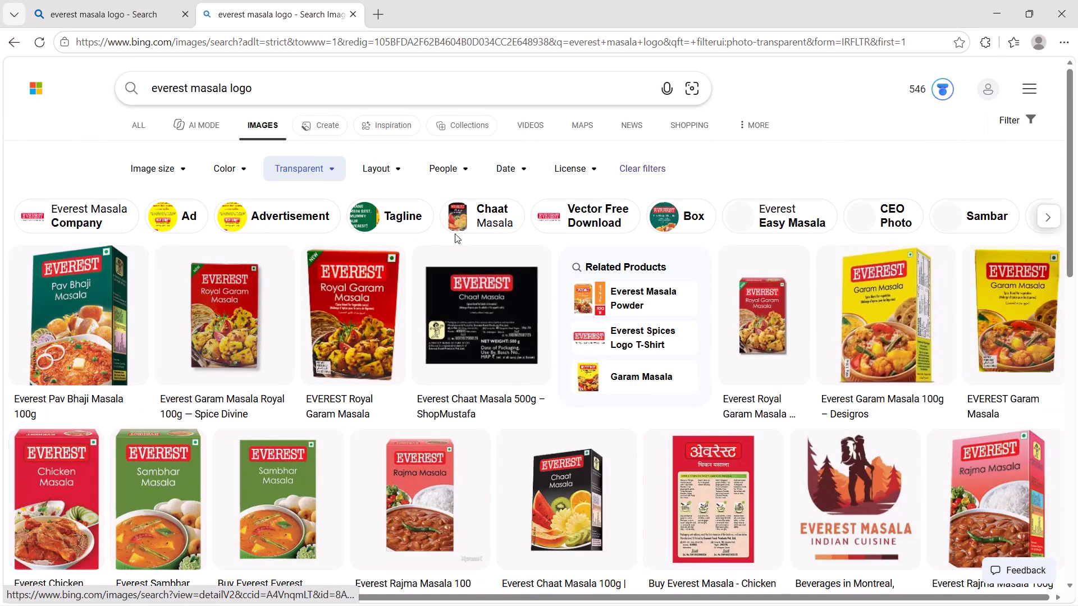
Browse the transparent image results for a standalone Everest logo without product packaging.
scroll(378, 263, down, 3)
scroll(639, 295, down, 3)
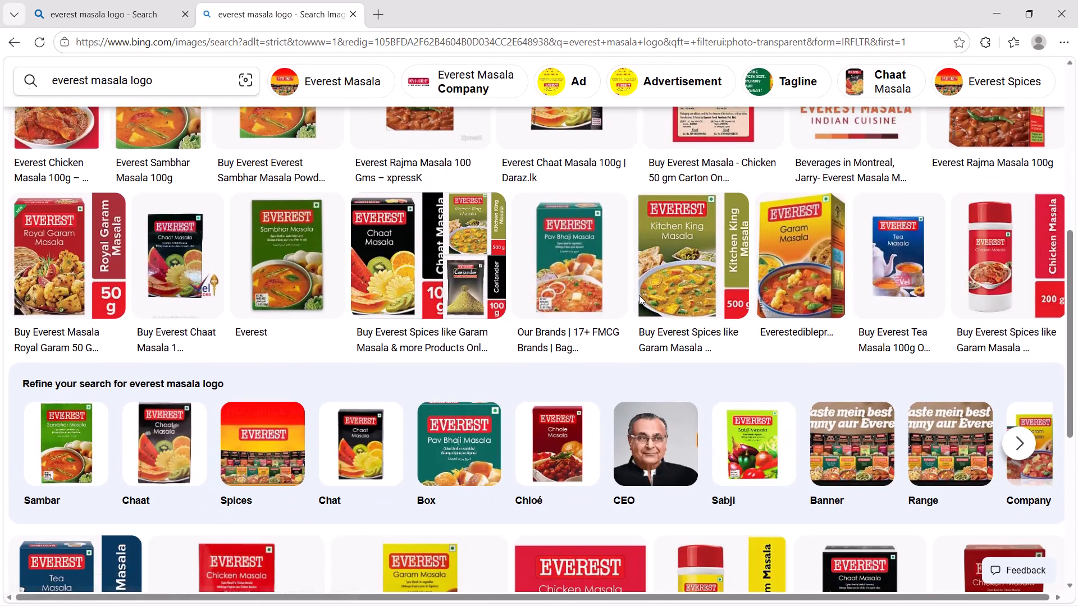
scroll(641, 295, down, 9)
scroll(641, 295, up, 4)
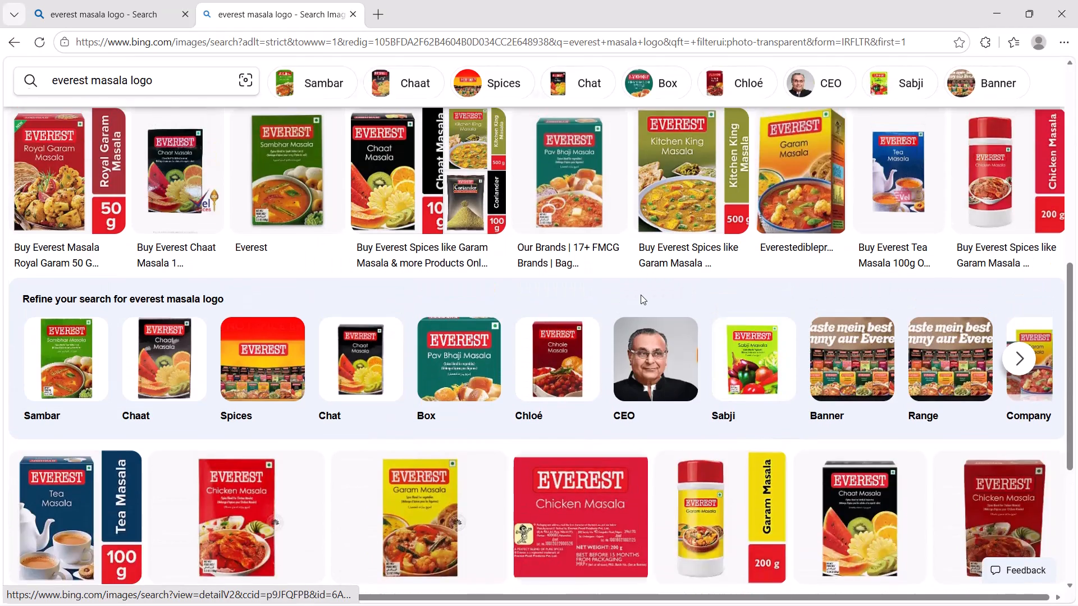
scroll(641, 295, up, 13)
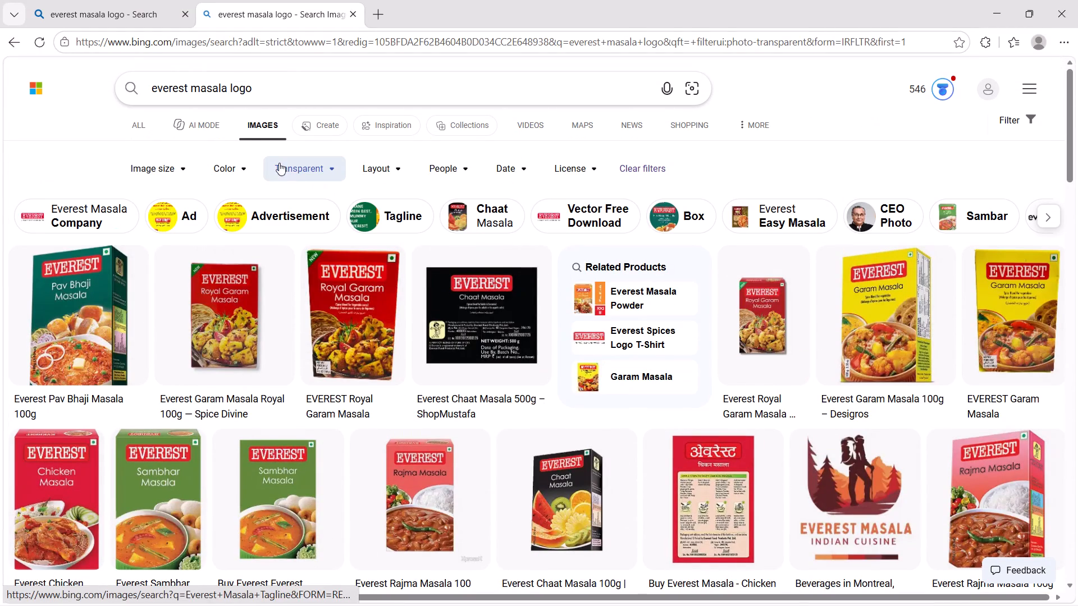
scroll(387, 366, down, 1)
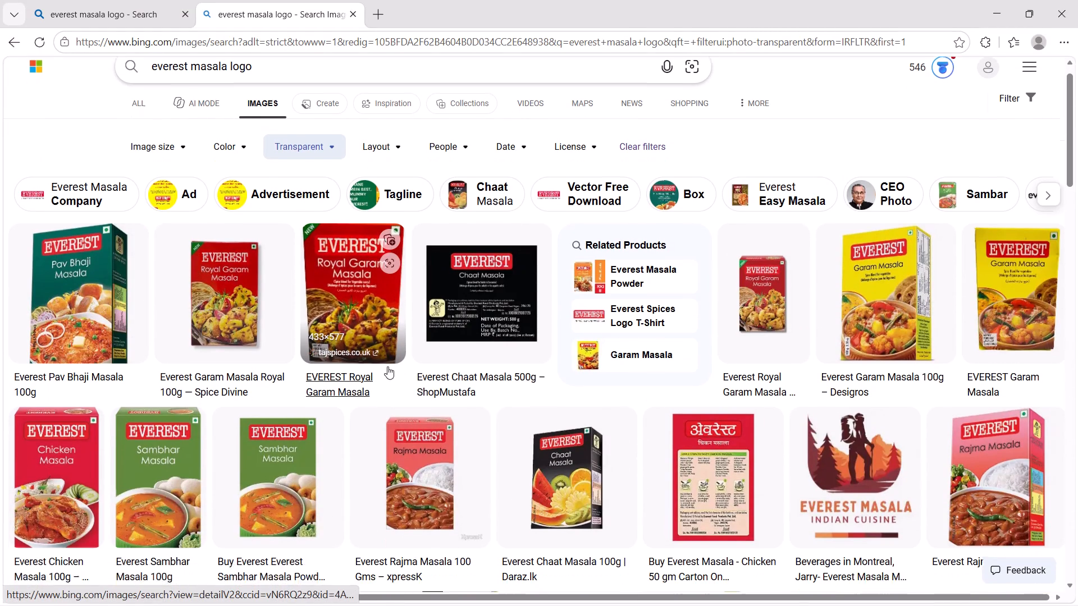
scroll(387, 366, down, 1)
scroll(524, 349, down, 5)
scroll(573, 432, down, 8)
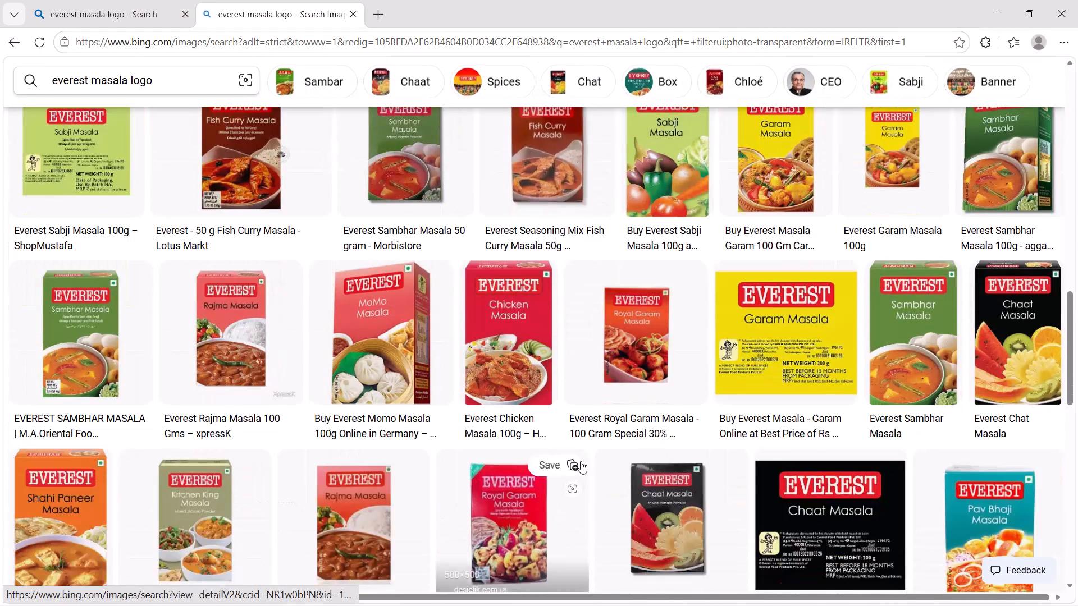
scroll(586, 466, down, 15)
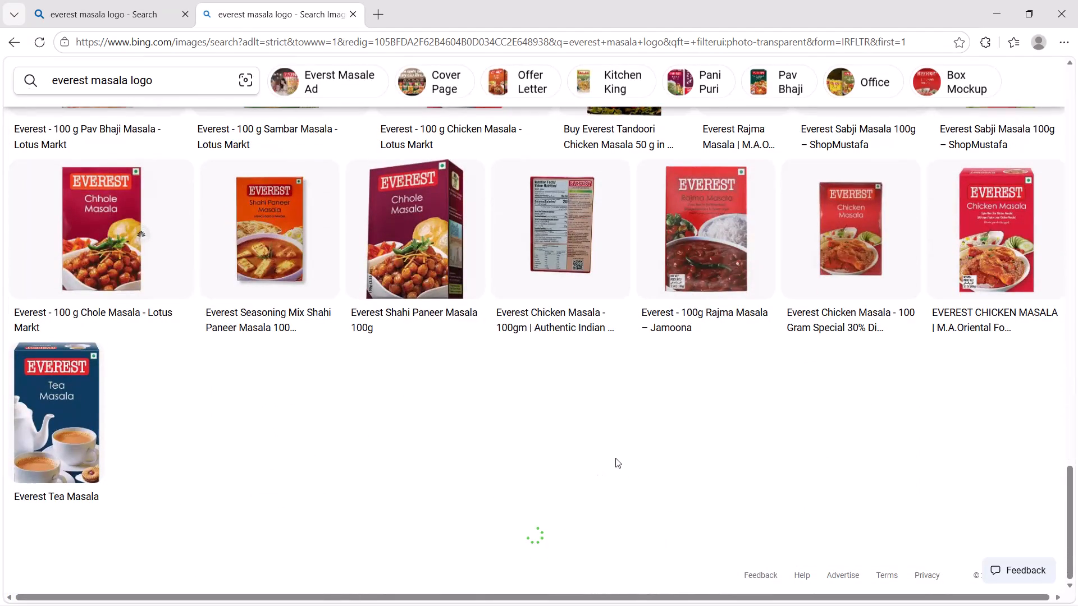
scroll(619, 378, down, 4)
scroll(619, 378, up, 13)
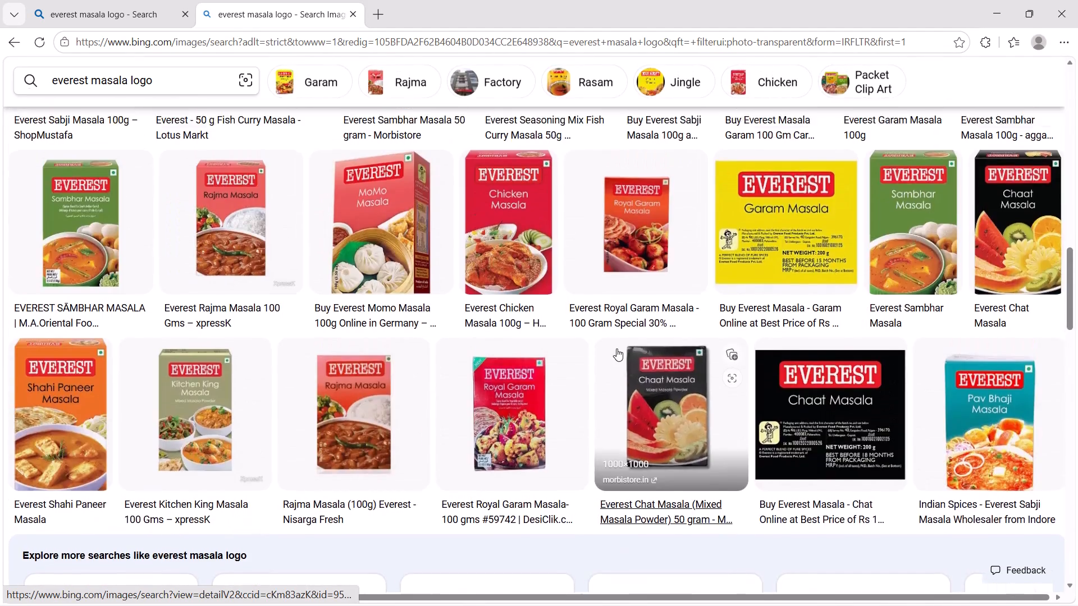
scroll(616, 348, up, 17)
scroll(621, 330, up, 5)
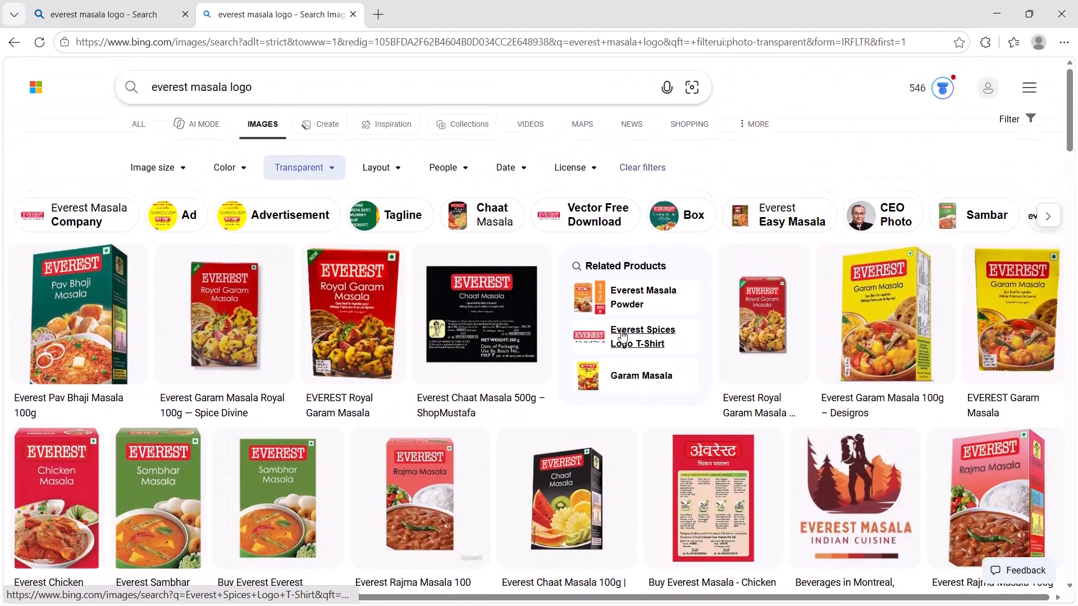
scroll(645, 267, down, 1)
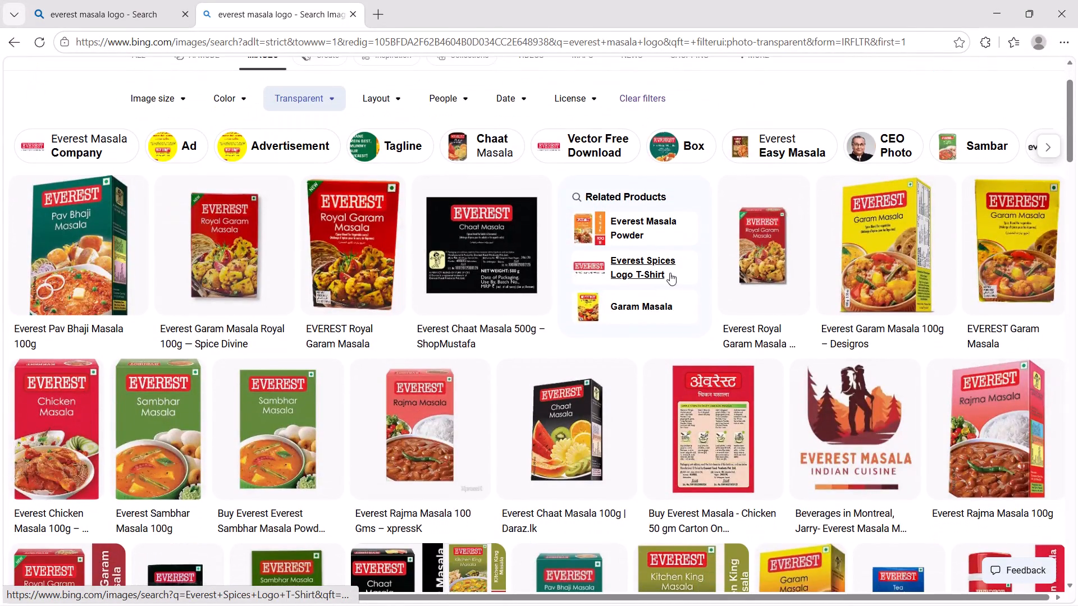
Open the related Everest Spices Logo T-Shirt results and examine the JMD Enterprise Everest logo and a similar version of it.
click(655, 263)
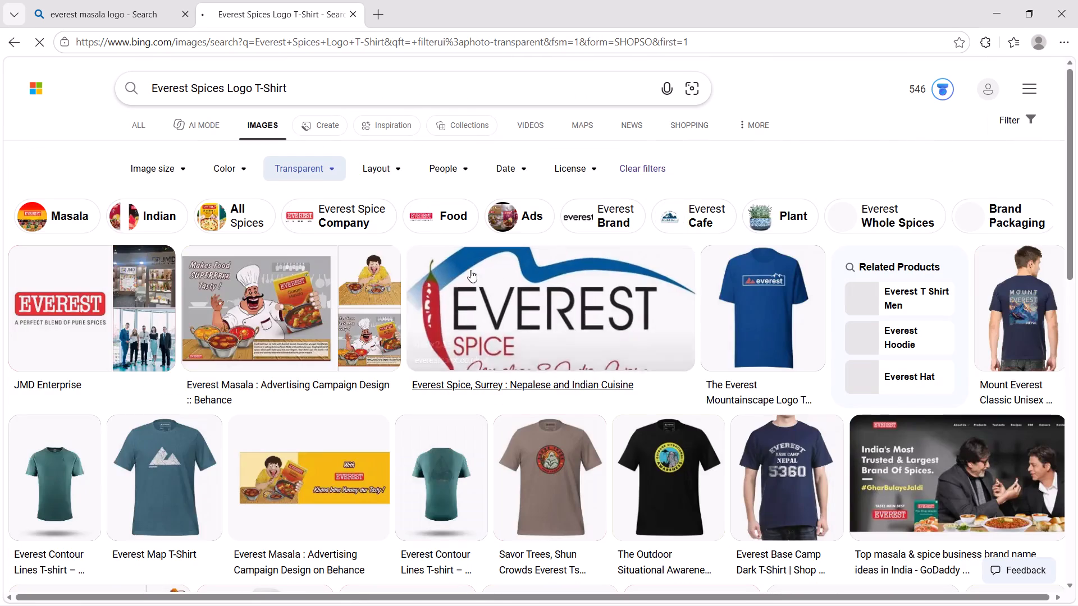
click(52, 297)
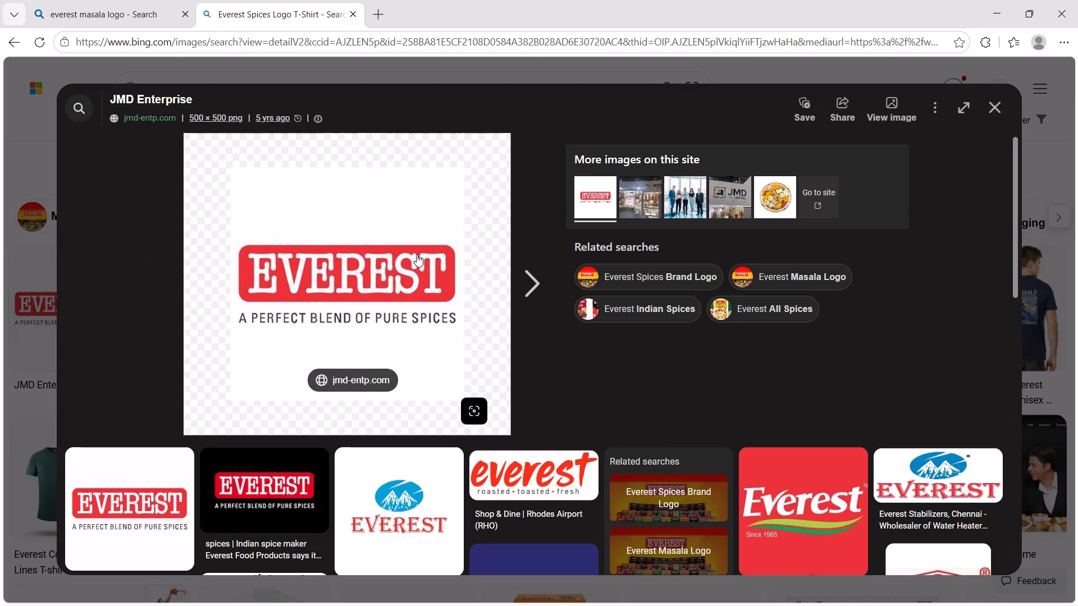
click(166, 519)
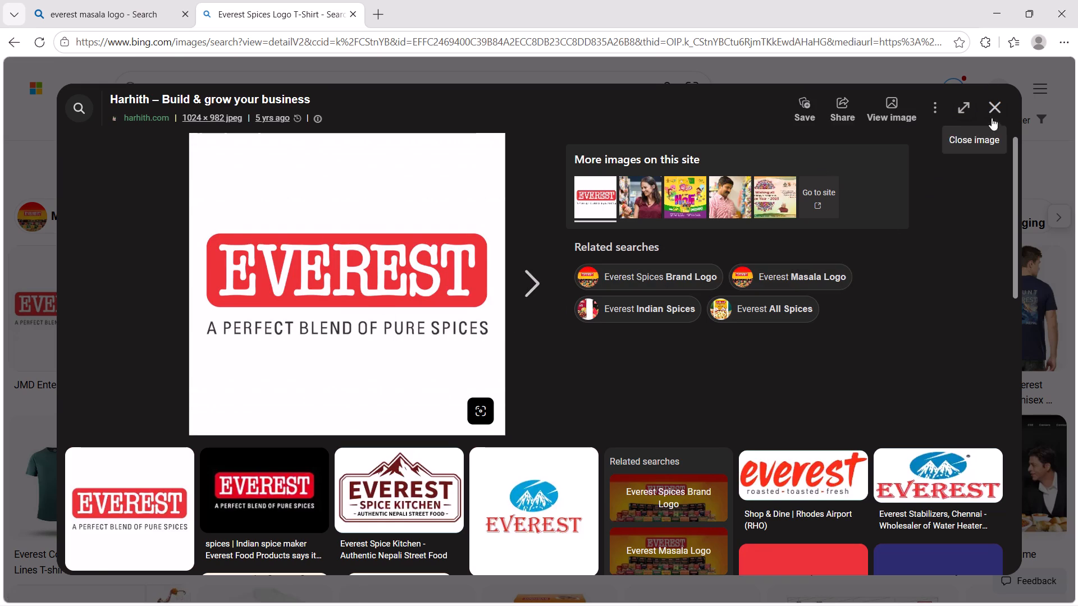
Open the related Everest Masala Logo search and limit its image results to the Transparent type.
click(751, 274)
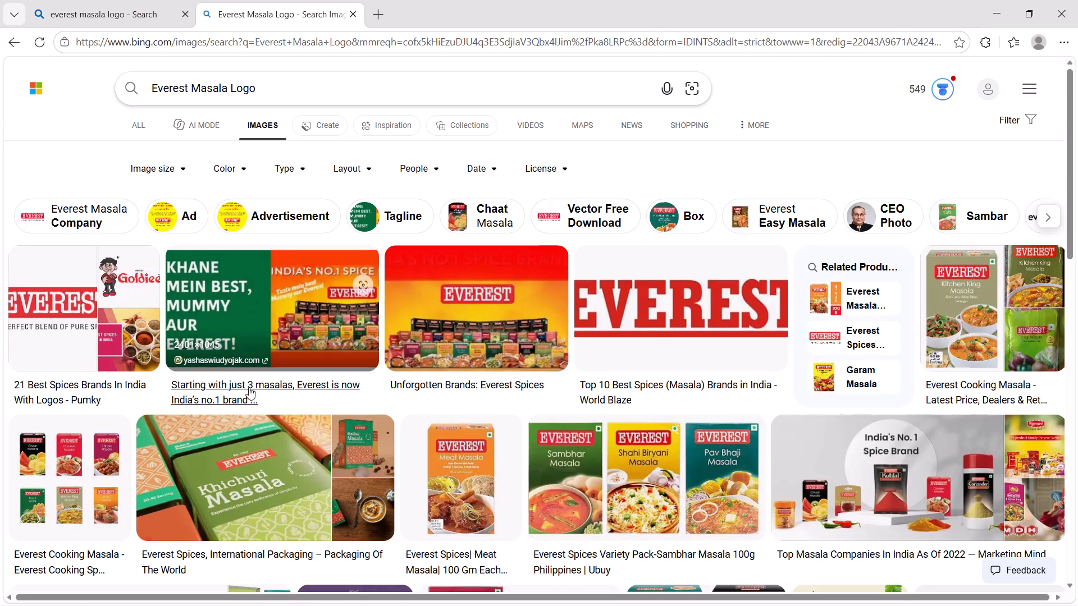
click(303, 169)
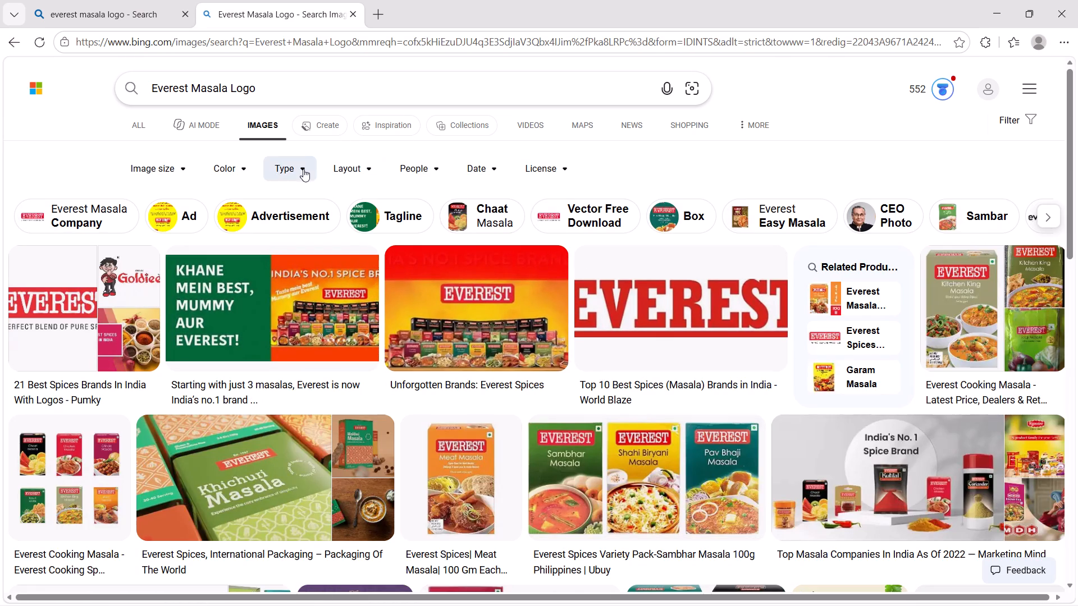
click(317, 332)
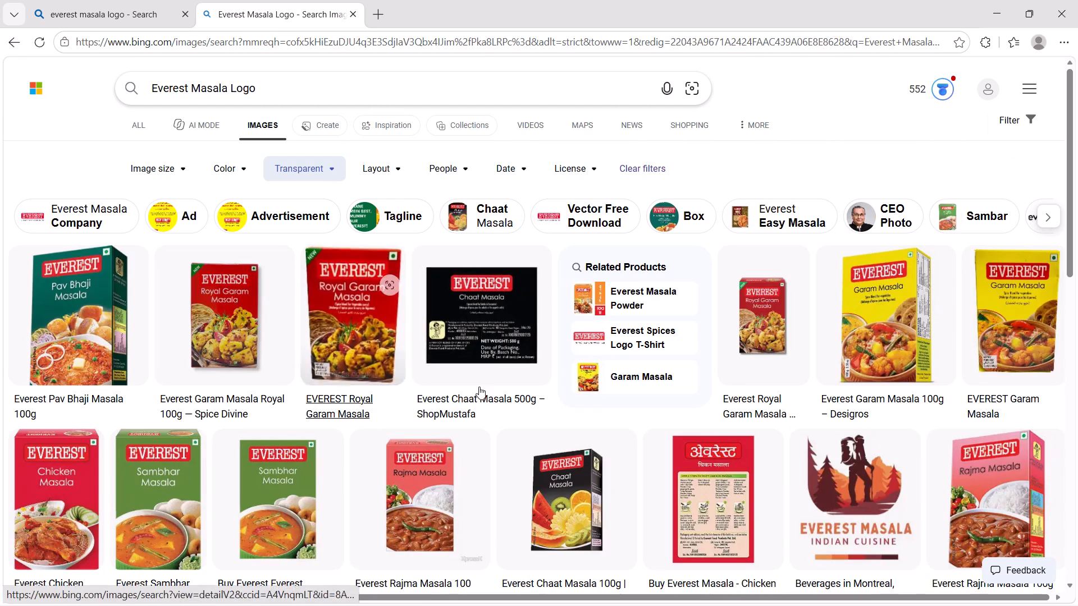
Look through the filtered Everest Masala Logo results for a usable transparent logo.
scroll(672, 387, down, 12)
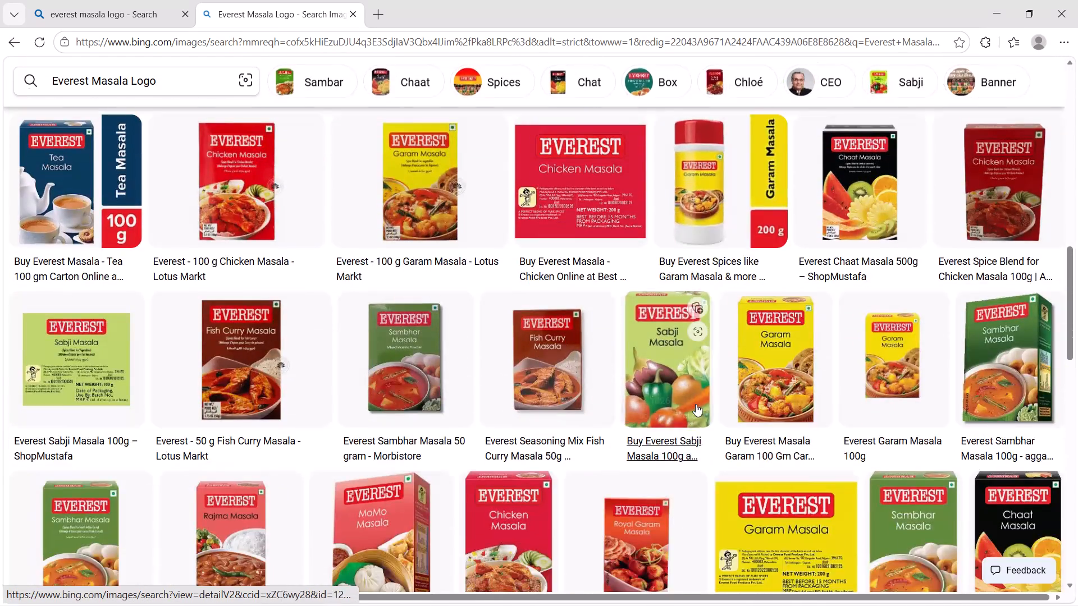
scroll(696, 404, down, 8)
scroll(523, 346, down, 6)
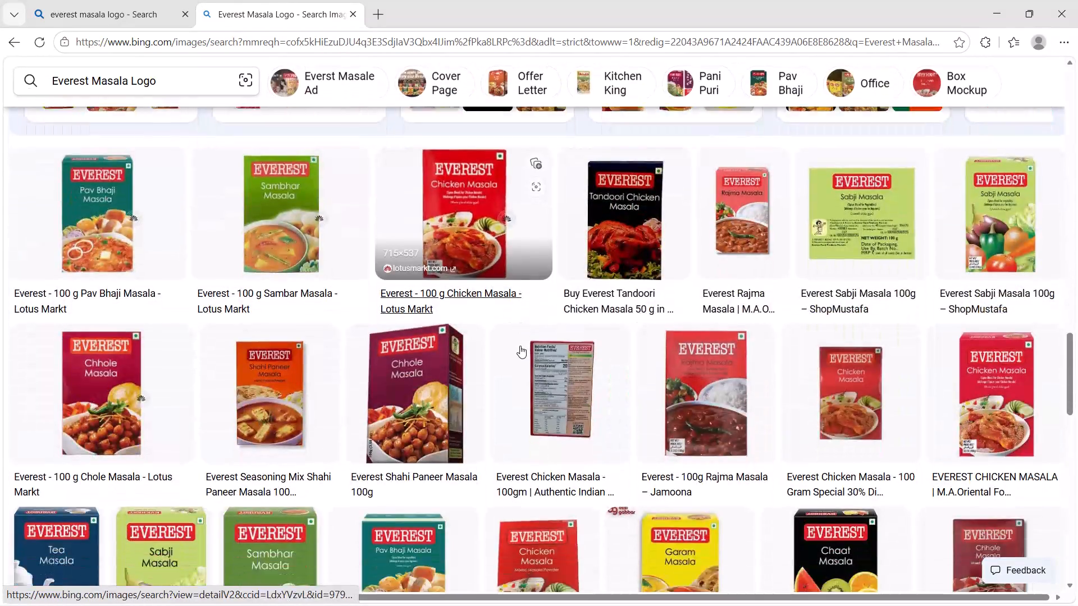
scroll(520, 346, down, 2)
scroll(518, 342, up, 8)
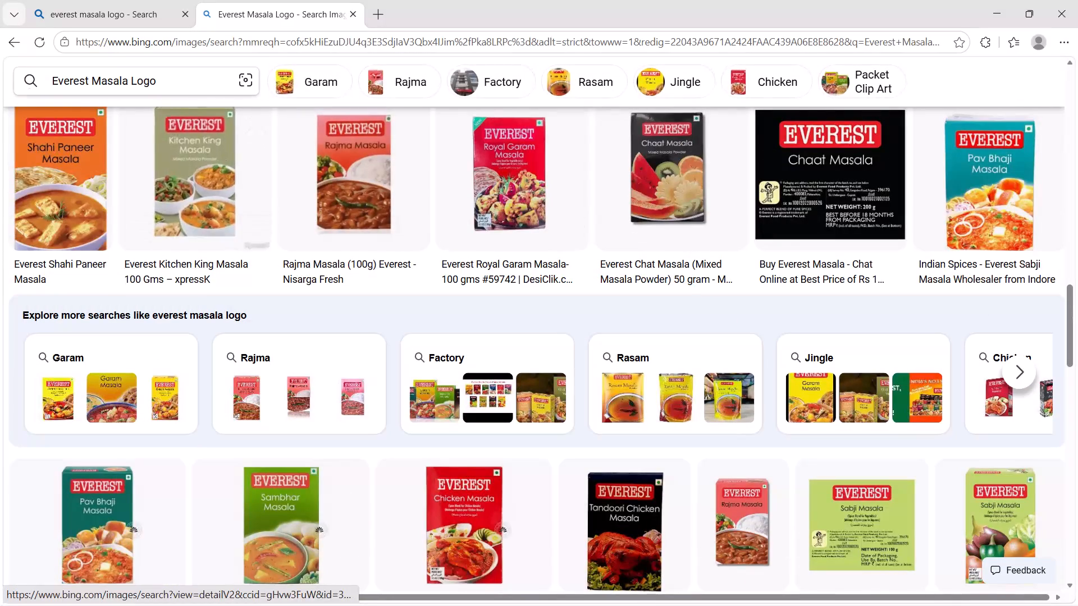
Replace Everest with mdh in the image search to find the MDH masala logo.
drag(91, 86, 0, 121)
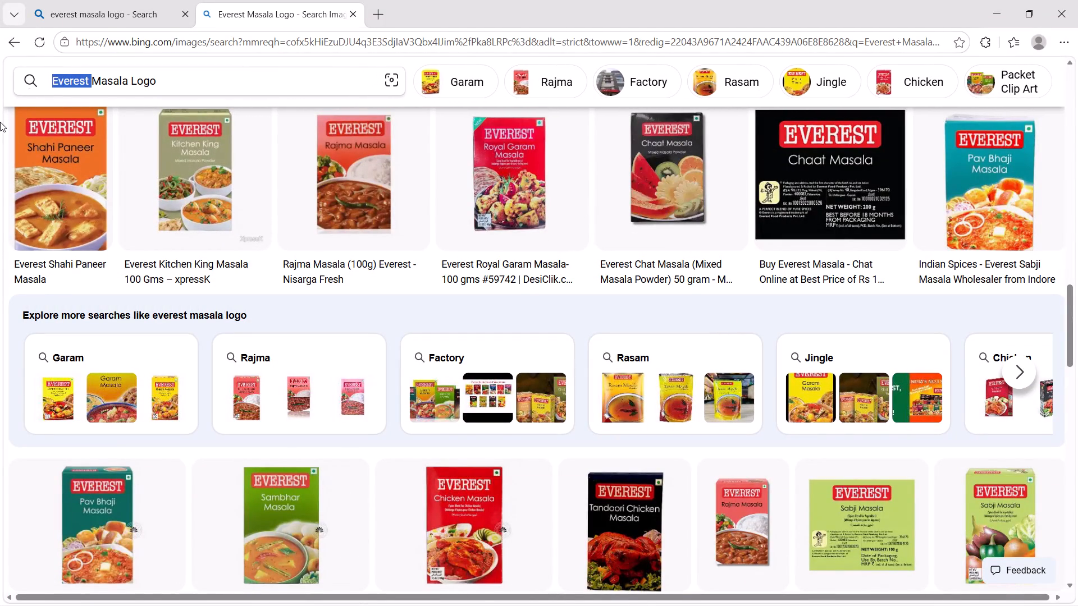
text(mdh)
key(Return)
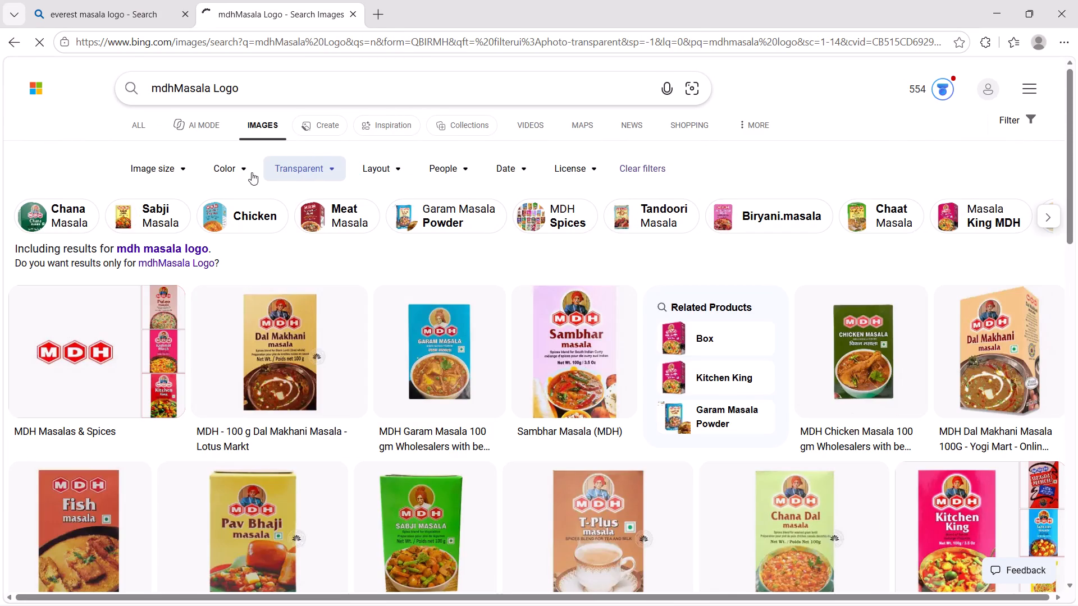
Examine the MDH Masalas & Spices logo, the Crunchbase MDH Spices version and the other MDH image results.
click(102, 356)
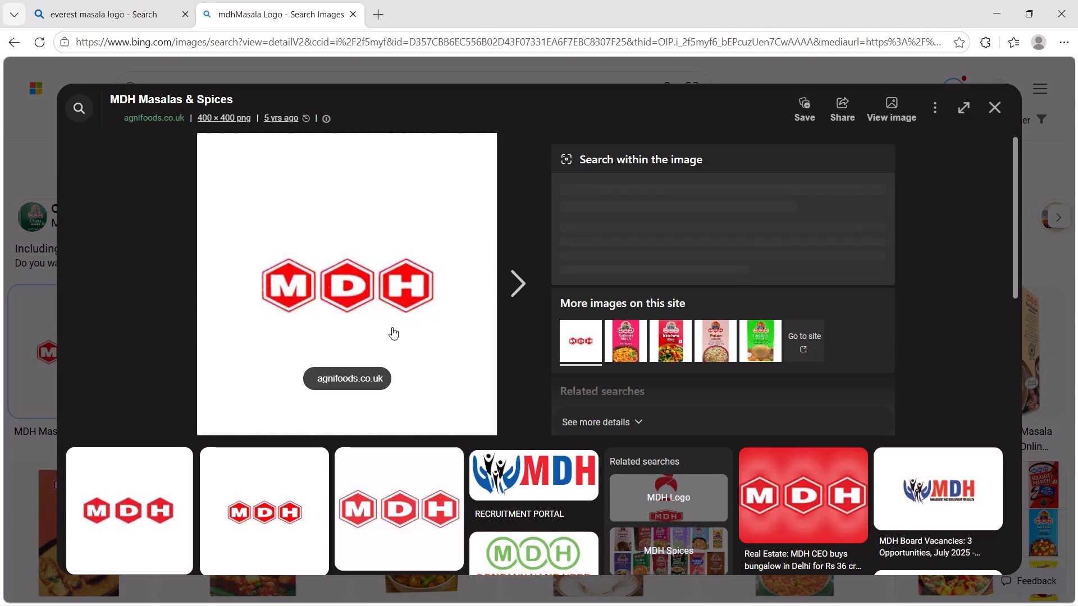
right_click(385, 311)
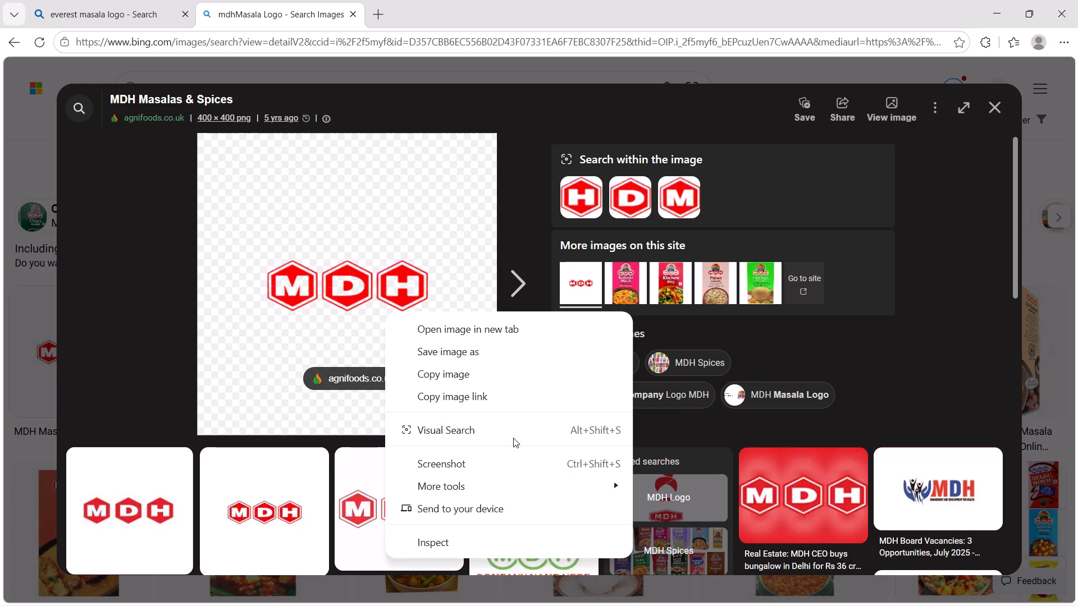
click(111, 491)
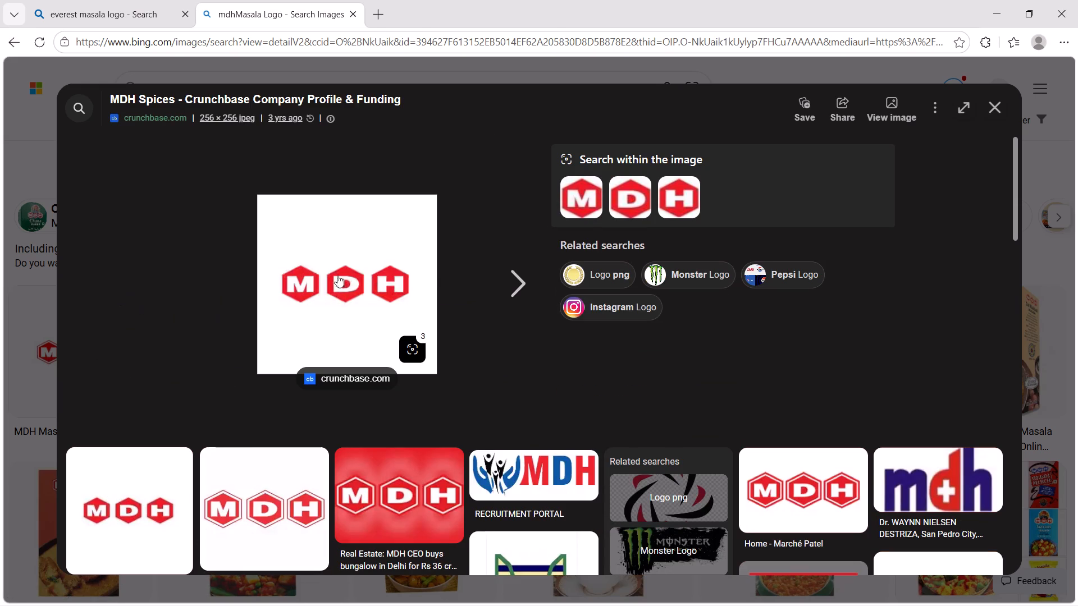
click(977, 104)
click(987, 105)
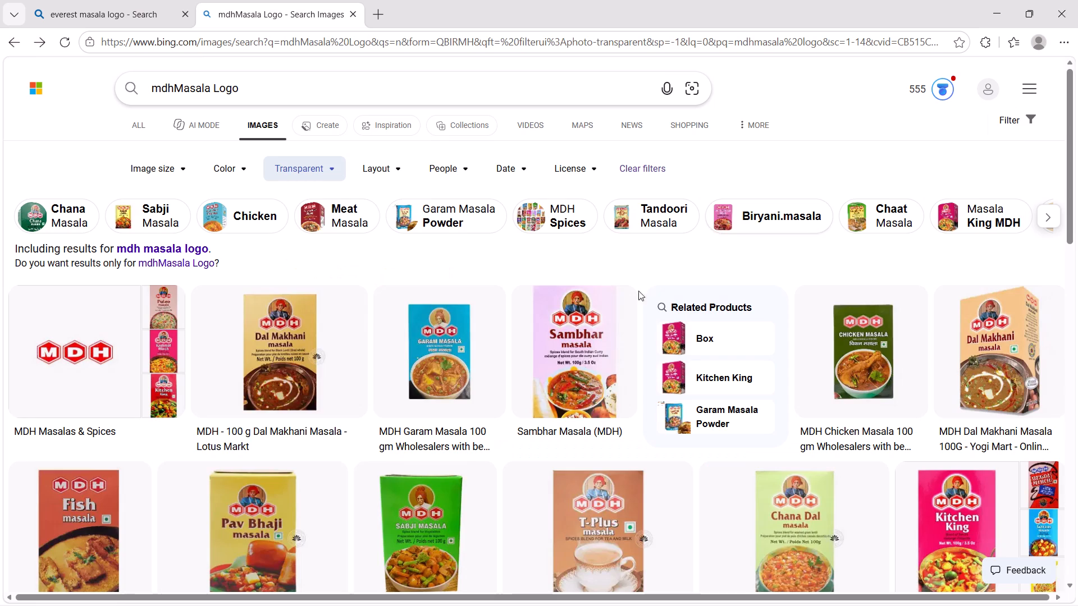
scroll(547, 433, down, 11)
scroll(600, 408, up, 8)
scroll(171, 191, up, 3)
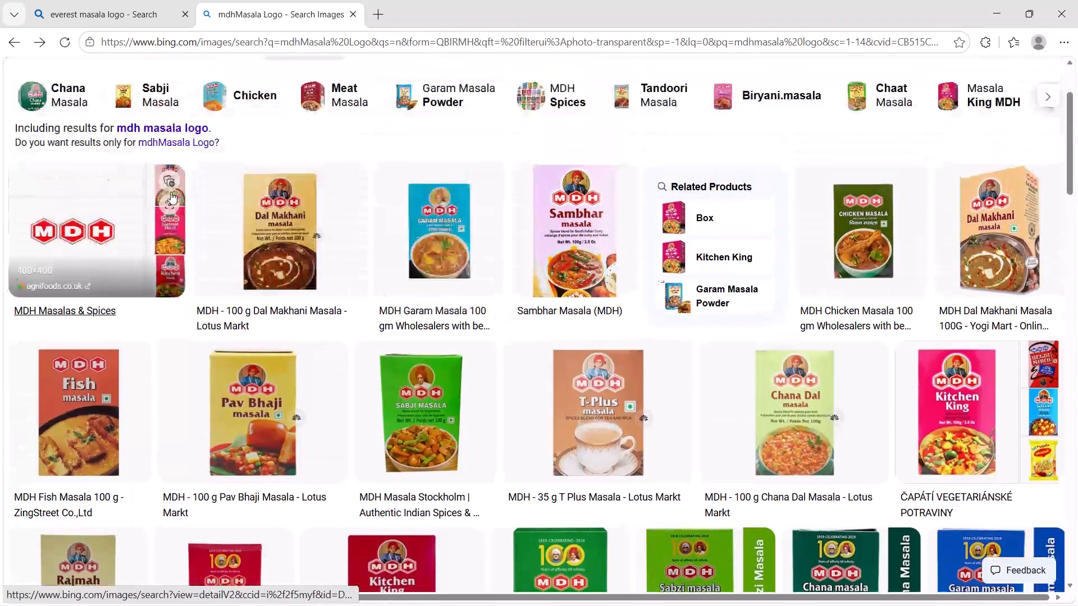
Save the transparent MDH Masalas & Spices logo from agnifoods.co.uk to Downloads as the PNG image mdh-logo.
drag(103, 360, 111, 352)
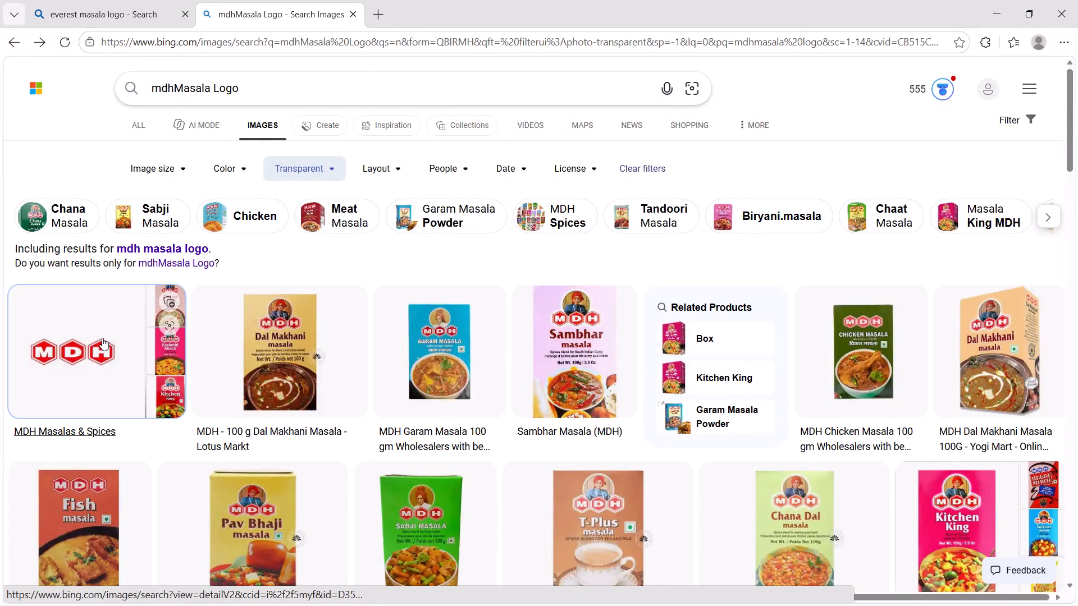
click(131, 314)
right_drag(237, 284, 261, 289)
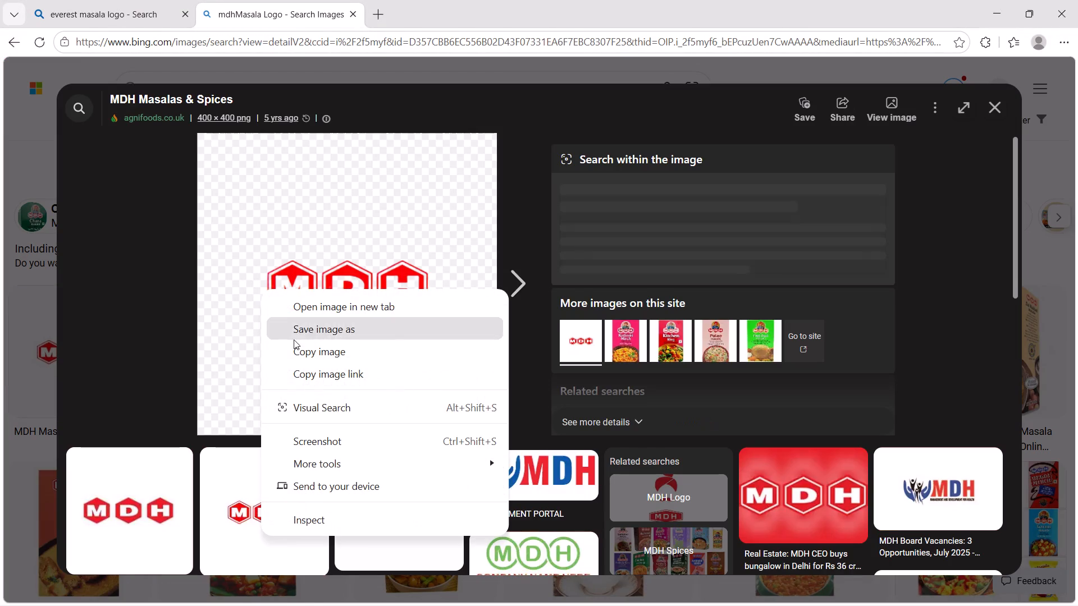
click(328, 328)
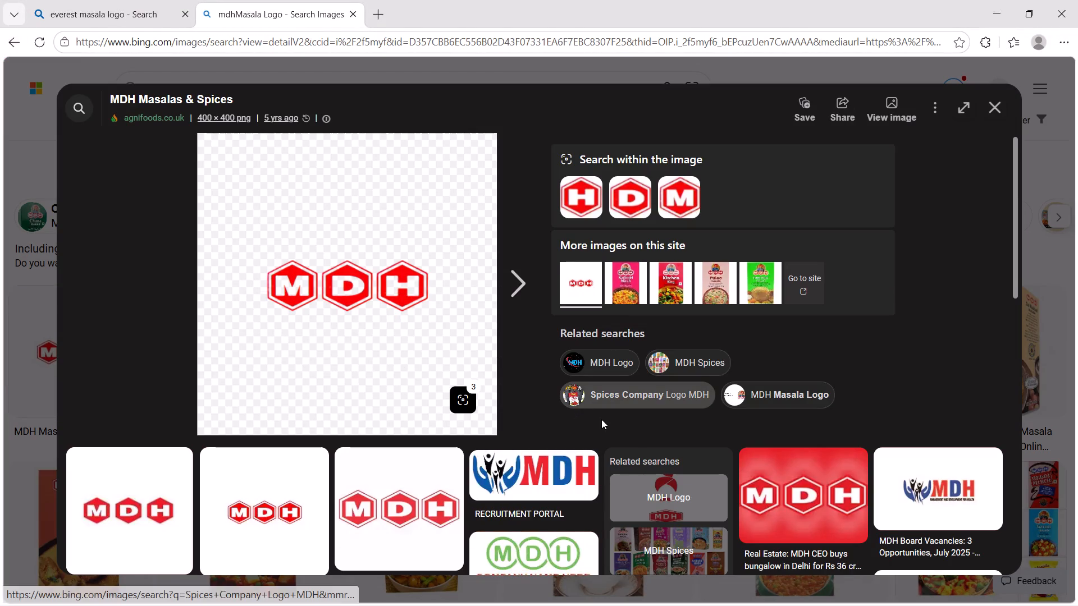
click(416, 311)
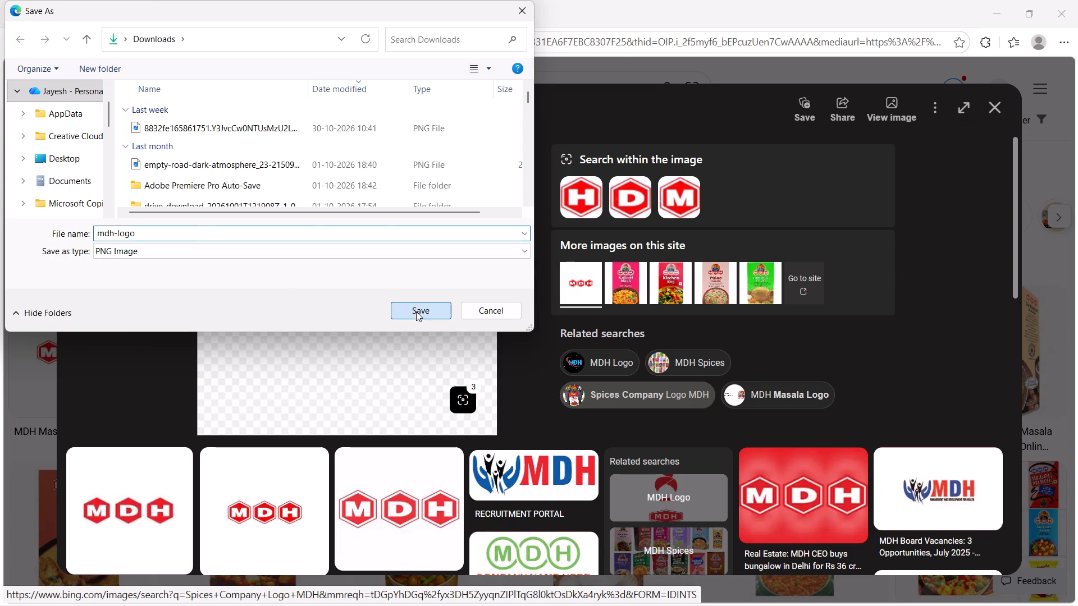
Import the downloaded mdh-logo.png from the browser into the After Effects project.
drag(883, 108, 841, 605)
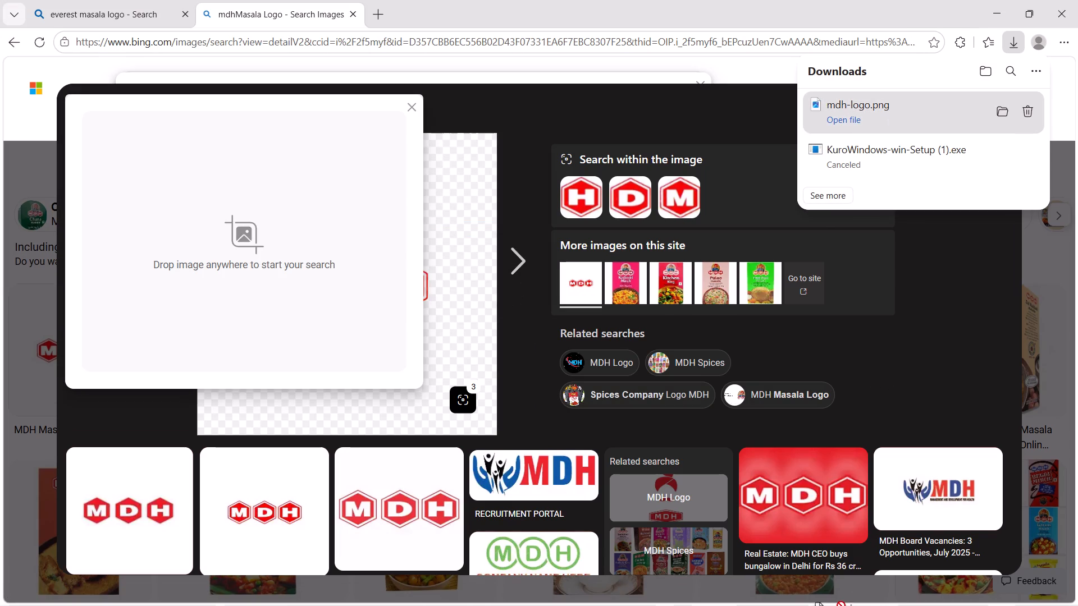
drag(841, 605, 136, 486)
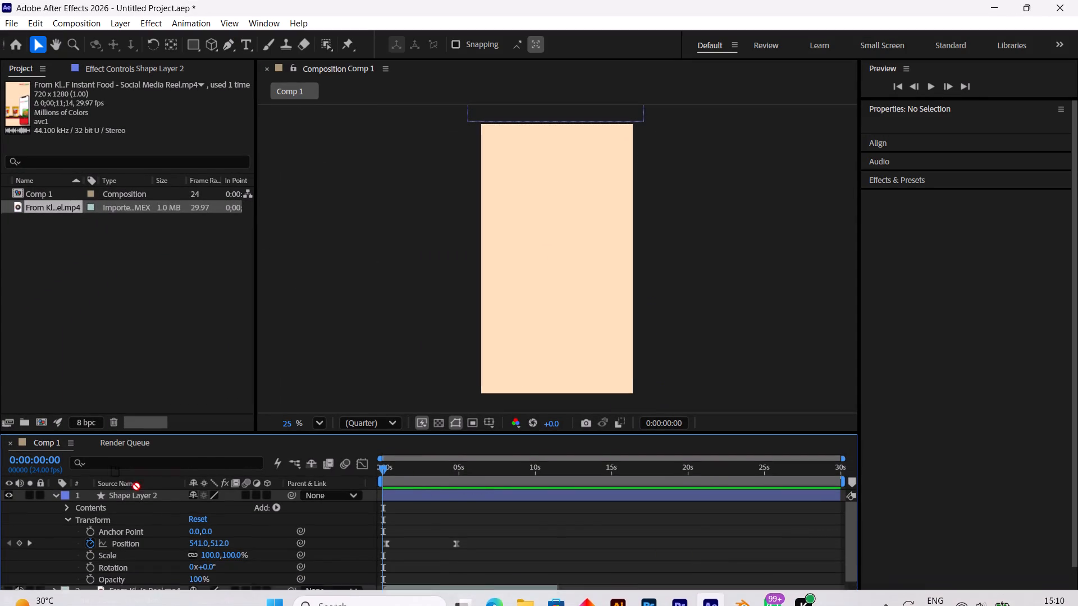
drag(136, 486, 120, 279)
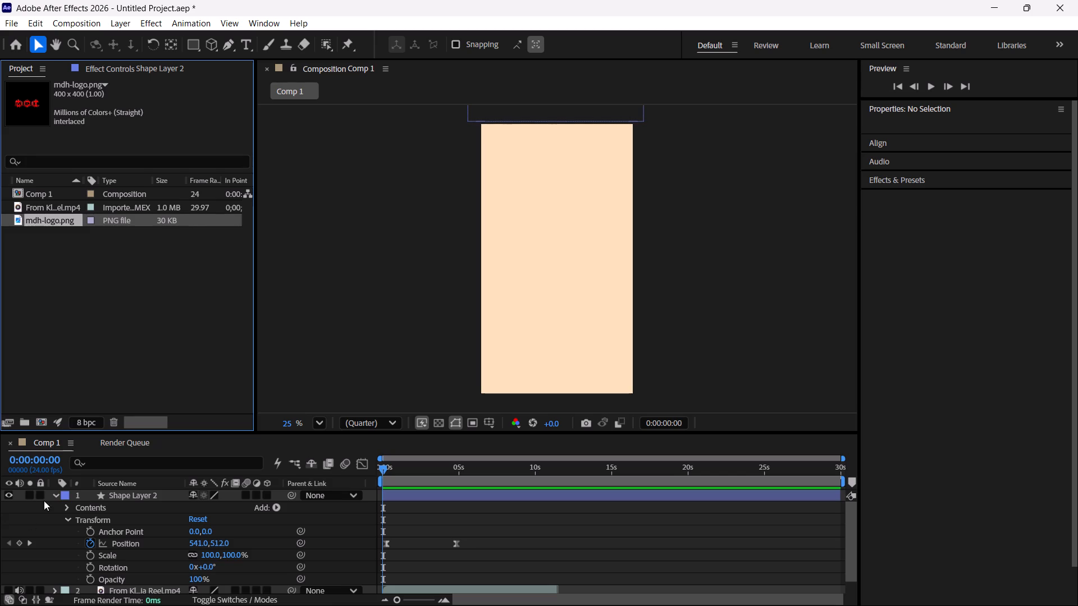
Collapse Shape Layer 2's properties and add mdh-logo.png to Comp 1 as the topmost layer.
click(60, 495)
click(56, 498)
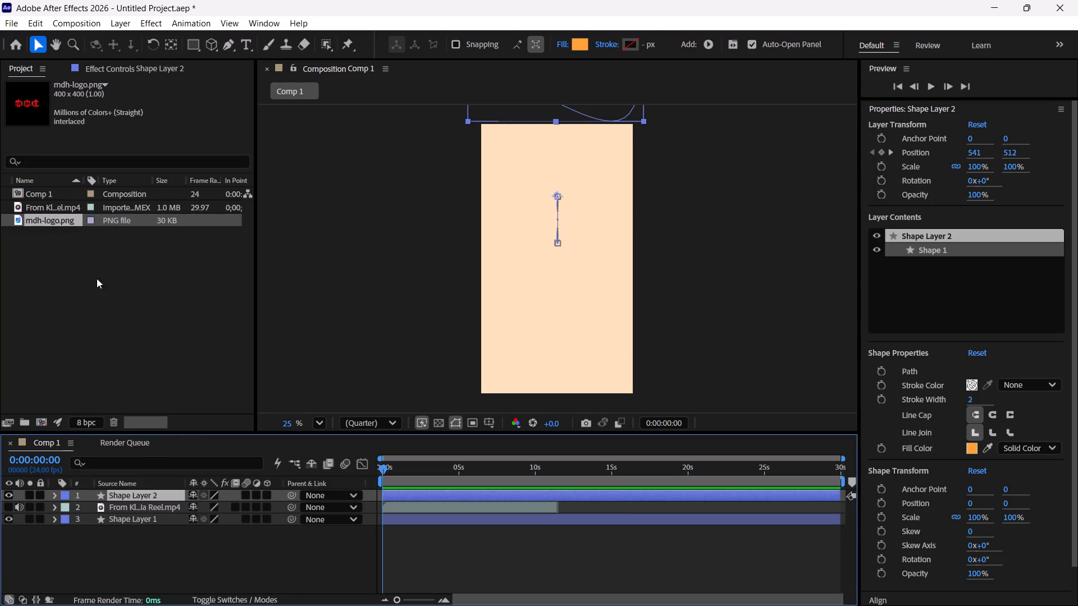
drag(108, 222, 147, 492)
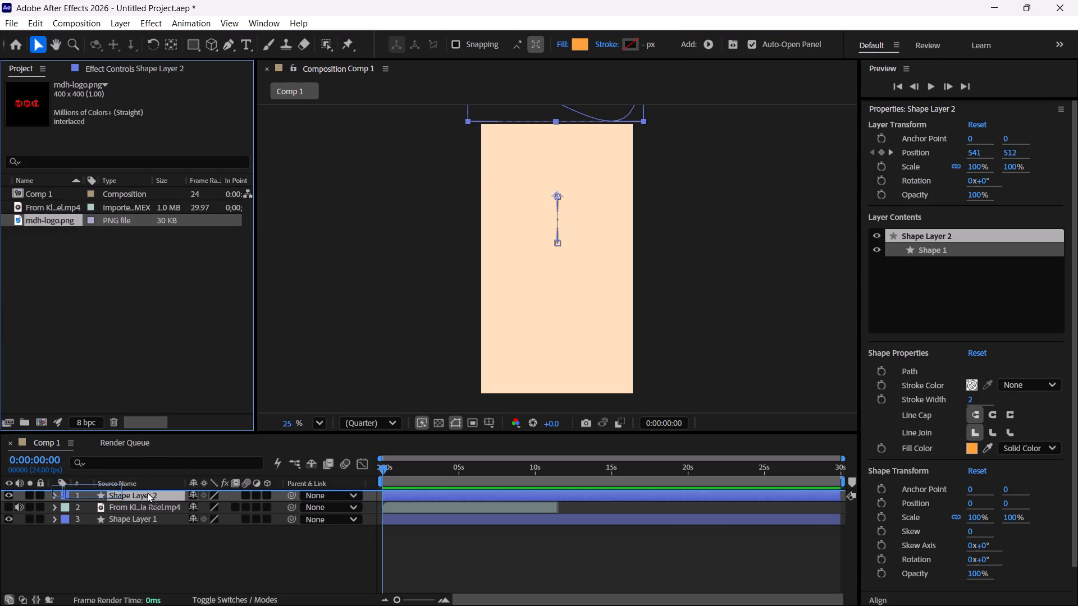
drag(147, 492, 148, 492)
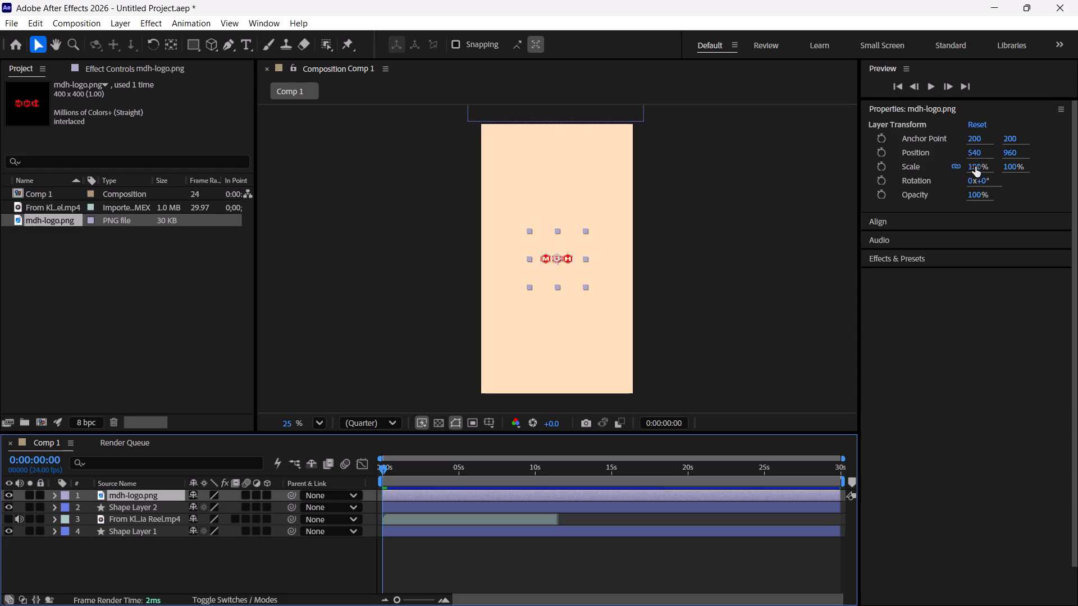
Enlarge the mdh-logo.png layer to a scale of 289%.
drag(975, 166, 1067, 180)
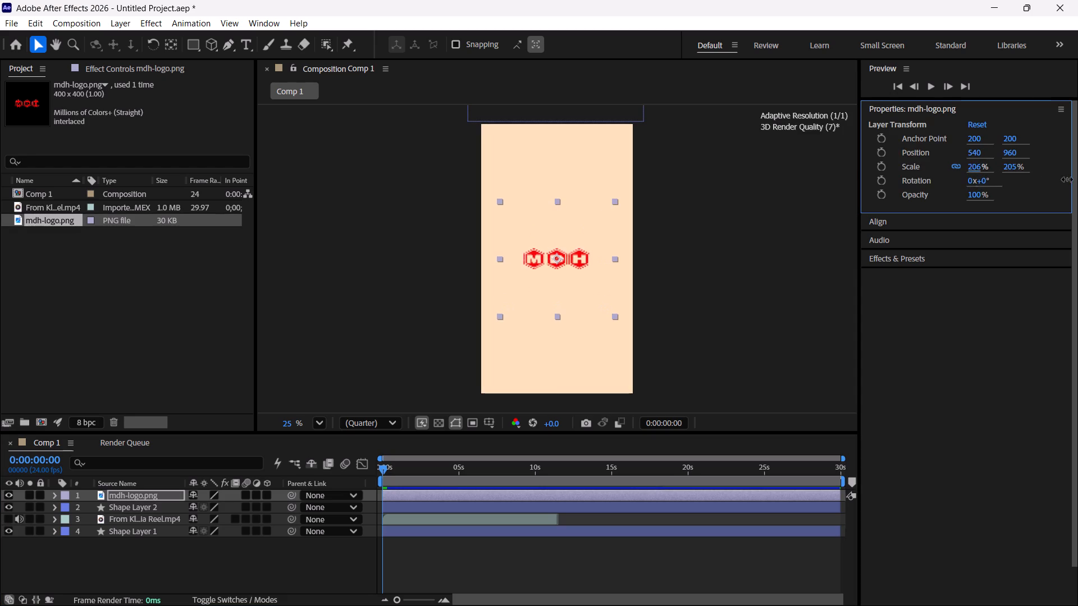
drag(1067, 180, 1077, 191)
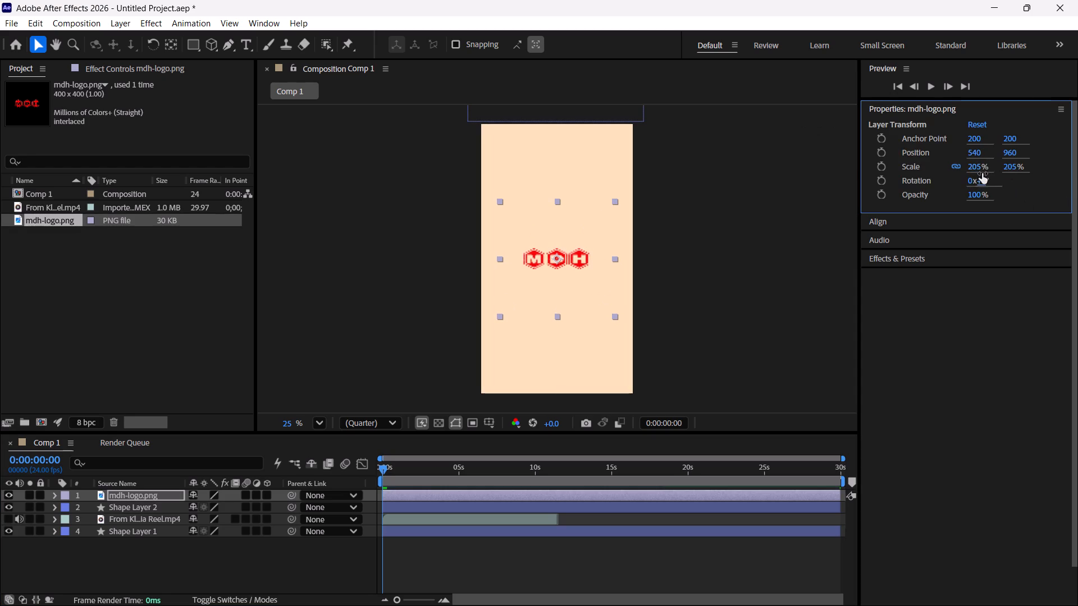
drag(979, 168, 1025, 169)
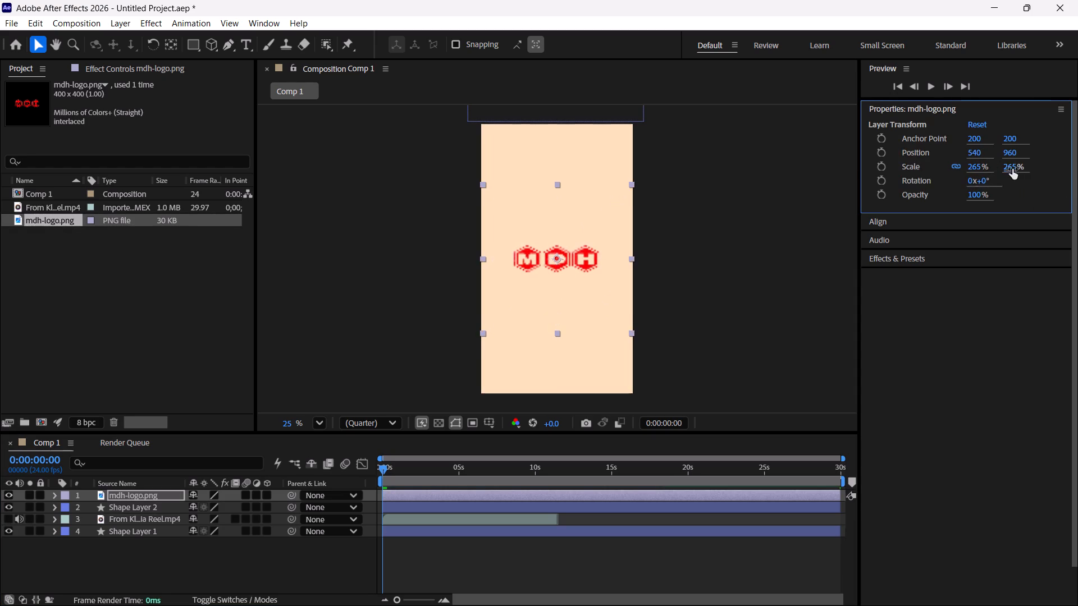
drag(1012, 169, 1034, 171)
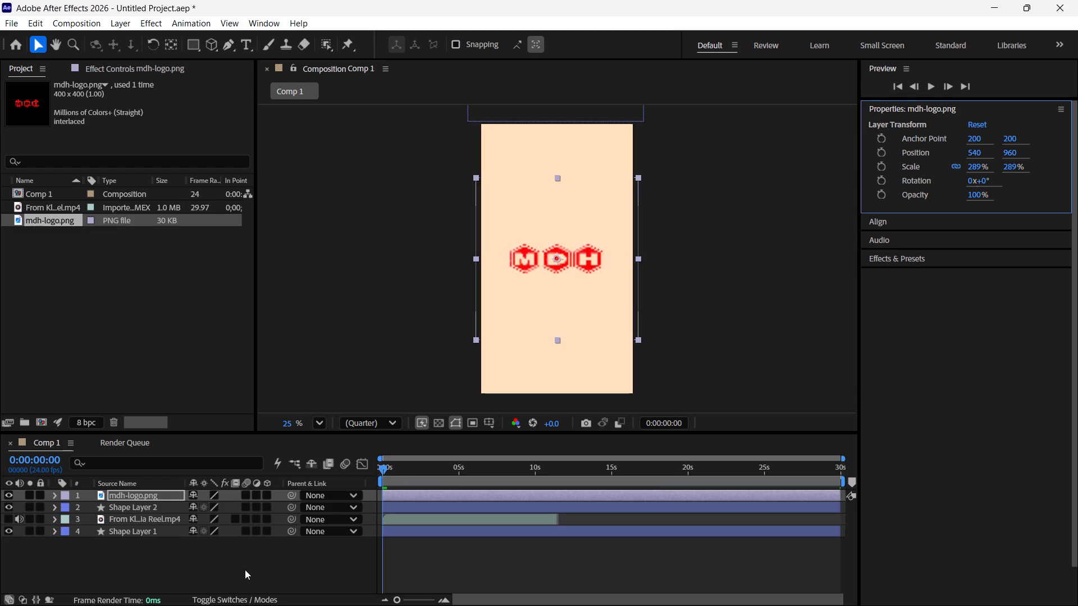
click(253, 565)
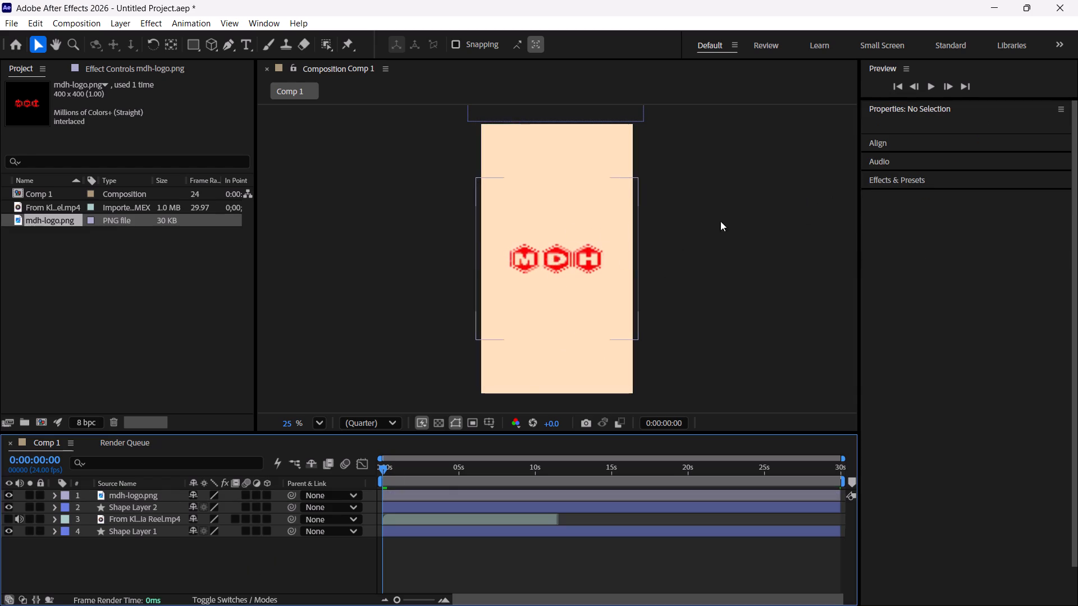
At 0:00:05:02, scale the MDH logo to 181% and place it on the orange wave at about 840, 128.
click(563, 262)
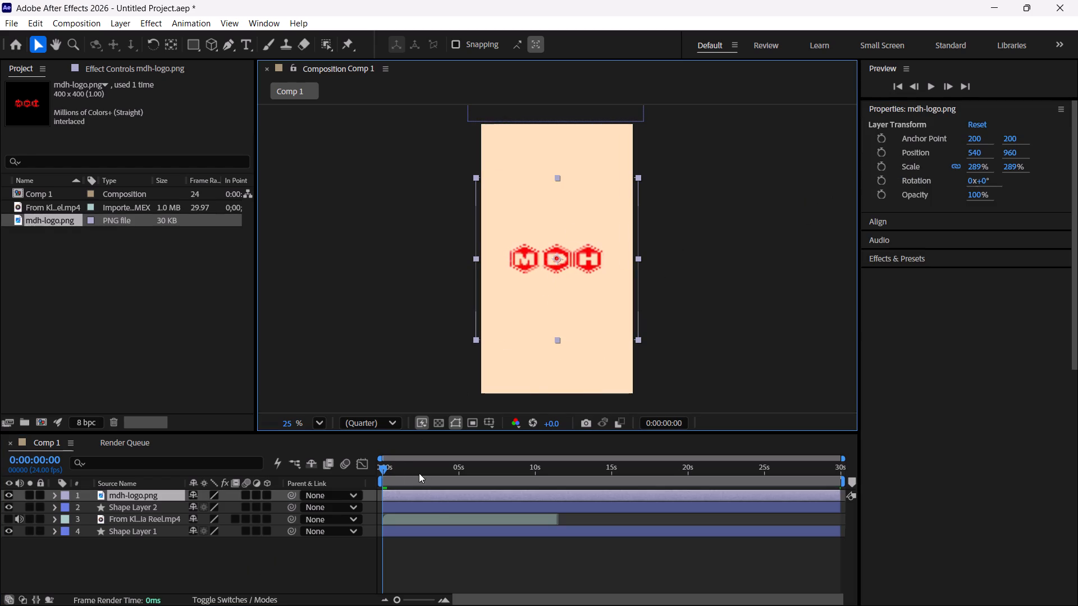
drag(386, 471, 402, 474)
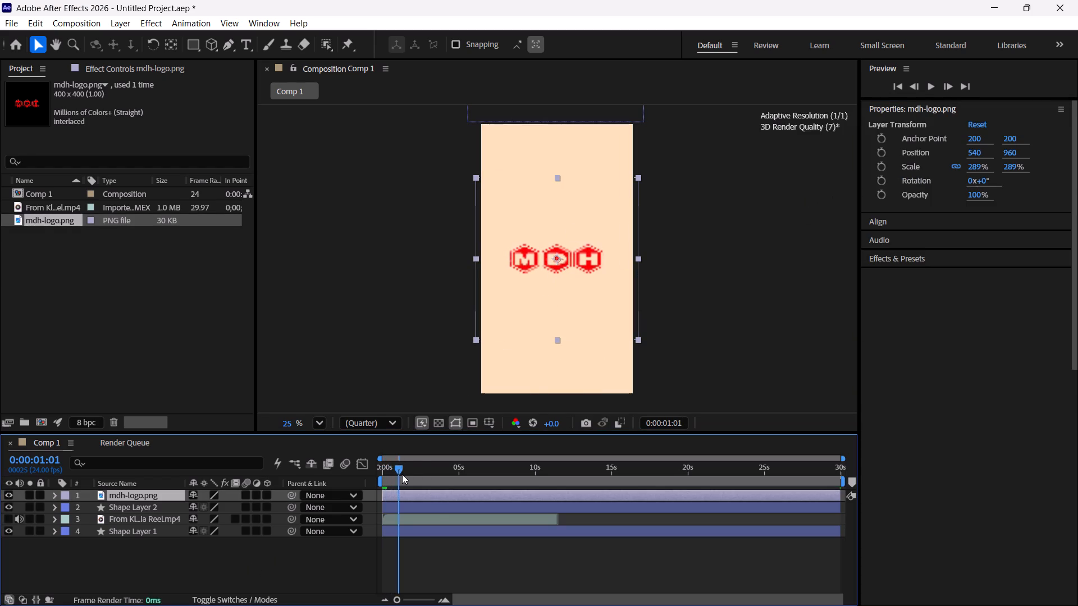
drag(402, 474, 465, 482)
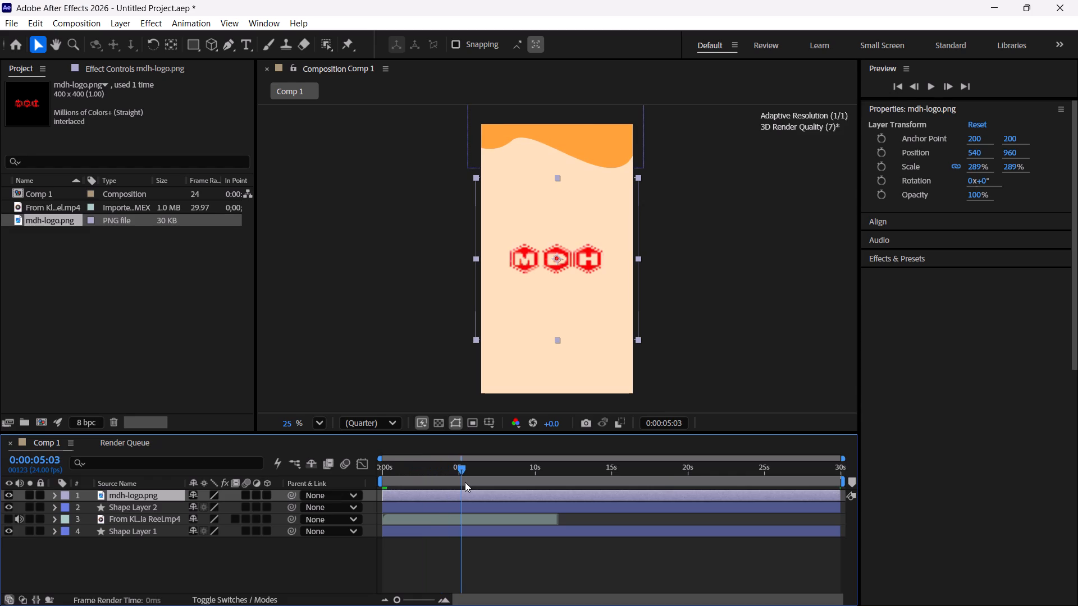
drag(465, 482, 453, 481)
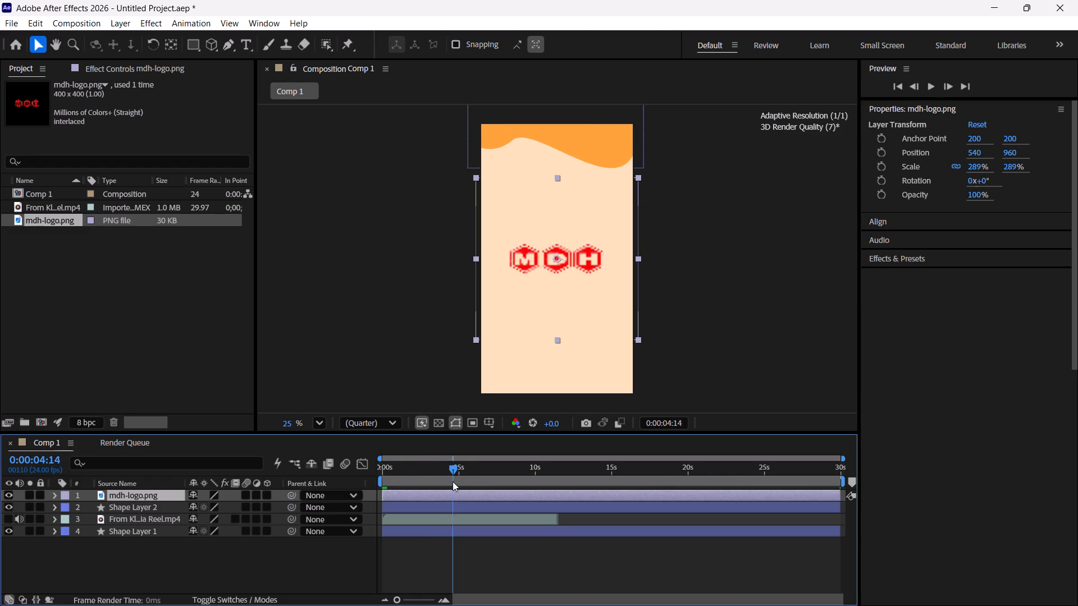
drag(453, 481, 464, 481)
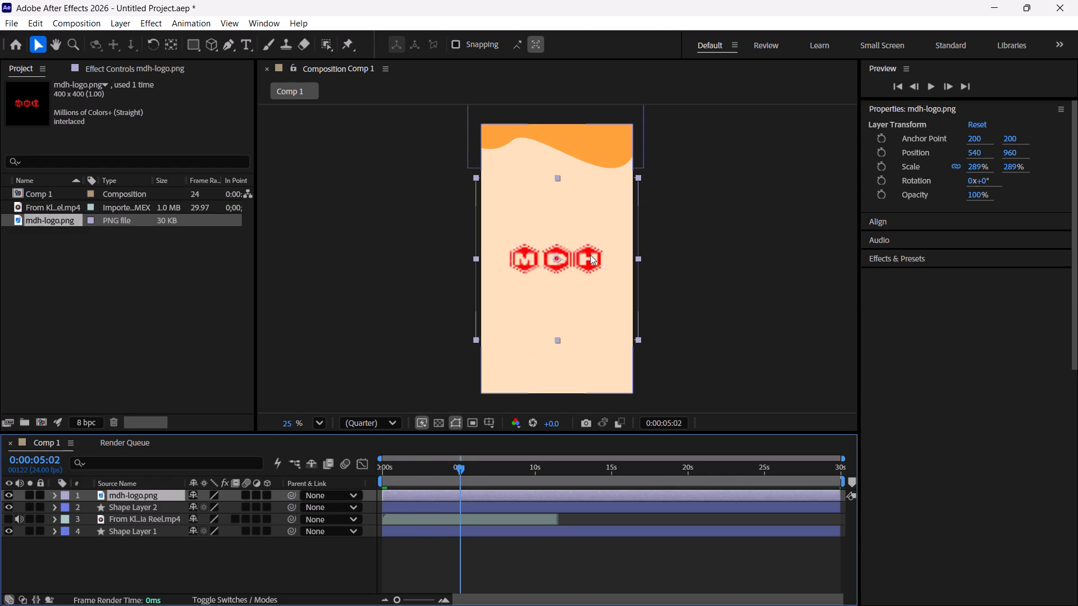
drag(581, 266, 606, 148)
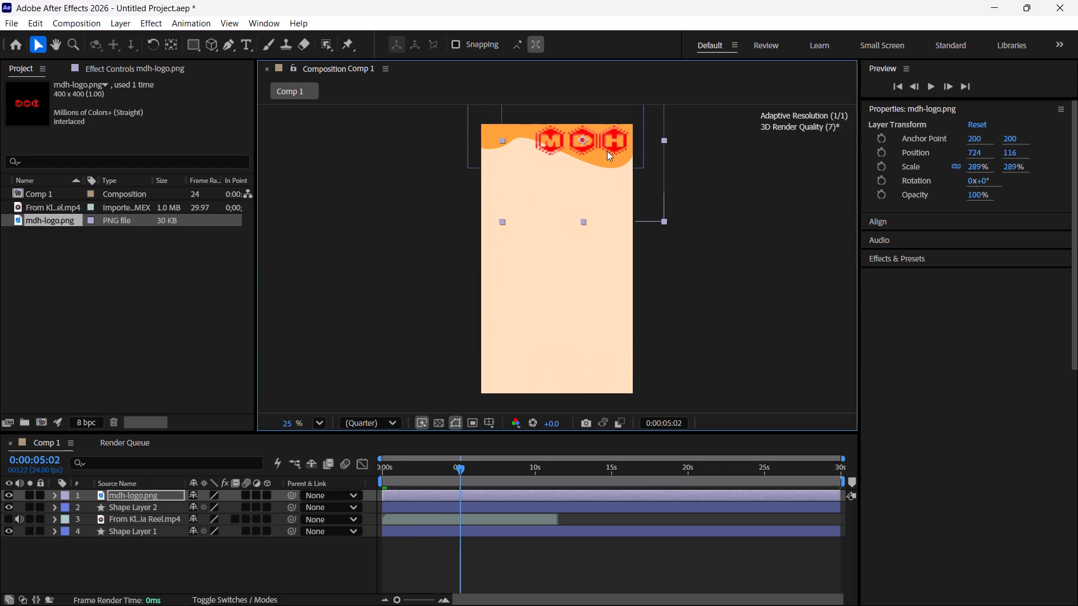
drag(976, 169, 919, 173)
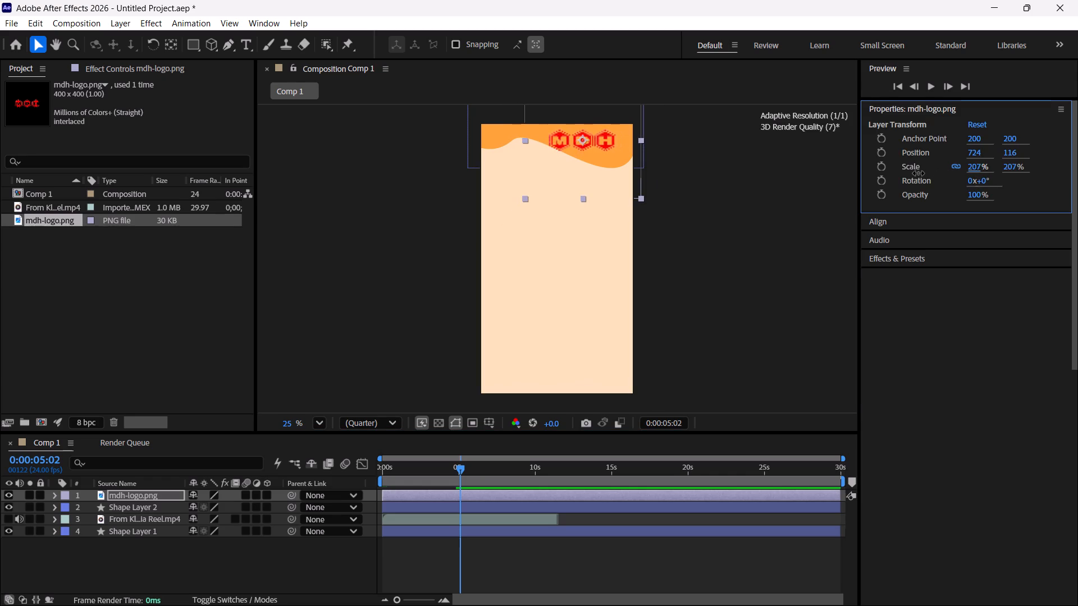
drag(919, 173, 898, 171)
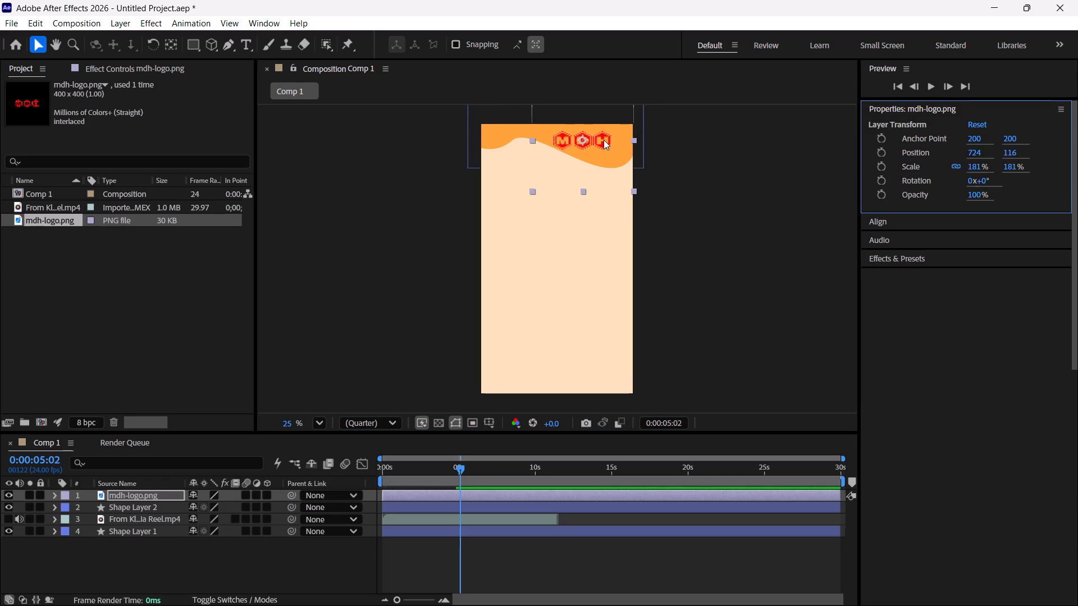
drag(604, 140, 621, 141)
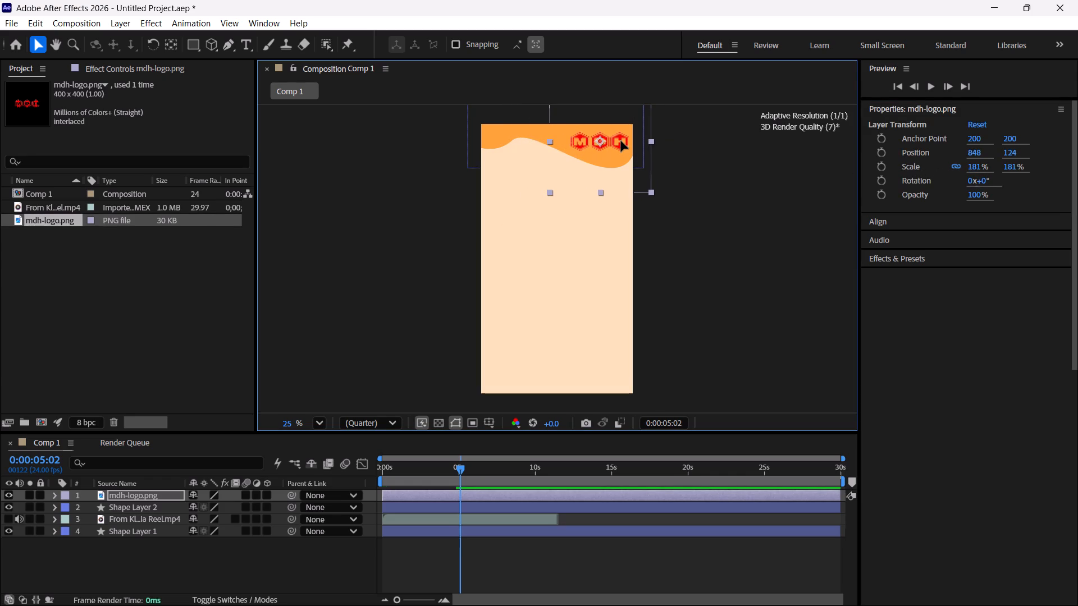
drag(621, 141, 620, 141)
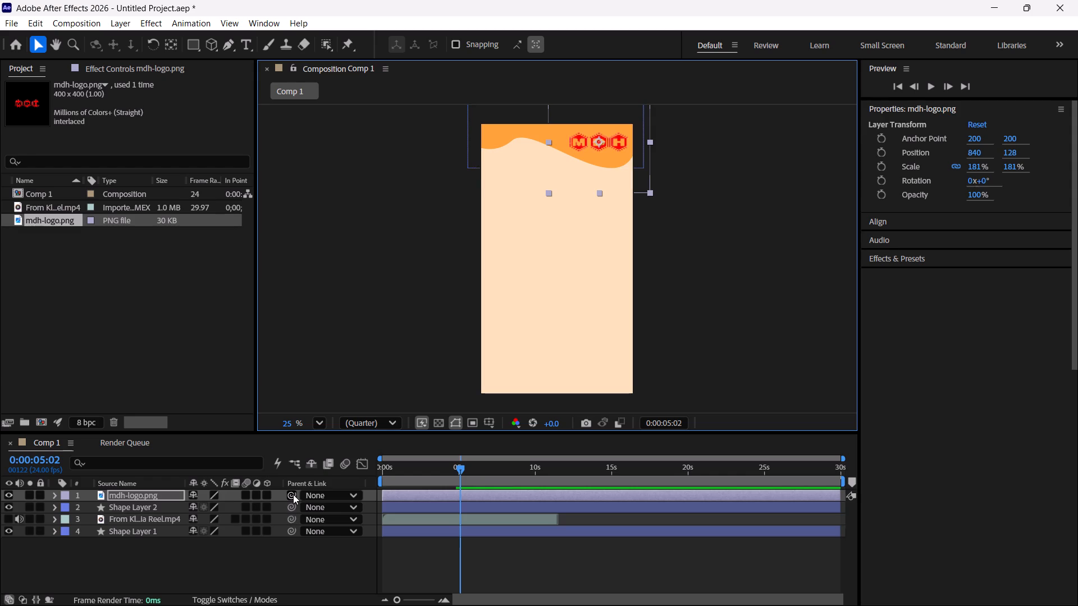
Parent the mdh-logo.png layer to Shape Layer 2, the orange wave.
drag(293, 494, 165, 507)
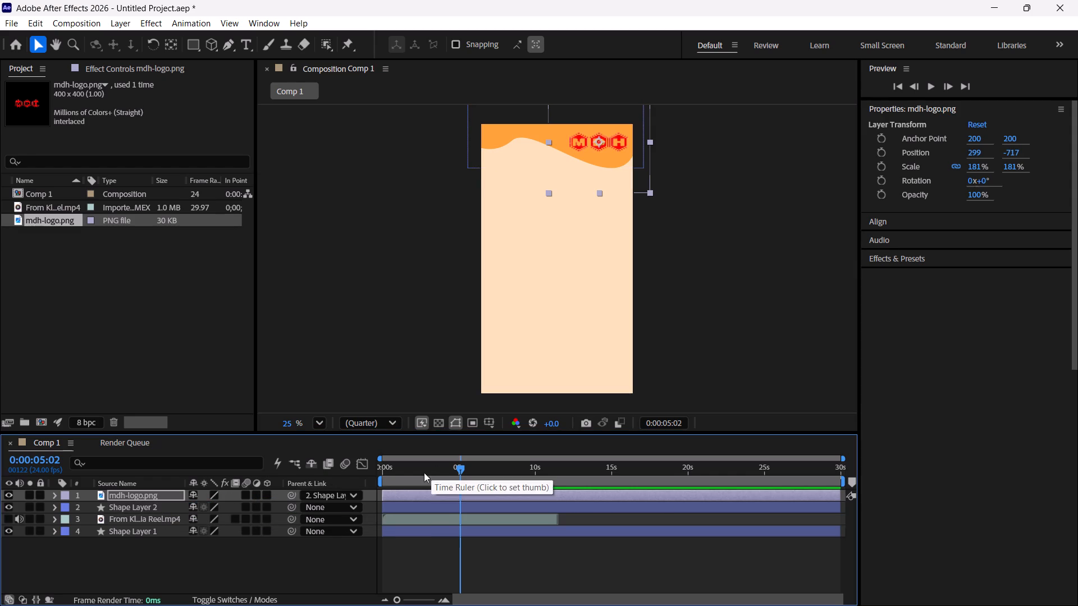
Preview the composition from the beginning to check the logo's movement with the wave, and return to 0:00:00:00.
drag(462, 469, 346, 493)
click(301, 569)
key(space)
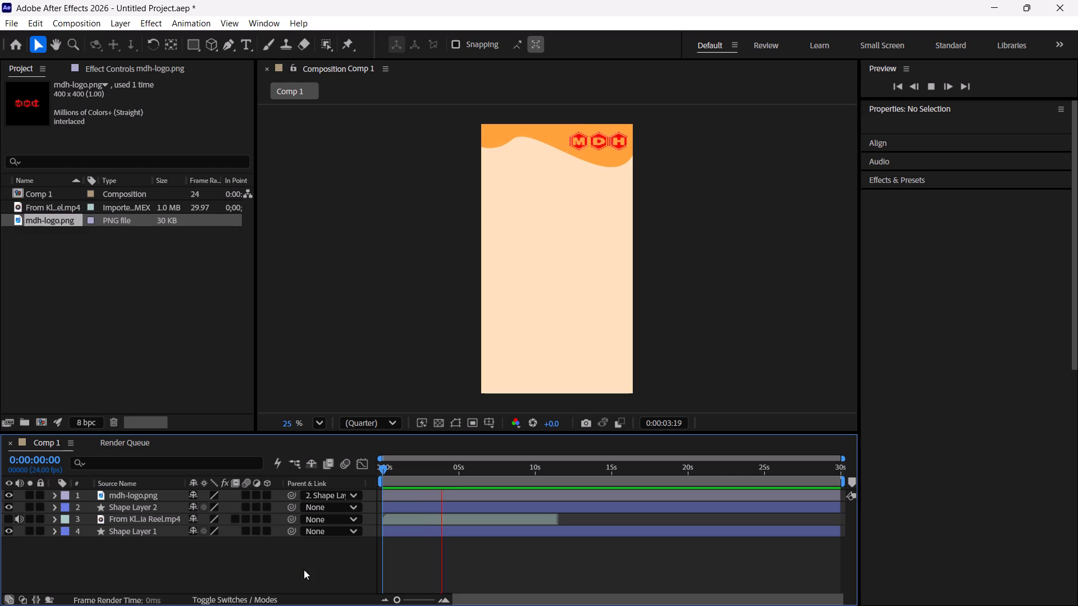
key(space)
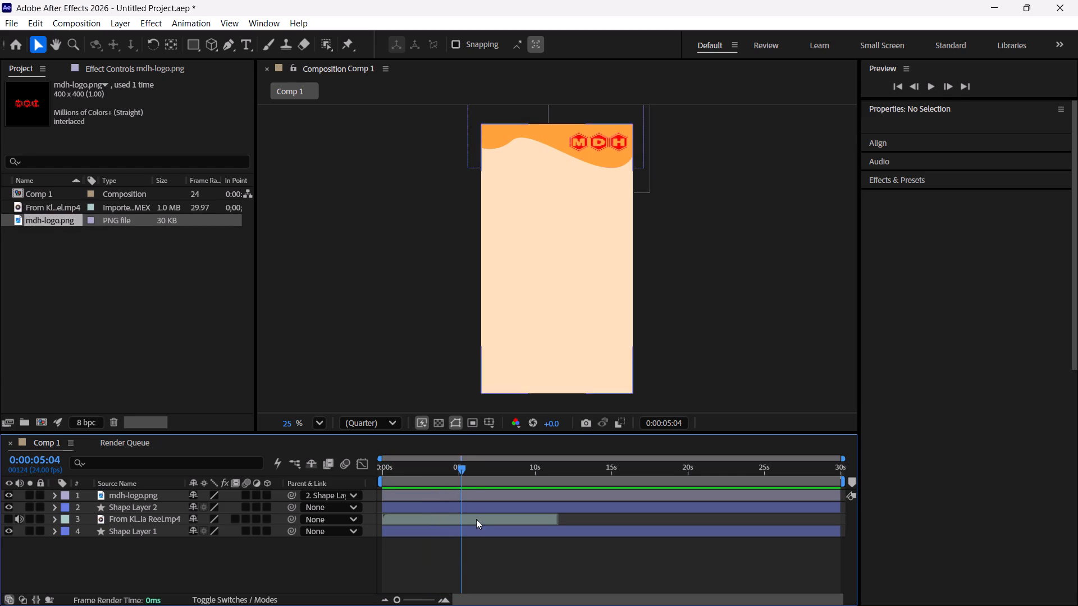
drag(461, 472, 388, 484)
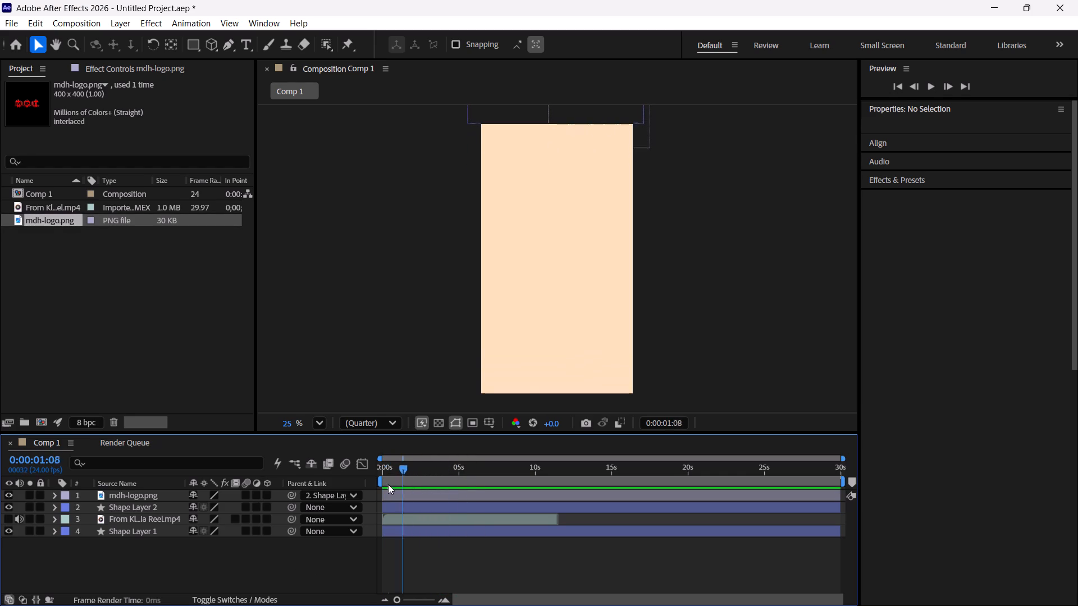
drag(388, 484, 286, 481)
Switch from After Effects back to the MDH logo image search in Microsoft Edge.
click(991, 7)
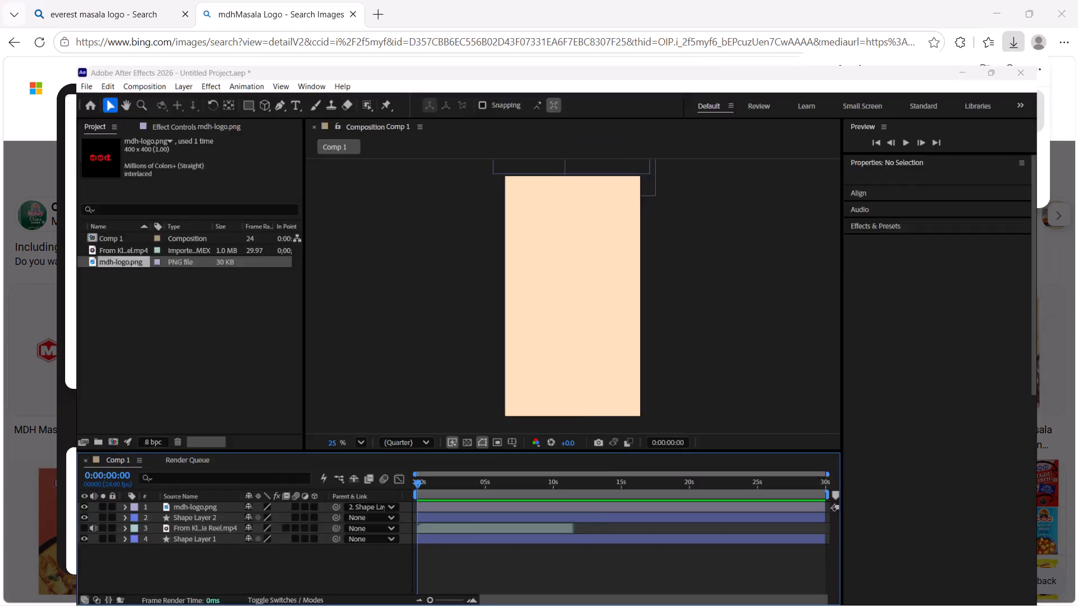
Close the MDH image results, search for "chef cap png" and filter the image results to Transparent type.
click(351, 16)
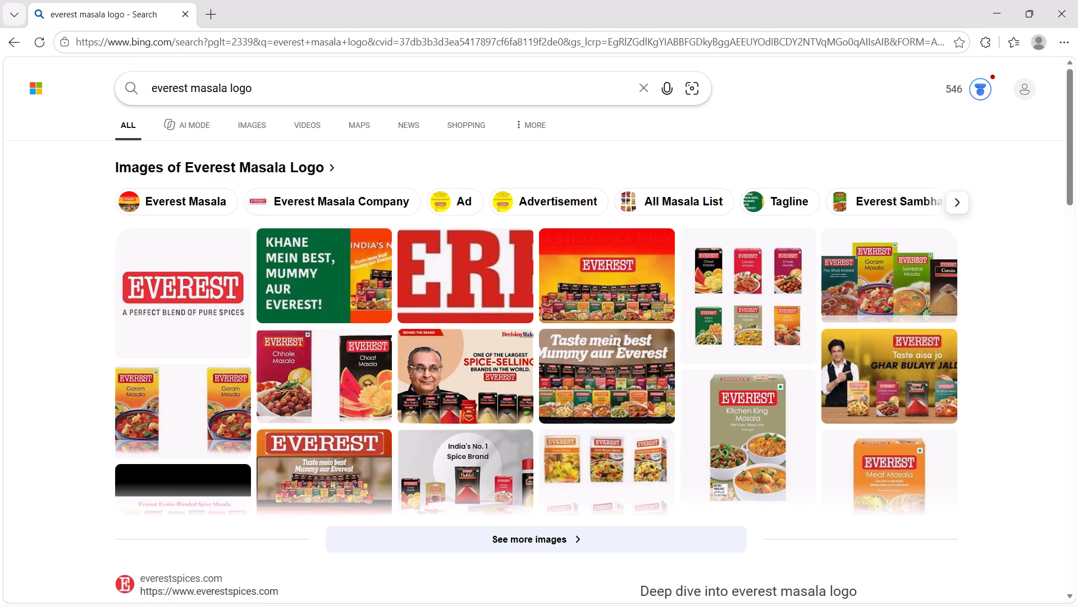
drag(267, 85, 34, 94)
text(chef)
key(space)
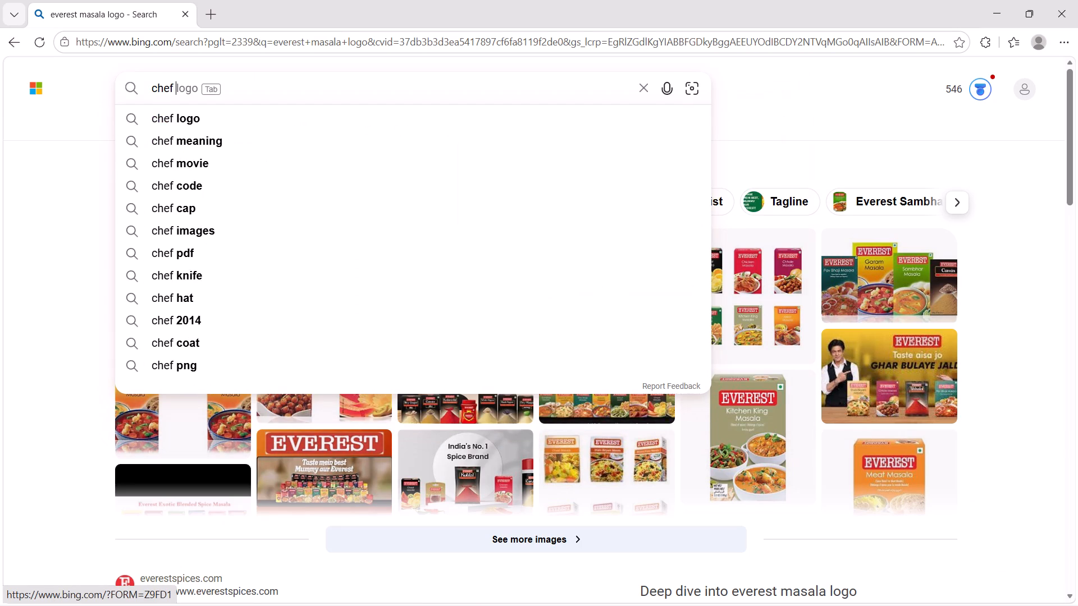
text(cap png)
key(Return)
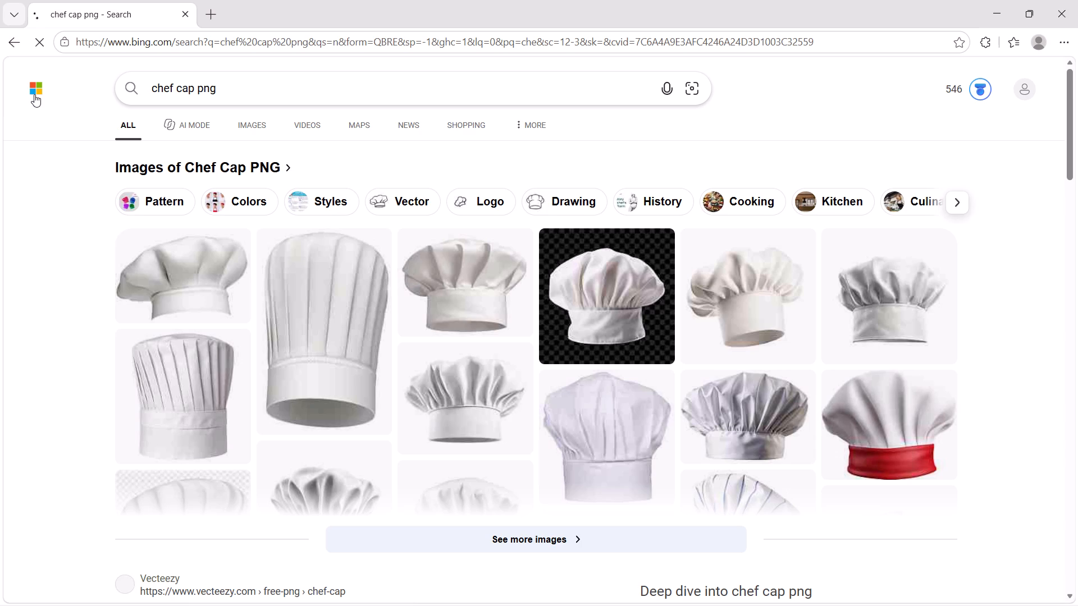
click(241, 127)
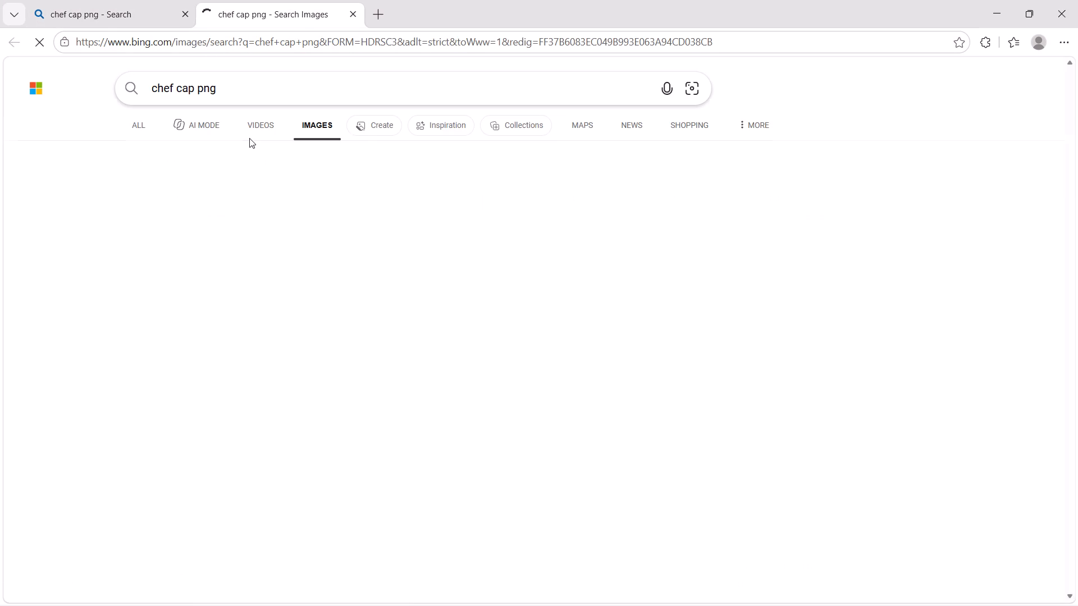
click(286, 174)
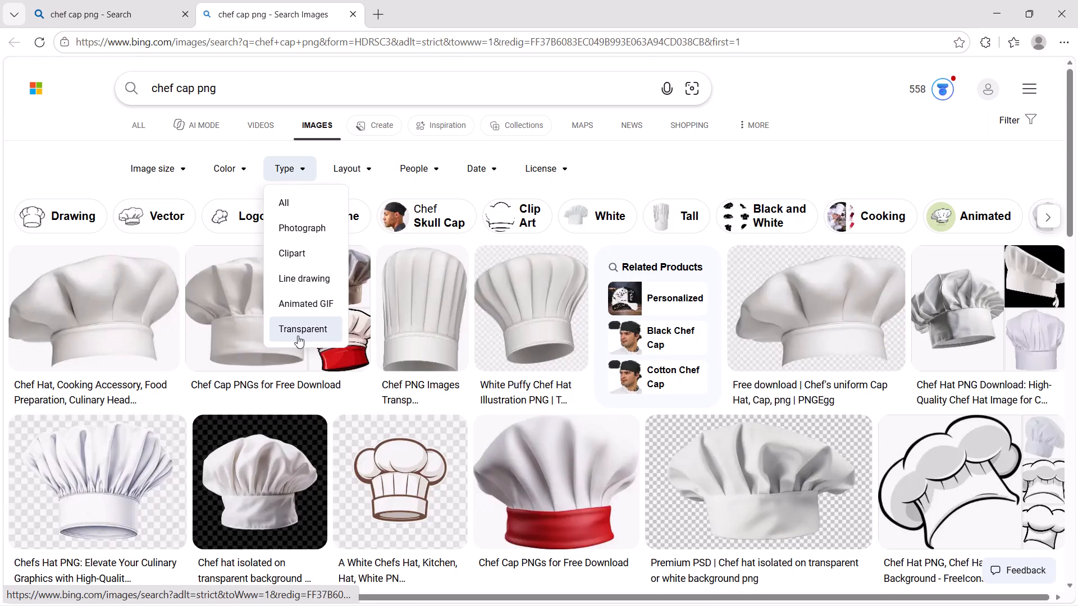
click(298, 336)
Look through the transparent chef cap images for a suitable hat graphic.
scroll(508, 378, down, 3)
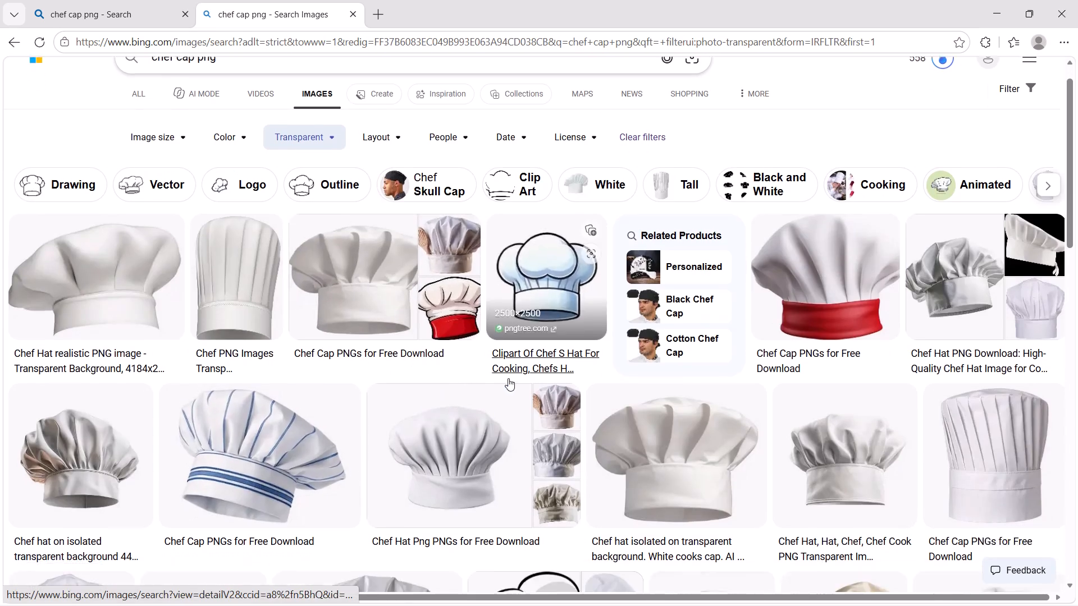
scroll(508, 378, down, 1)
scroll(546, 511, down, 3)
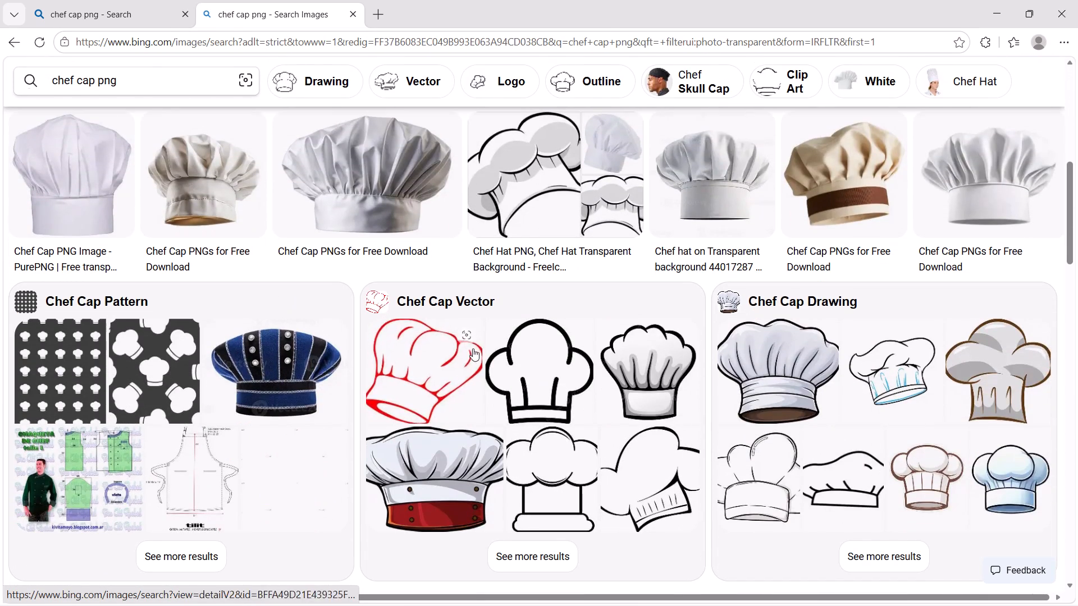
scroll(598, 289, down, 5)
scroll(673, 385, down, 3)
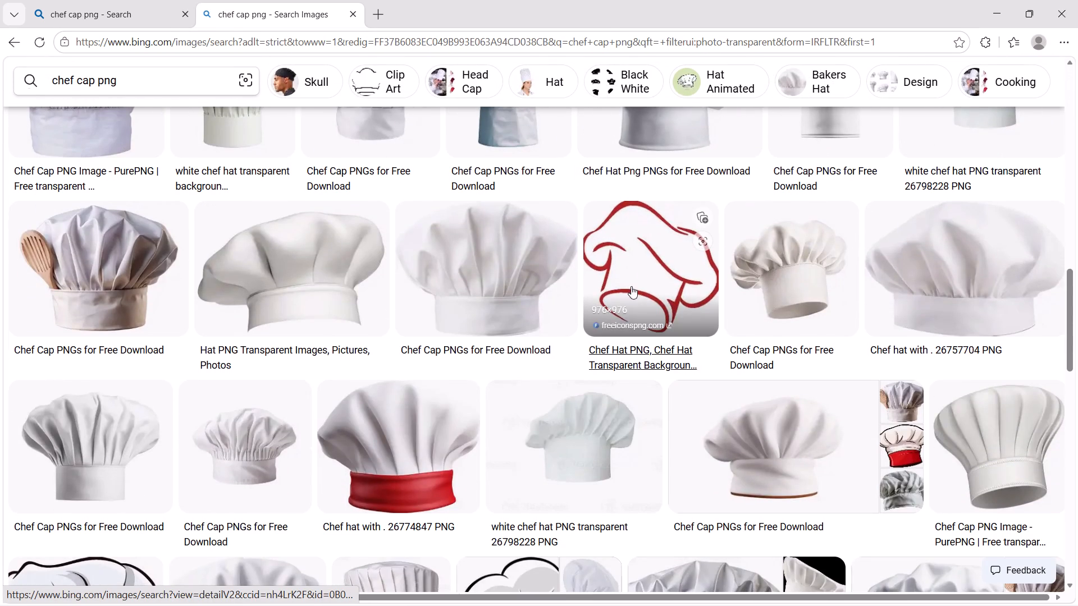
scroll(640, 277, down, 1)
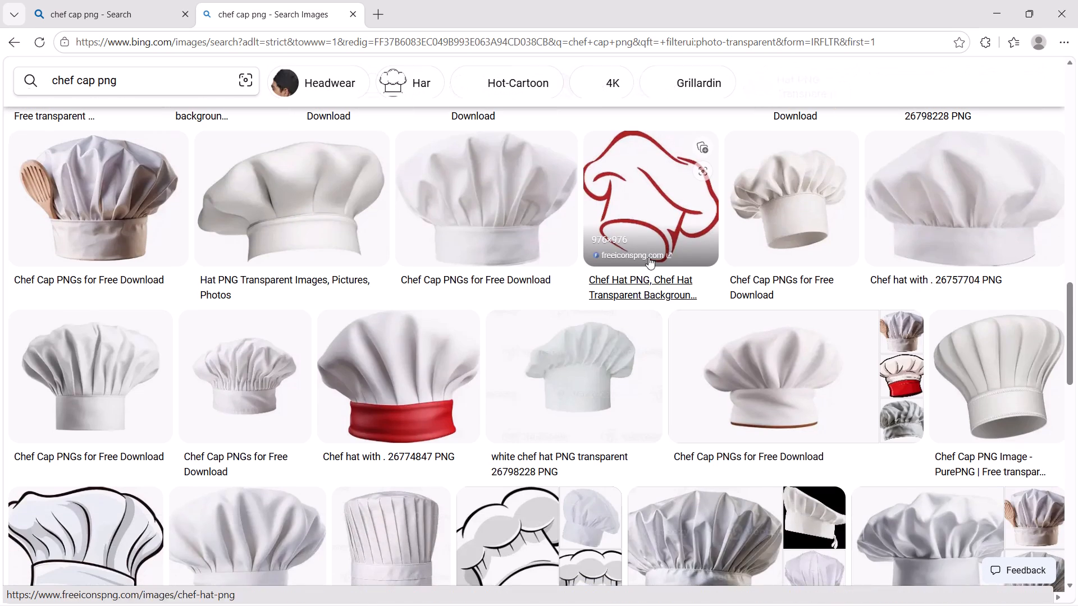
scroll(657, 215, down, 3)
scroll(648, 361, down, 2)
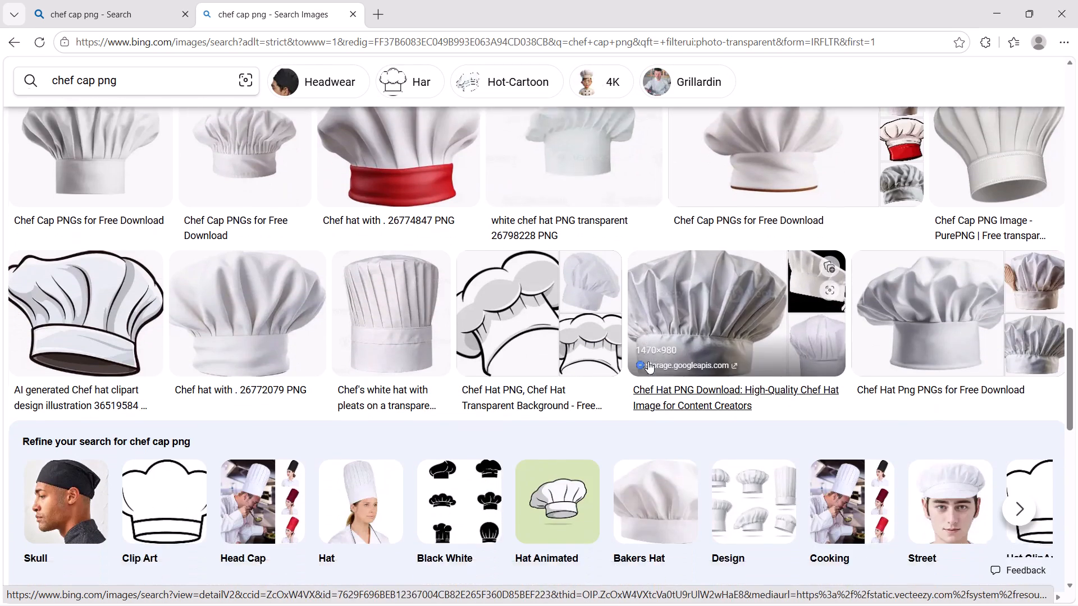
scroll(648, 361, down, 2)
scroll(610, 416, up, 7)
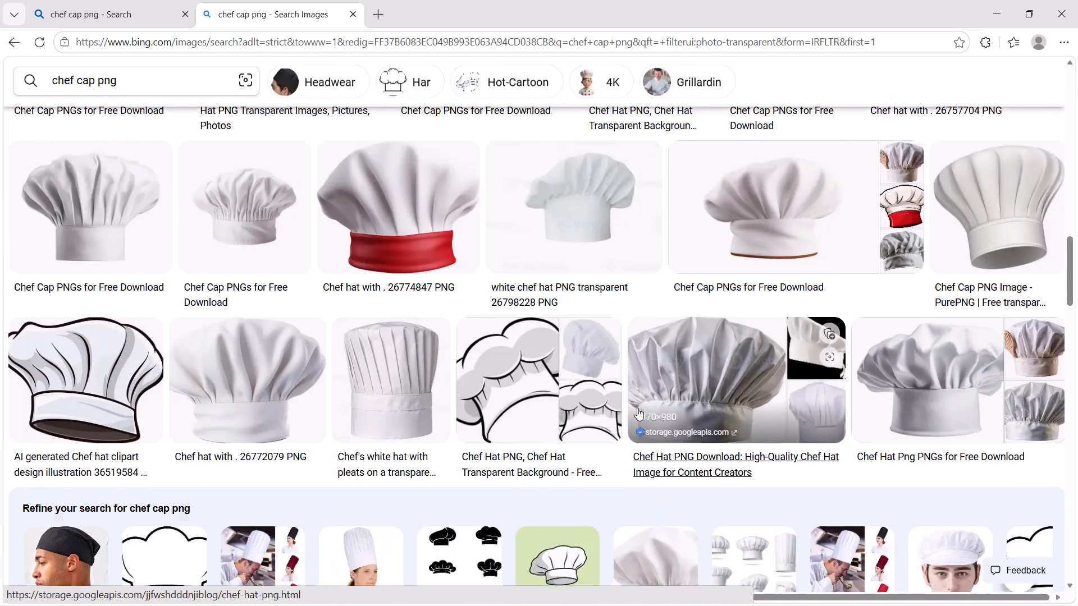
scroll(637, 408, up, 2)
Open the red outline chef hat image and save it to Downloads as the WEBP file OIP (6).
click(661, 345)
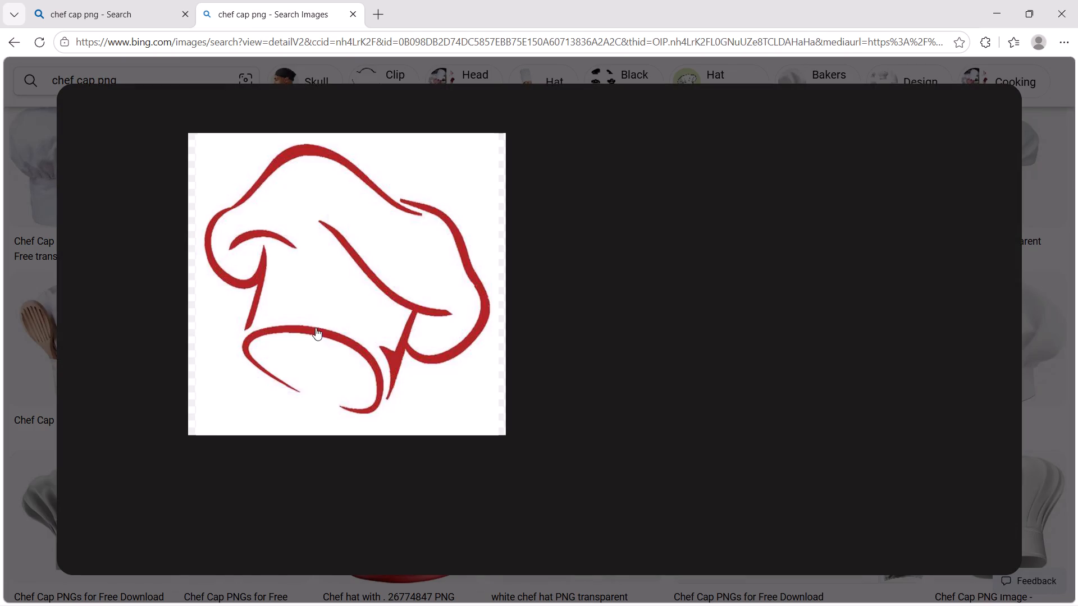
right_click(316, 302)
click(387, 348)
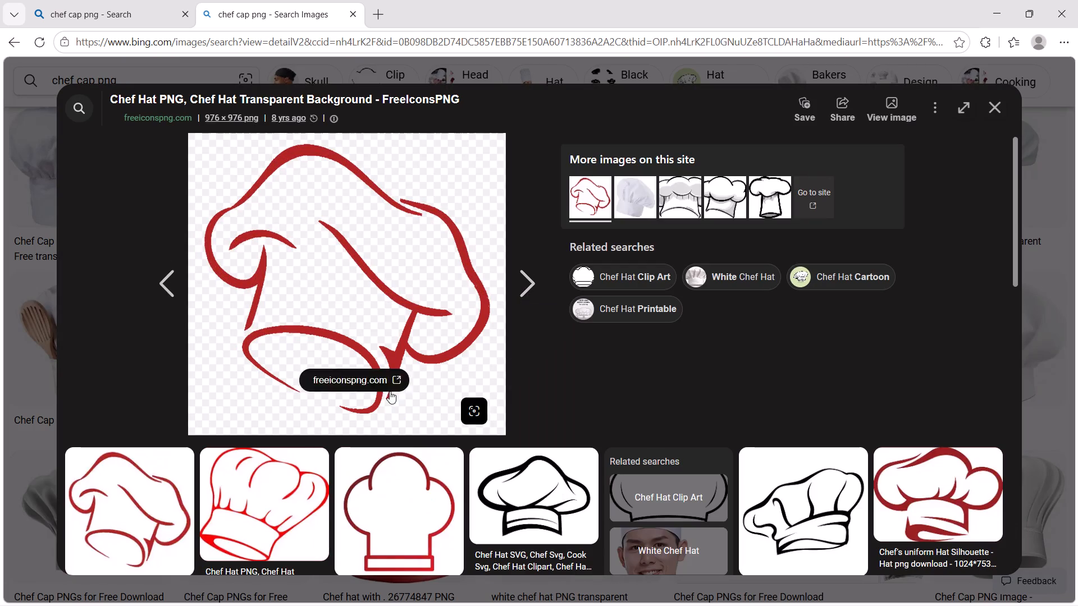
click(415, 311)
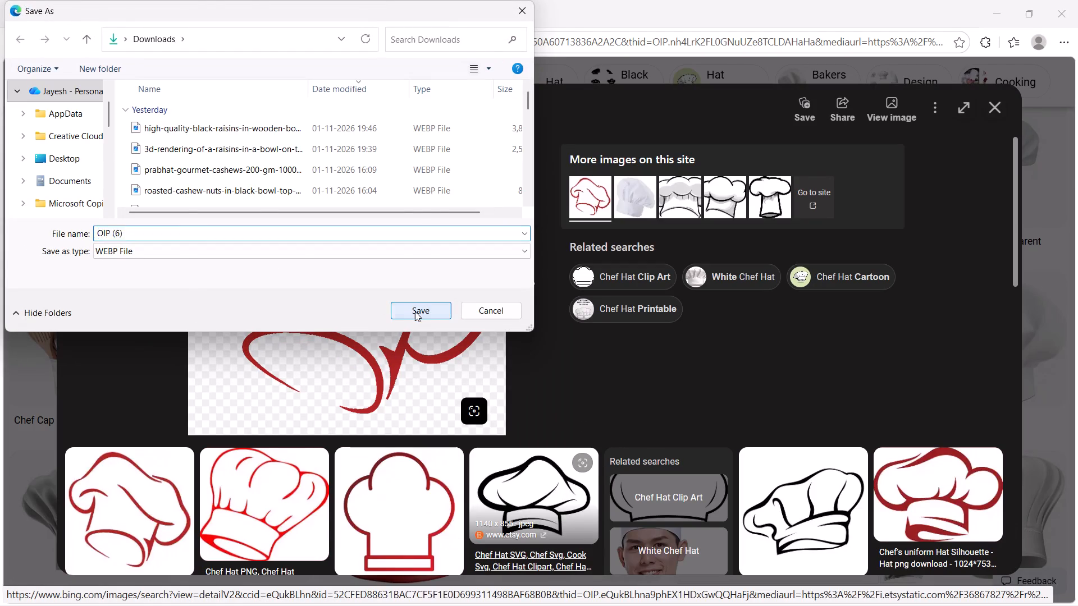
Bring the downloaded OIP (6).webp into the After Effects project as footage.
drag(910, 111, 770, 587)
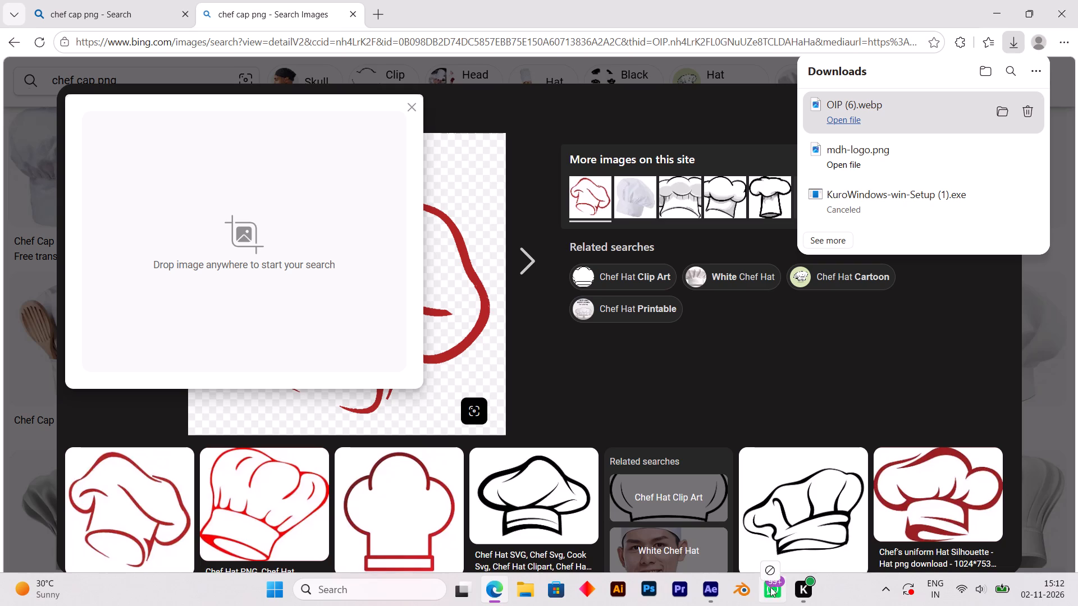
drag(770, 587, 122, 245)
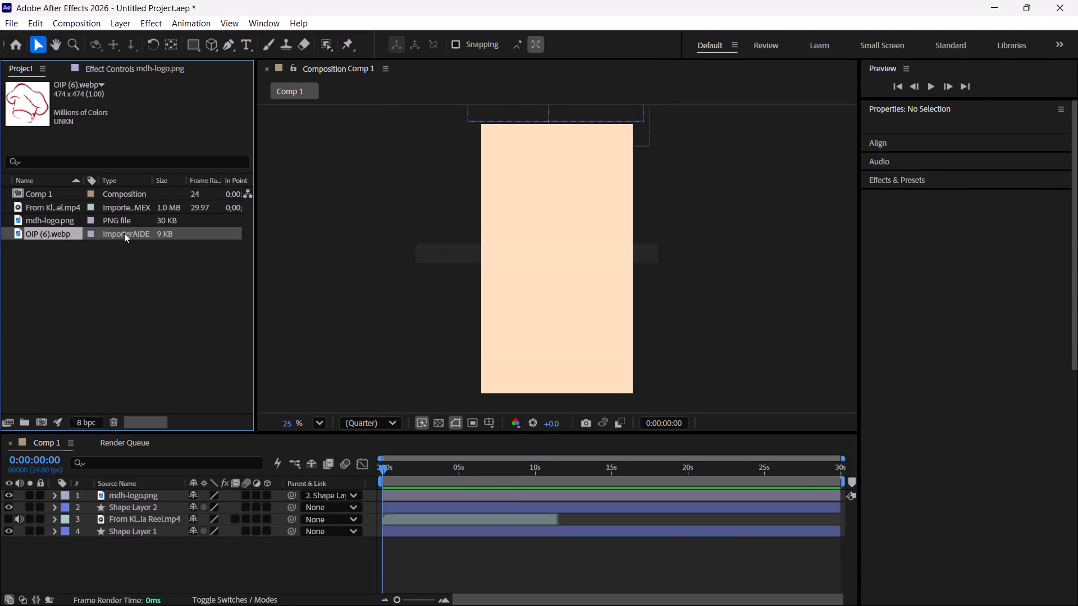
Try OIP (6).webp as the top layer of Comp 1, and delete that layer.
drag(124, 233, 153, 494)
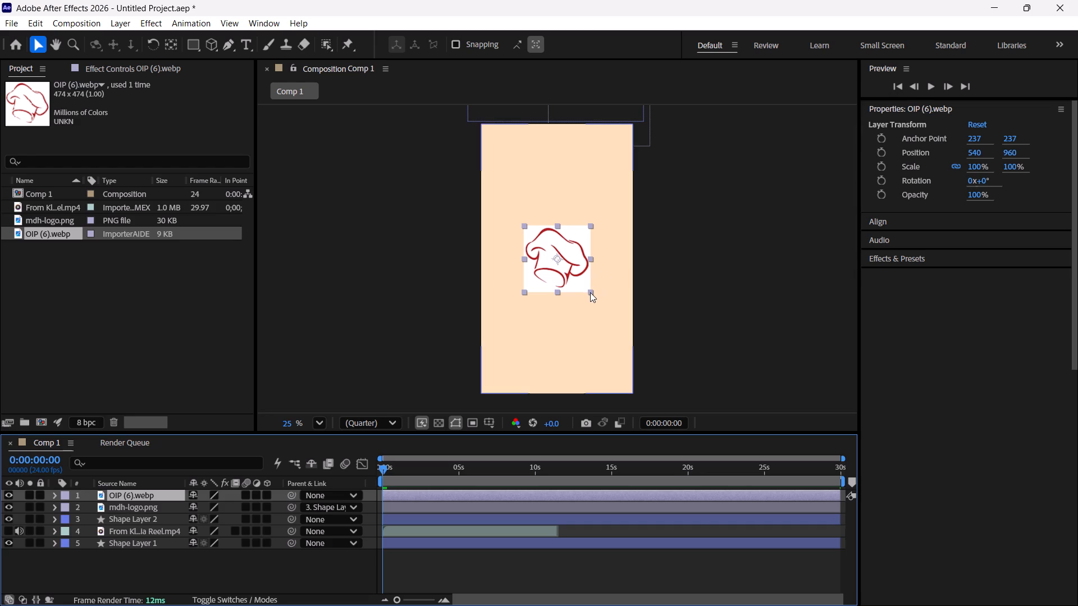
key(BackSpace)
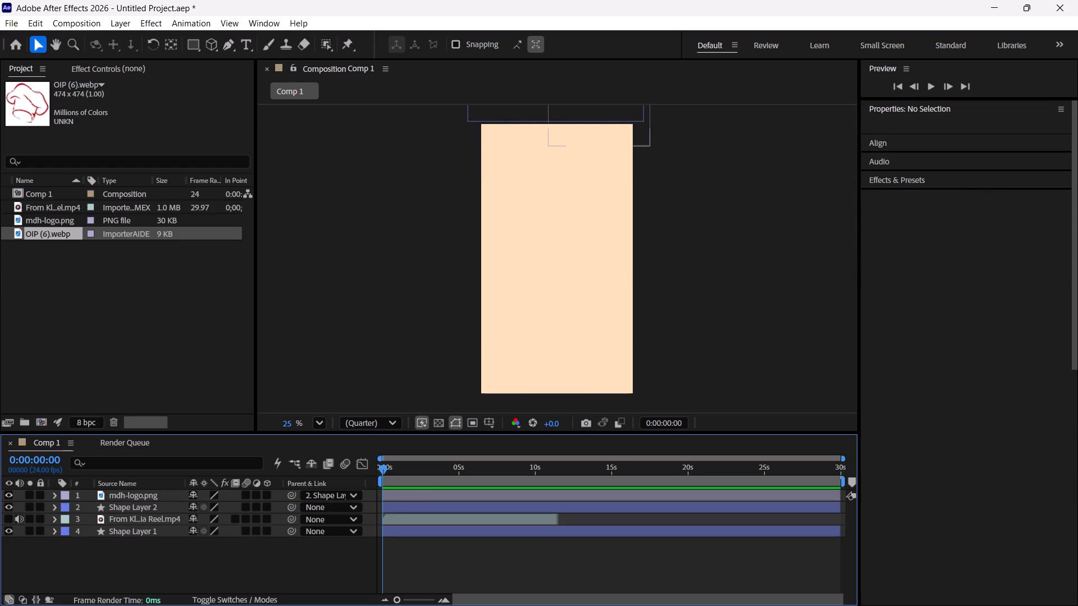
Return to Microsoft Edge and save the red outline chef hat to Downloads as the PNG image chef-hat-png-9.
click(499, 591)
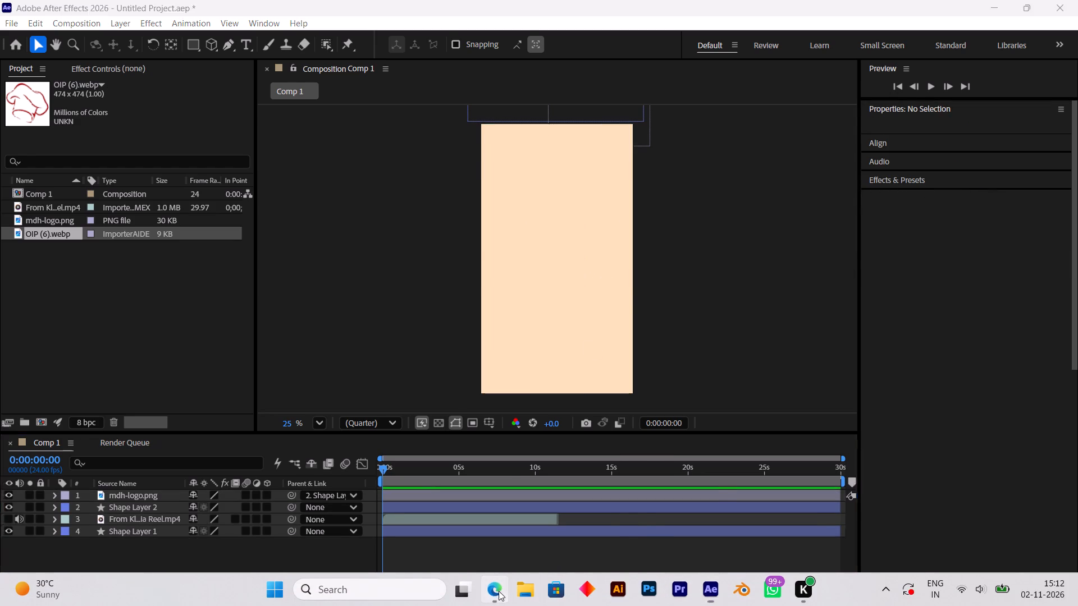
click(410, 104)
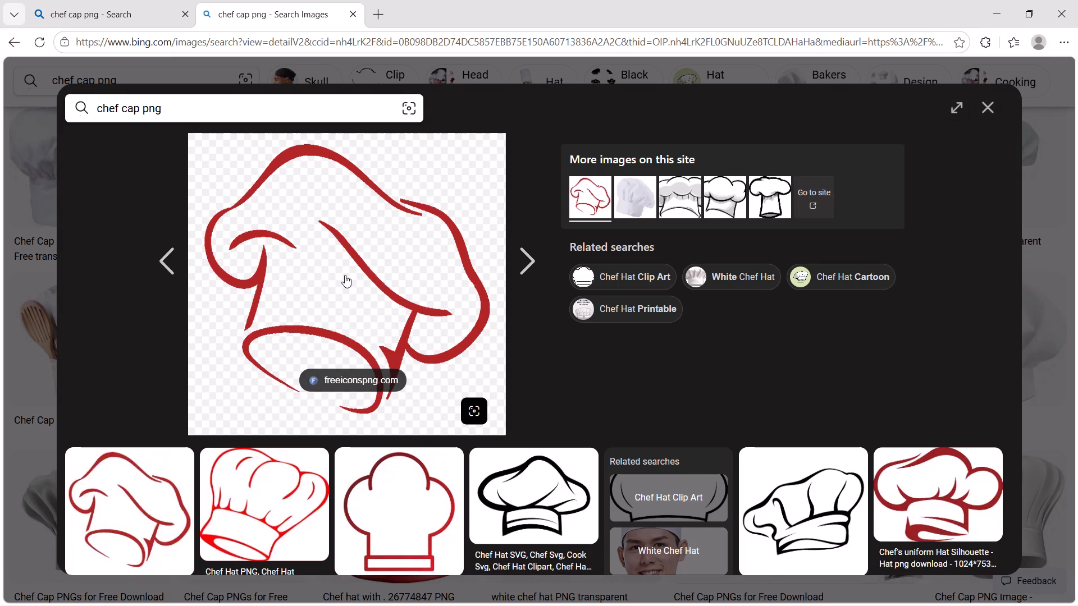
right_click(344, 275)
click(408, 314)
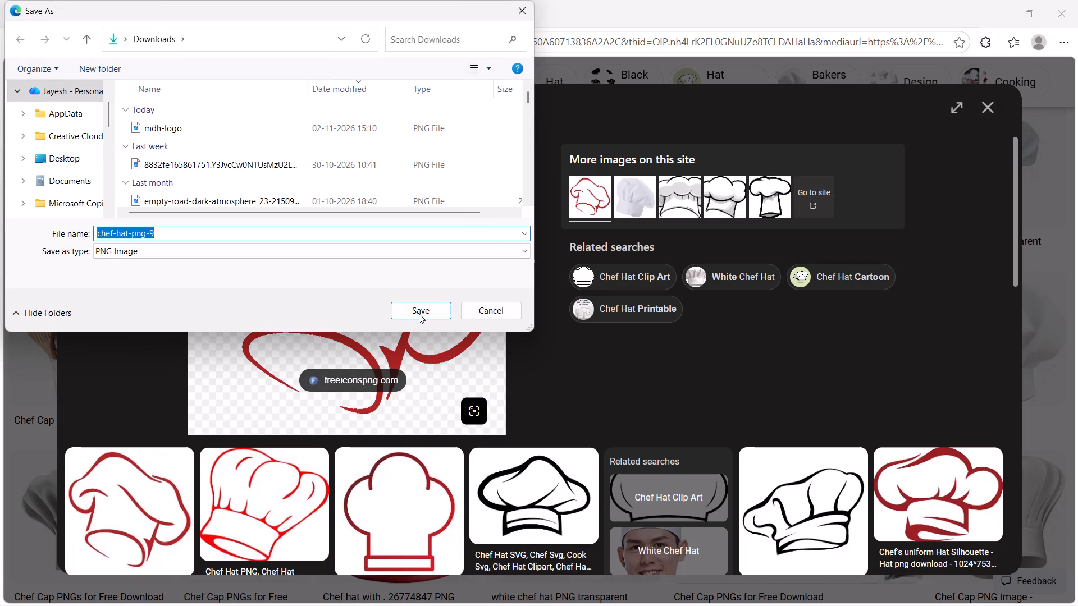
click(420, 311)
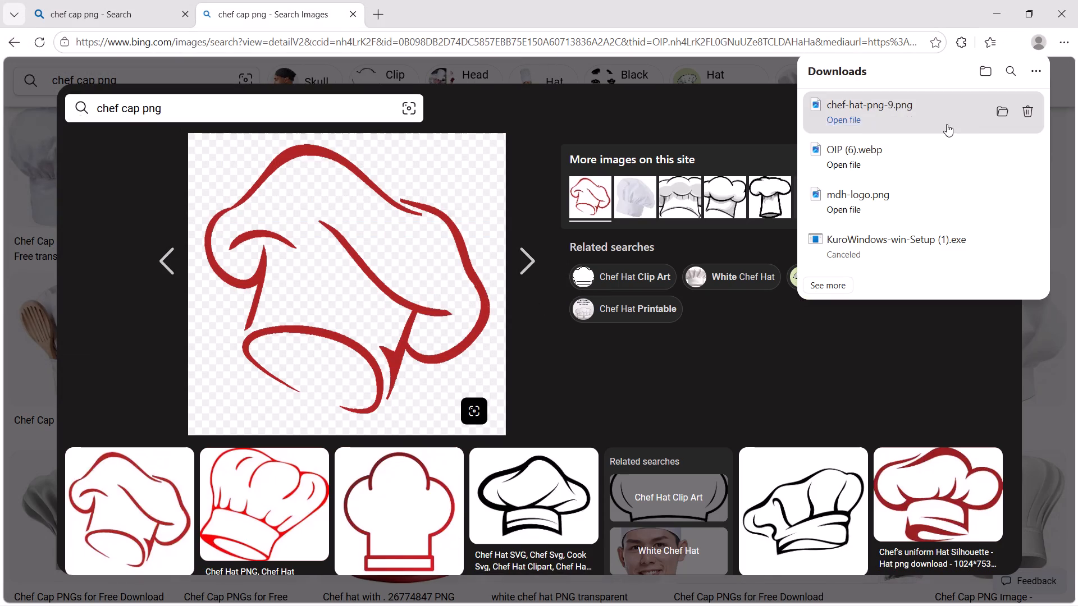
Import the downloaded chef-hat-png-9.png into the After Effects project.
drag(889, 113, 782, 605)
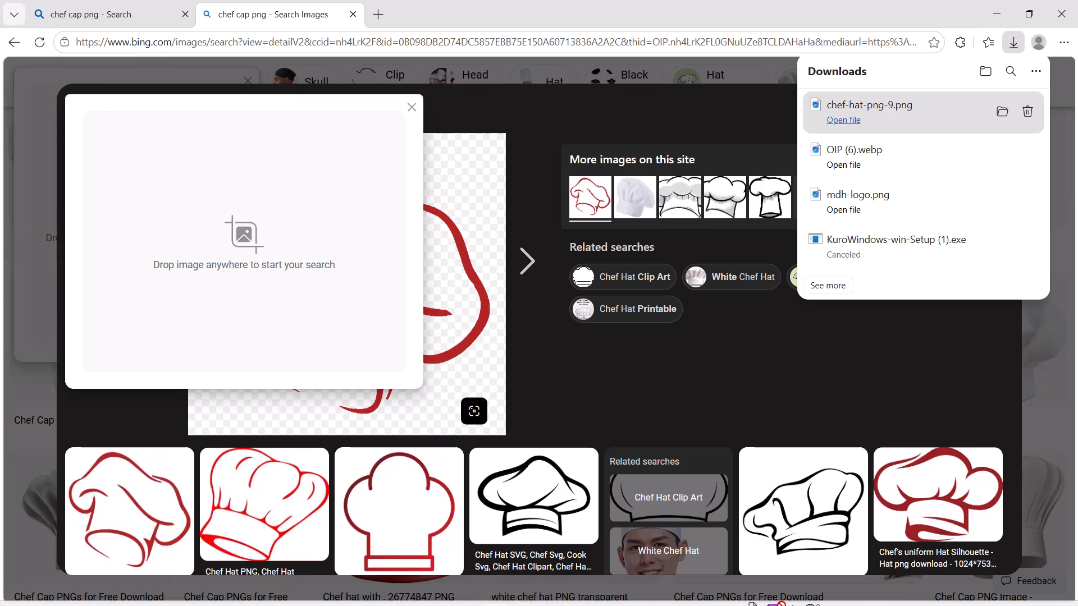
drag(782, 605, 116, 406)
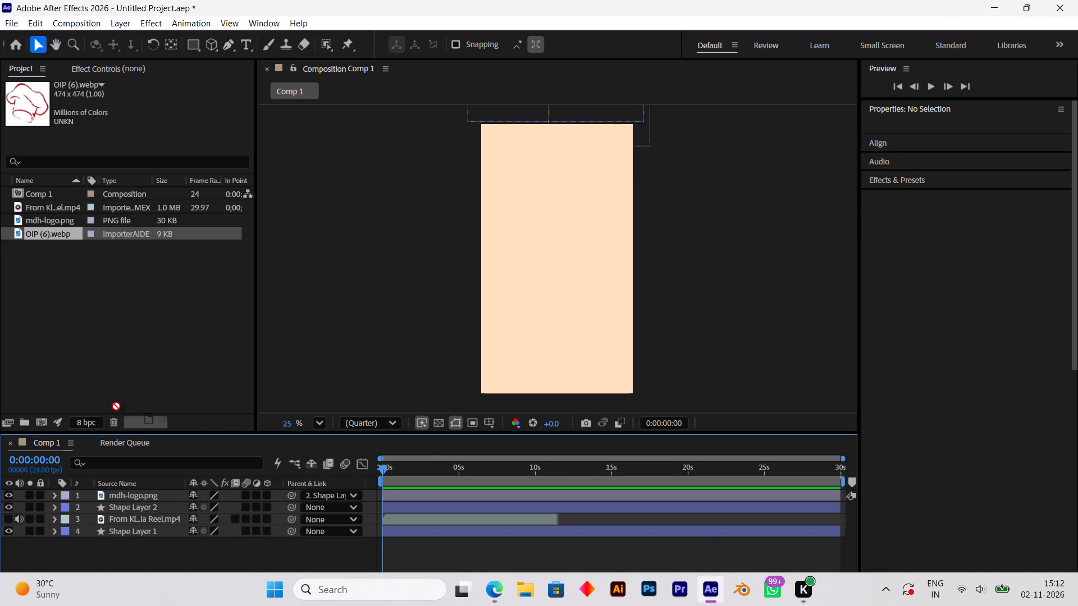
drag(116, 406, 99, 258)
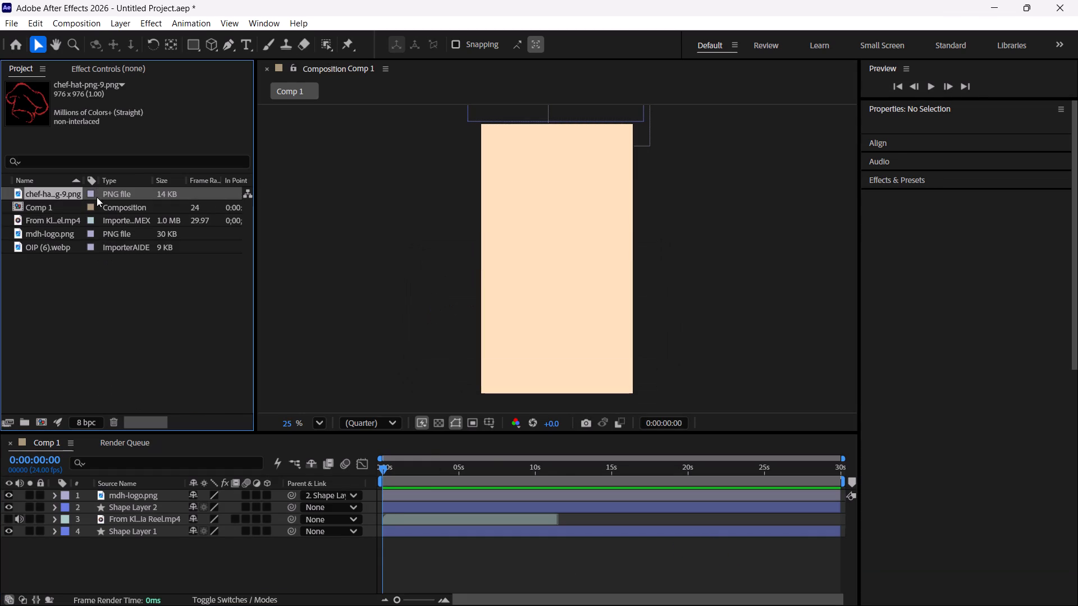
Add chef-hat-png-9.png to Comp 1 as the top layer, above mdh-logo.png.
drag(97, 197, 162, 493)
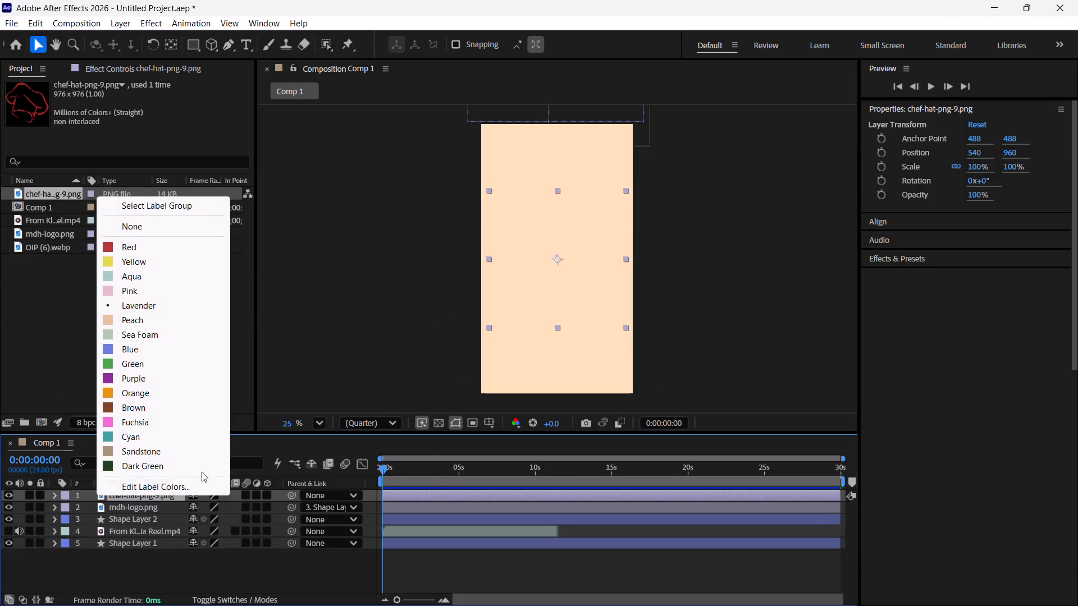
click(261, 281)
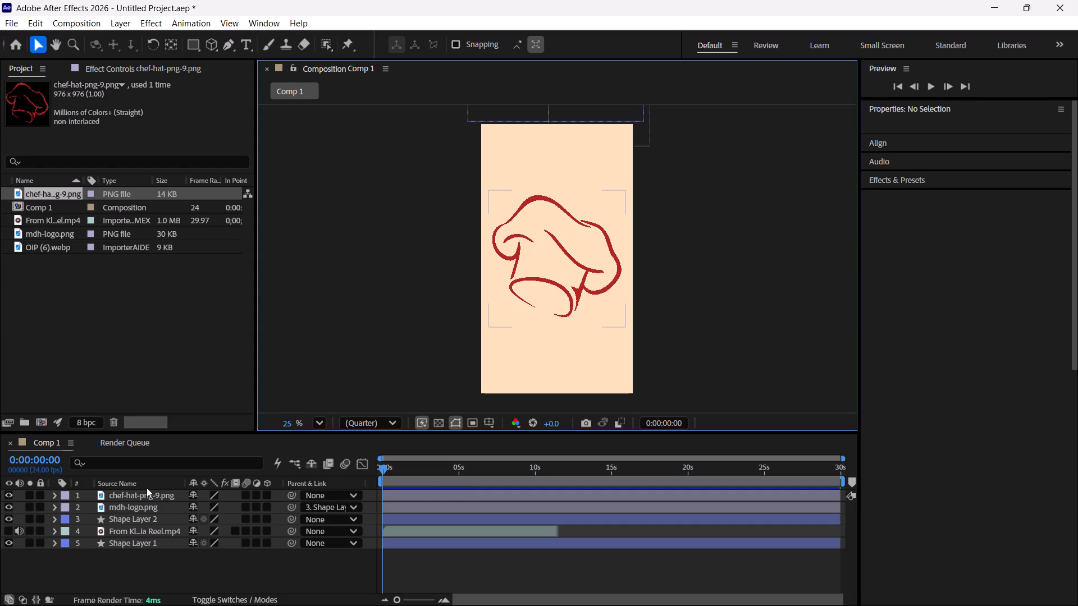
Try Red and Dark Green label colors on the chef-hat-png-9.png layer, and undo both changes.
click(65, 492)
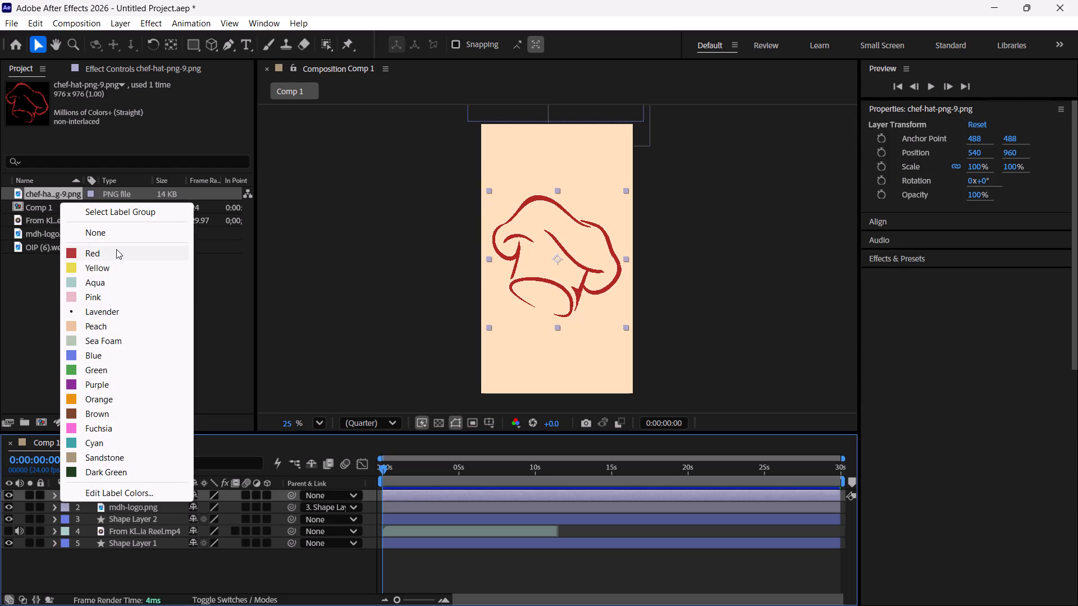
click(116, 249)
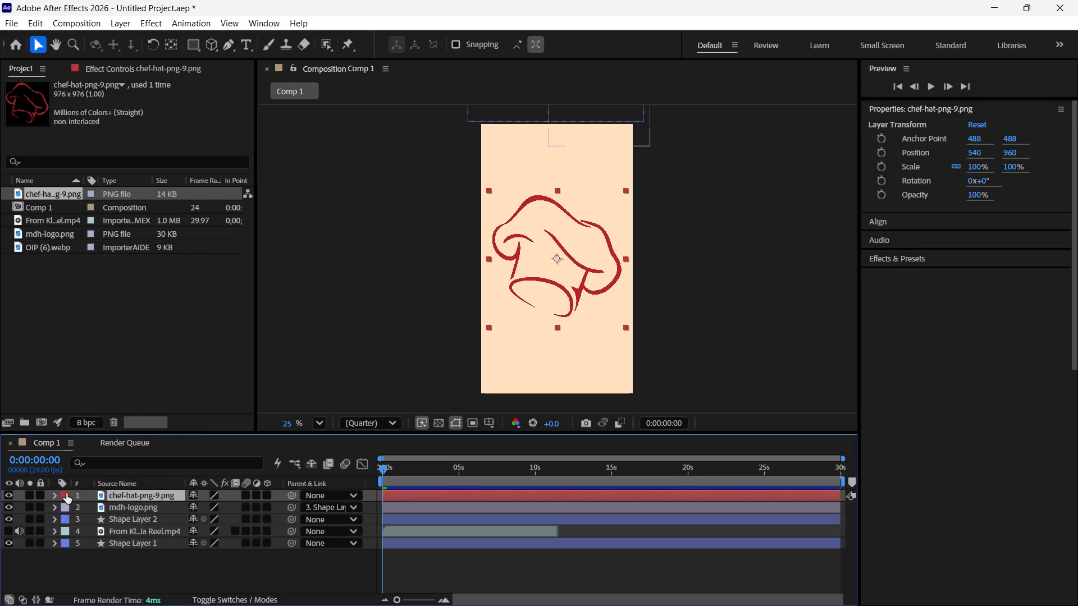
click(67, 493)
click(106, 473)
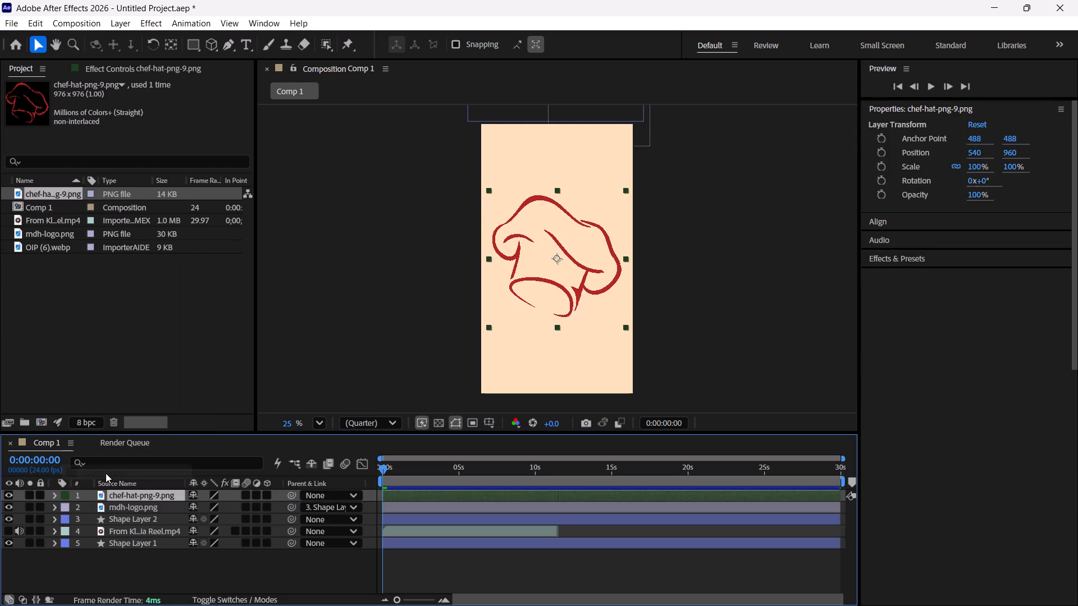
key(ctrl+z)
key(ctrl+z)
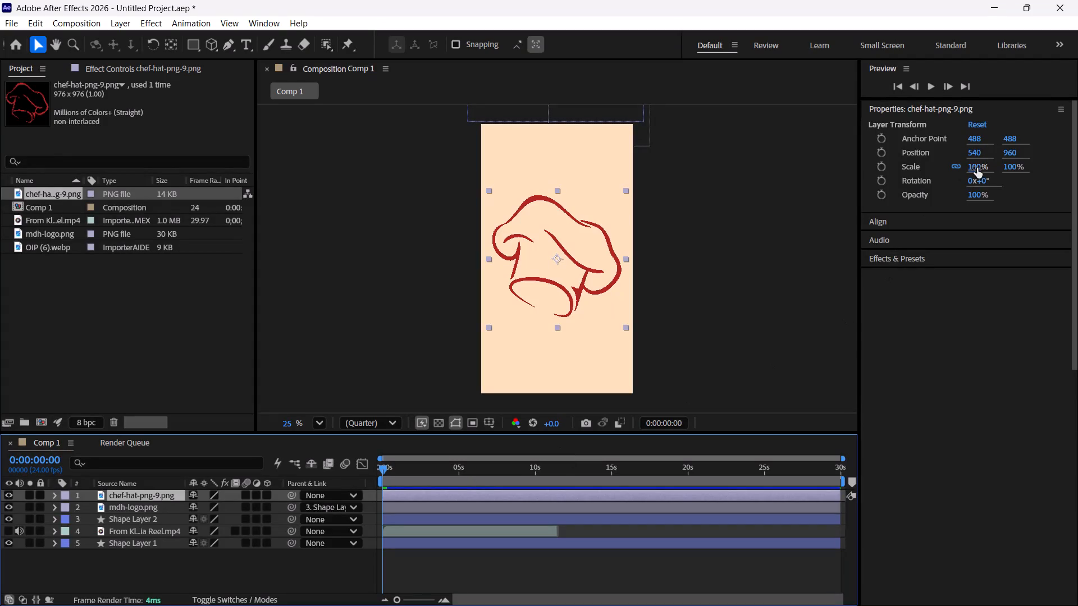
Scale the chef-hat-png-9.png layer down to 28%.
drag(977, 168, 939, 173)
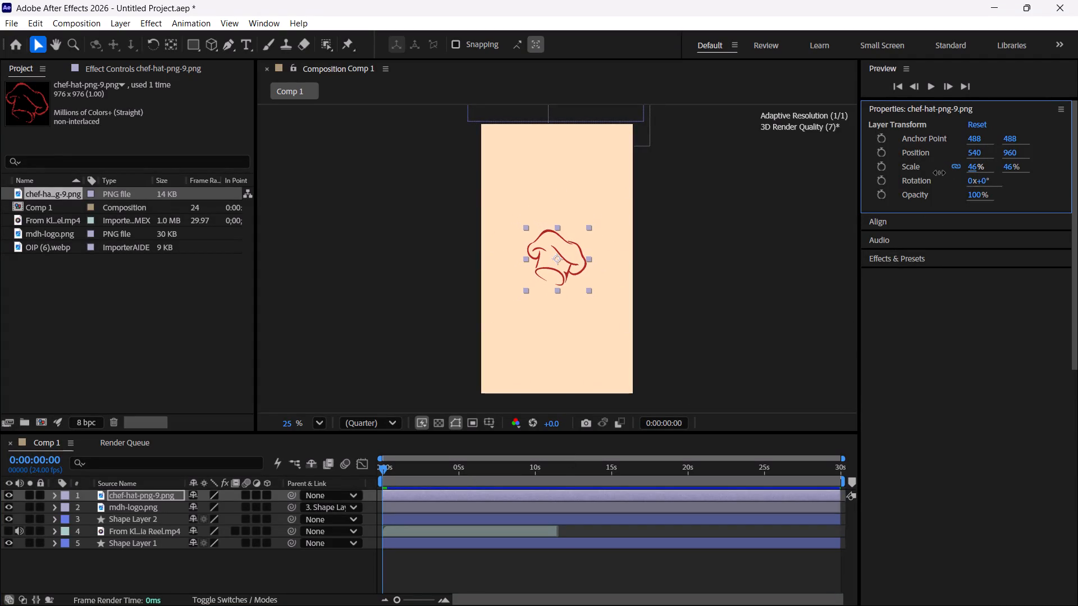
drag(939, 173, 928, 175)
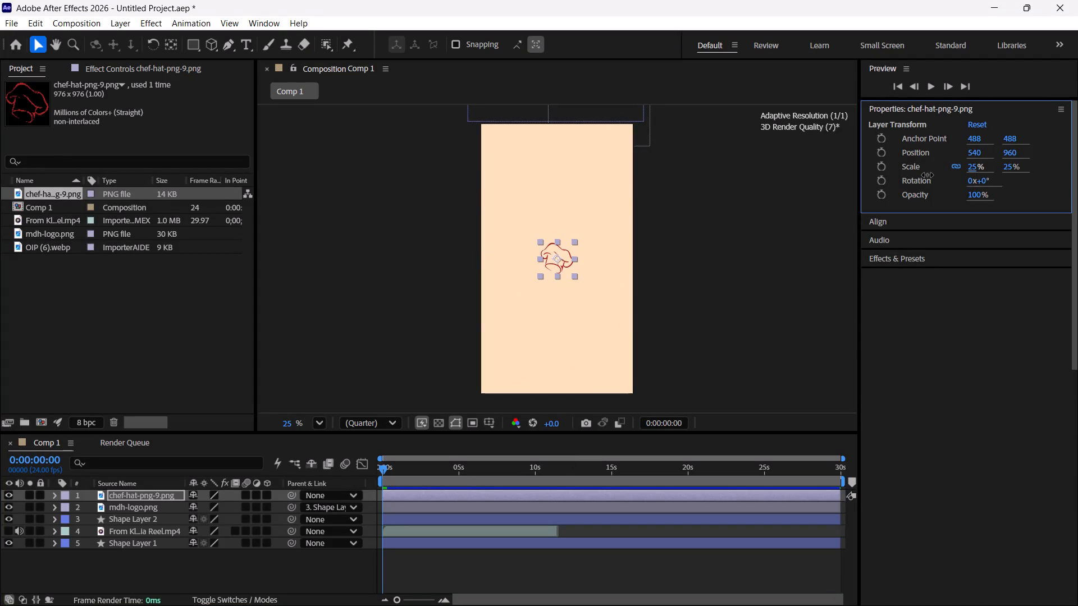
drag(928, 175, 930, 176)
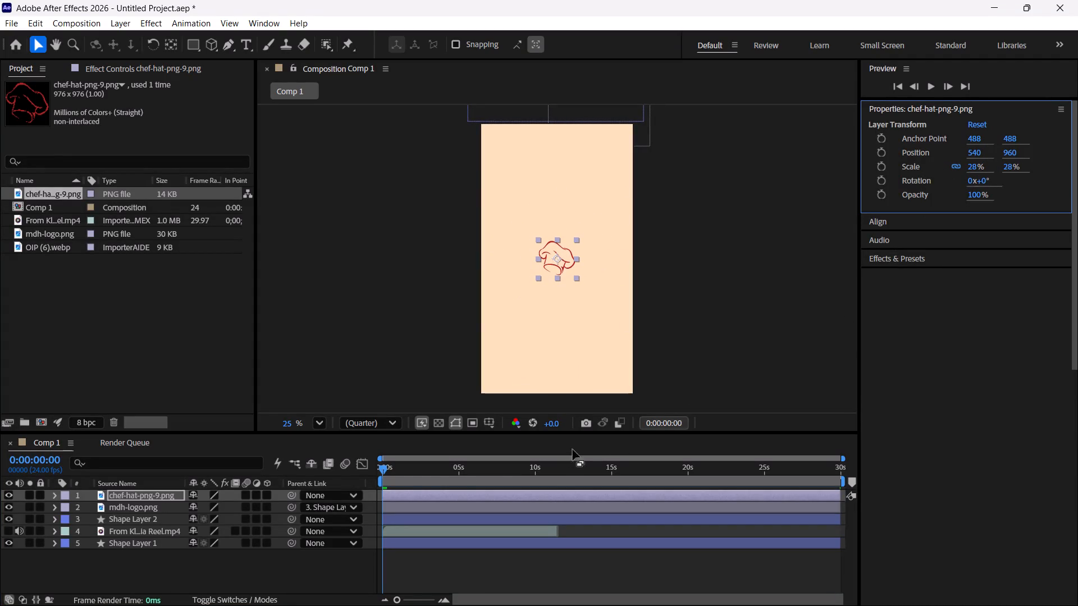
key(ctrl+shift+Right)
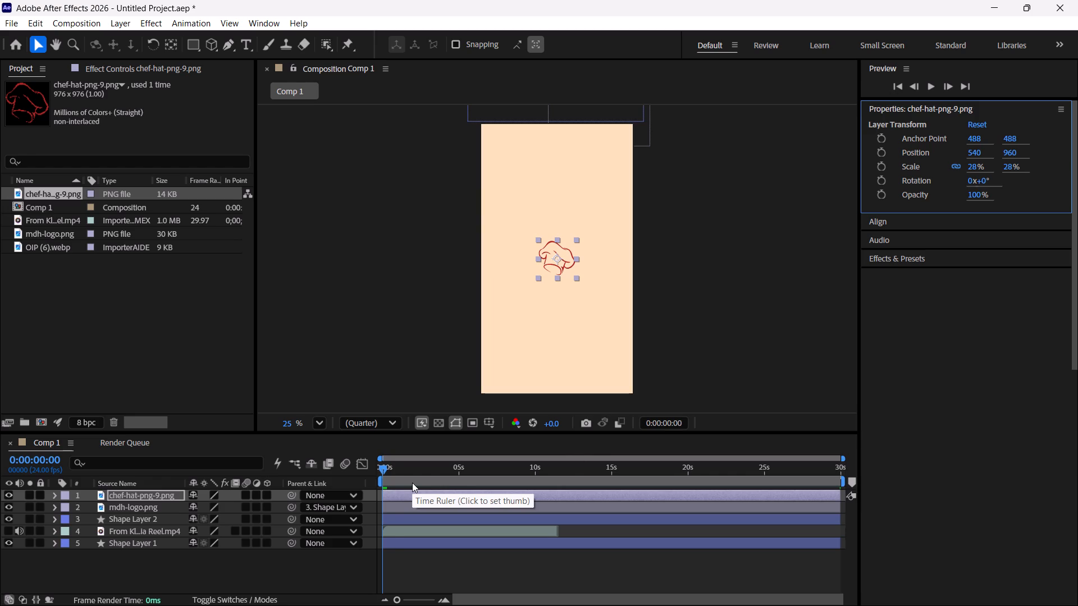
With the current time at 0:00:02:12, move the chef hat above the composition's centre, to position about 580, 596.
key(ctrl+shift+Right)
key(ctrl+shift+Right)
key(ctrl+shift+Right)
key(ctrl+shift+Right)
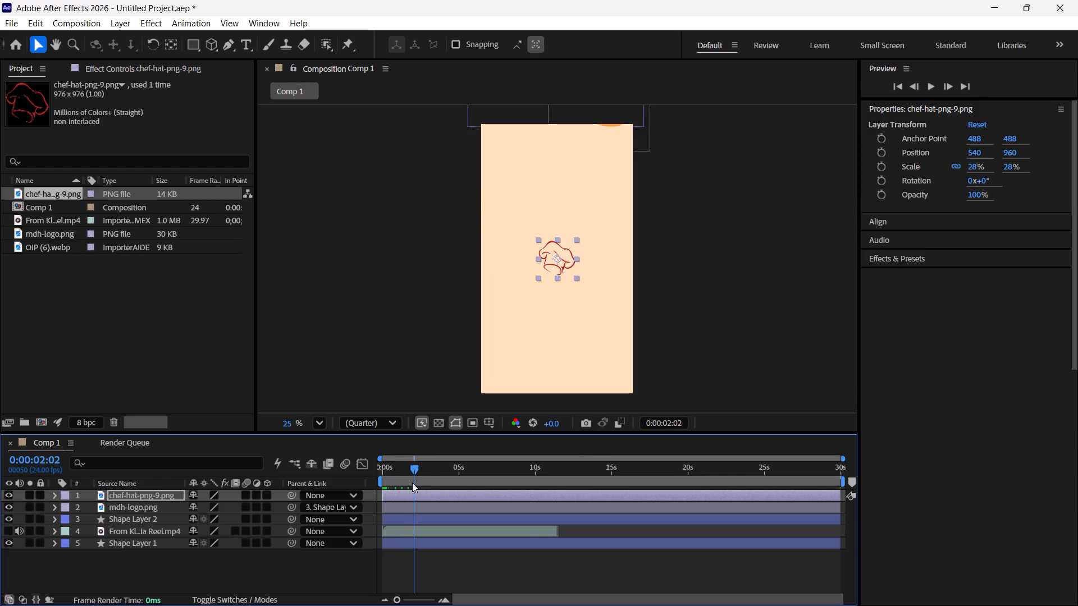
key(ctrl+shift+Right)
key(ctrl+shift+Right)
key(ctrl+shift+Right)
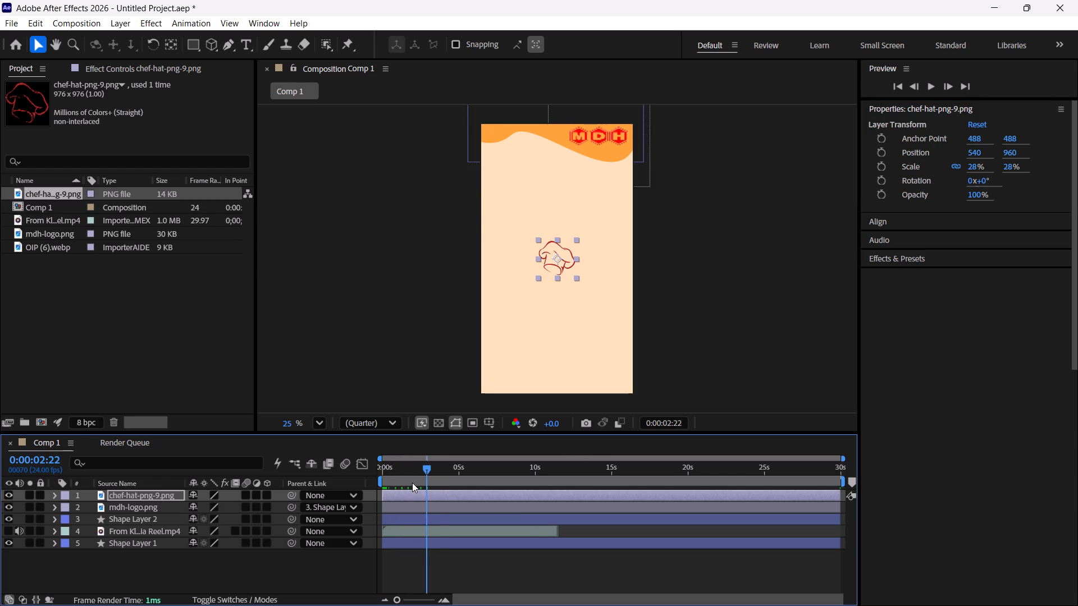
key(ctrl+shift+Right)
key(ctrl+shift+Left)
key(ctrl+shift+Left)
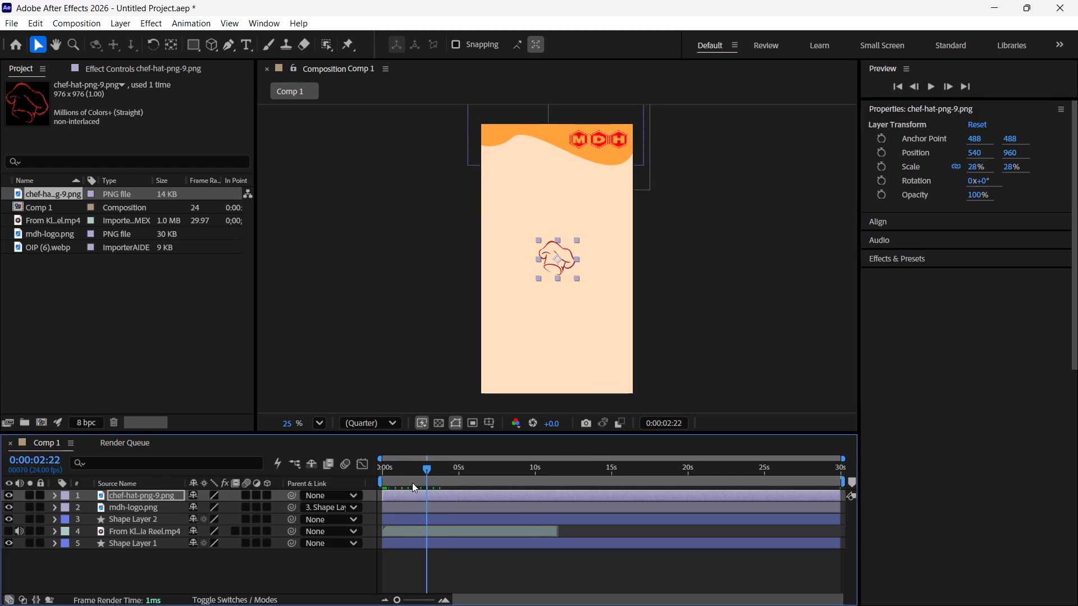
key(ctrl+shift+Left)
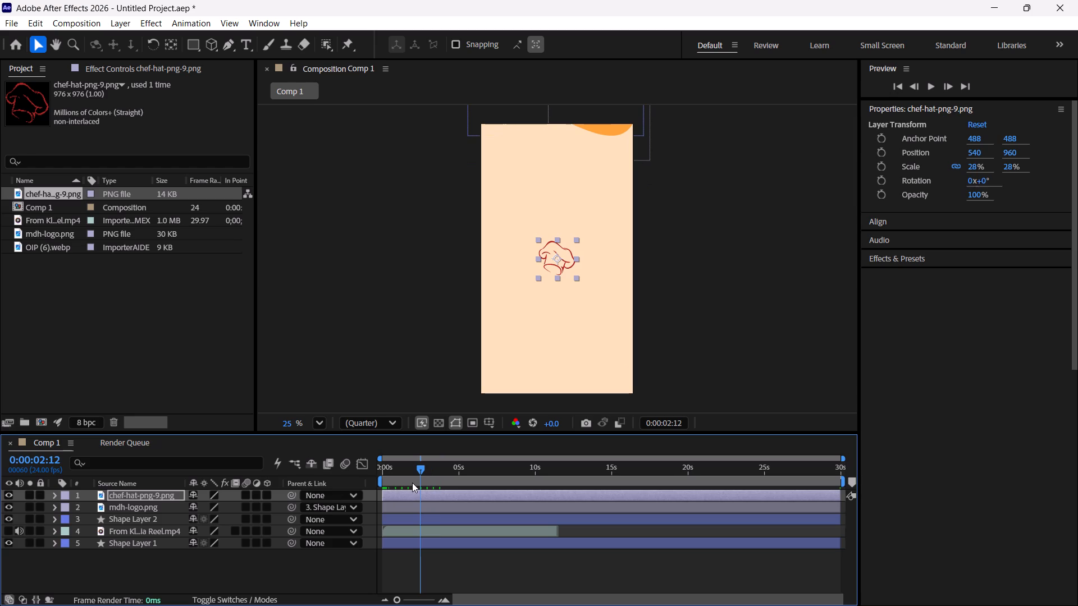
drag(555, 258, 560, 210)
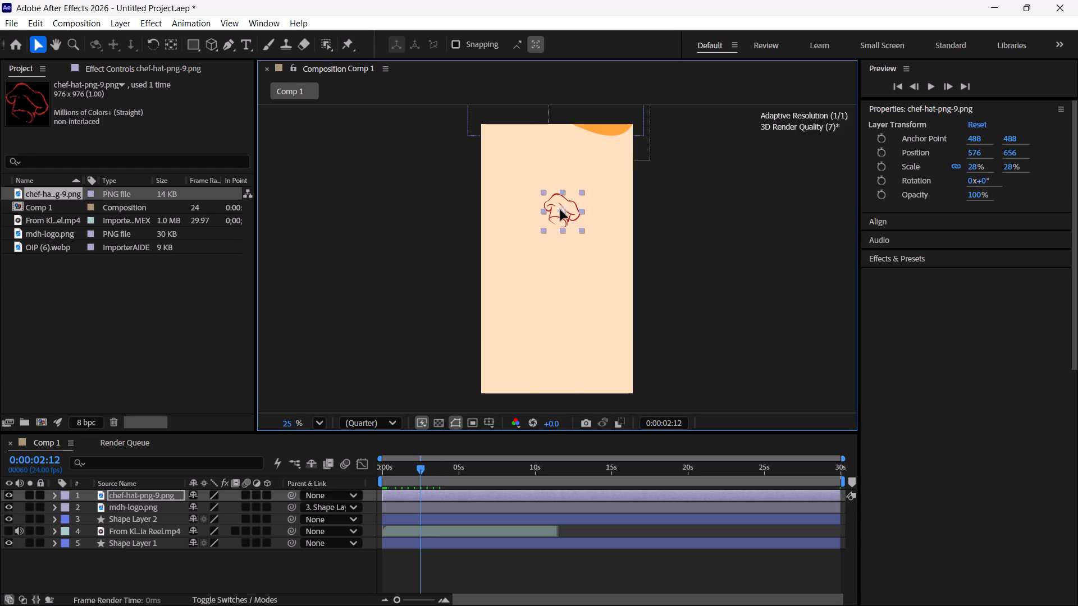
drag(560, 210, 561, 206)
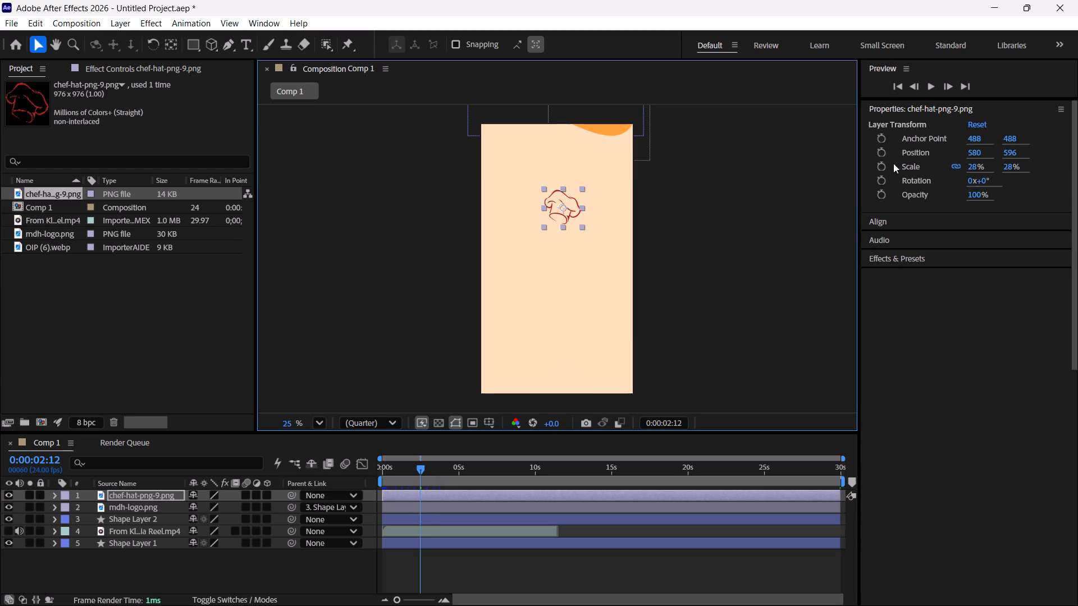
Start Scale keyframing on the chef-hat-png-9.png layer at 0:00:02:12 with a value of 0%.
click(880, 165)
drag(975, 166, 888, 189)
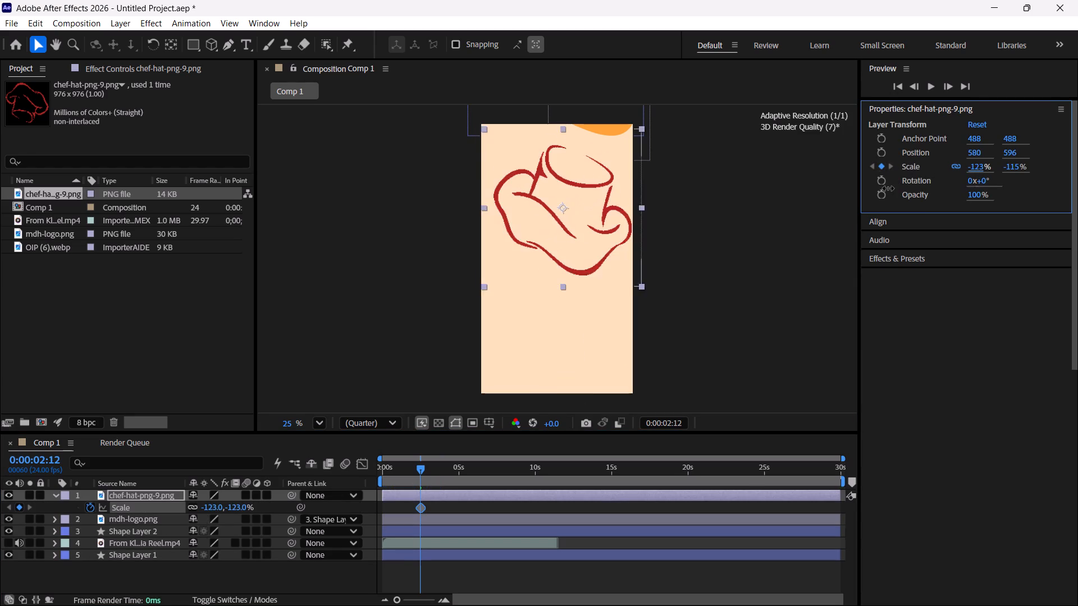
drag(888, 189, 957, 187)
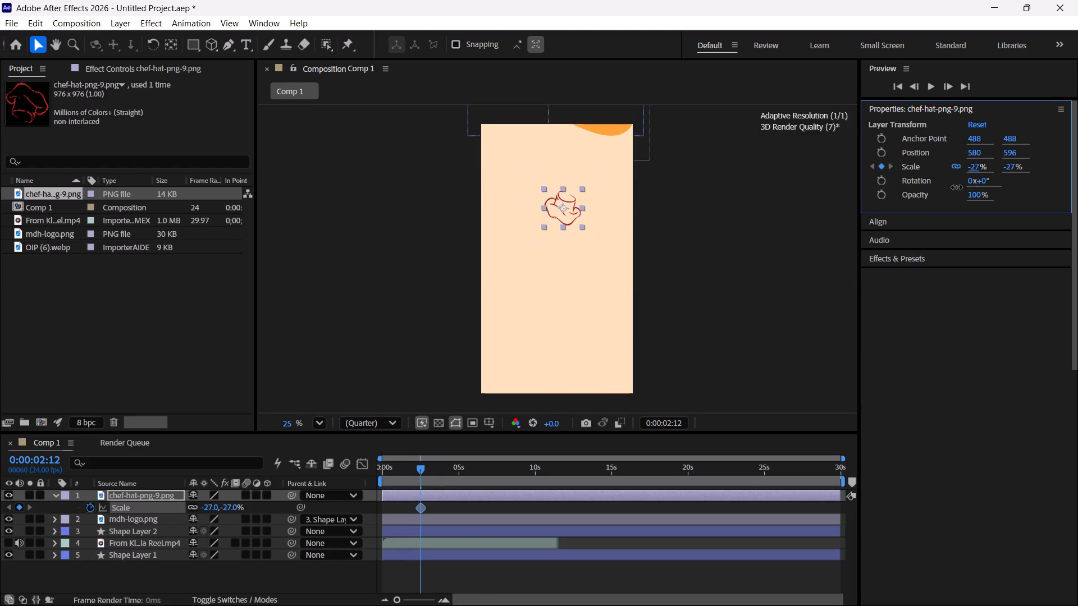
drag(957, 187, 972, 189)
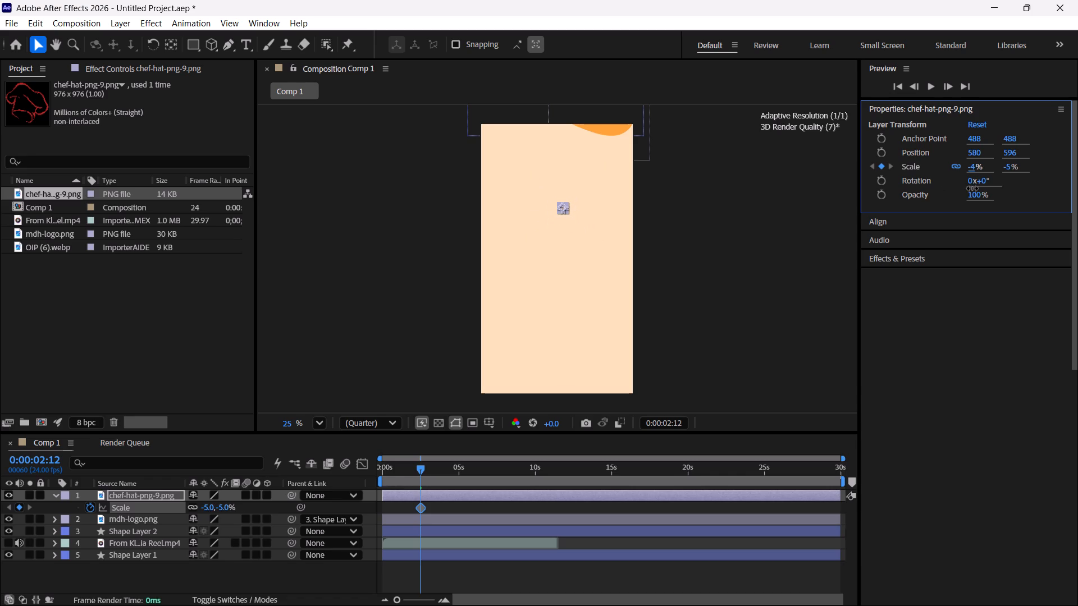
drag(972, 189, 977, 191)
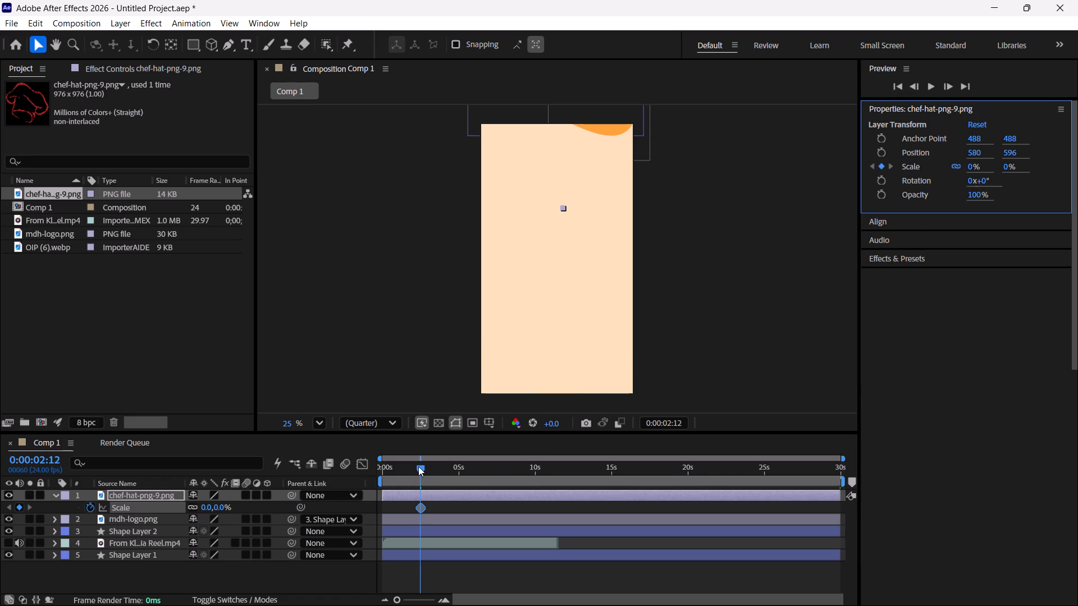
Add a second Scale keyframe of 27% on the chef hat layer at 0:00:03:19.
drag(418, 466, 426, 465)
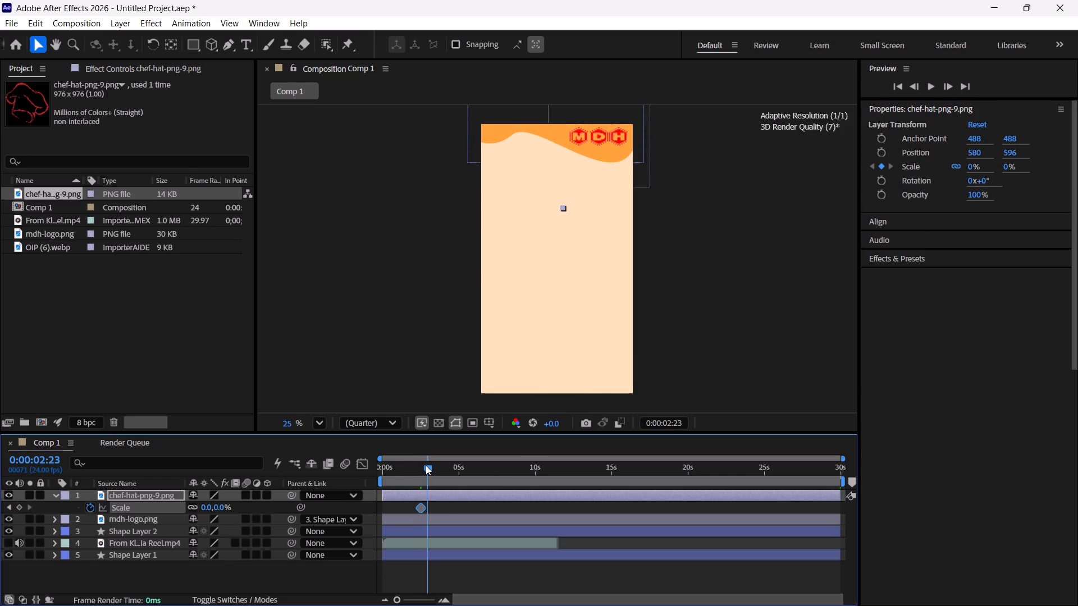
drag(426, 465, 418, 451)
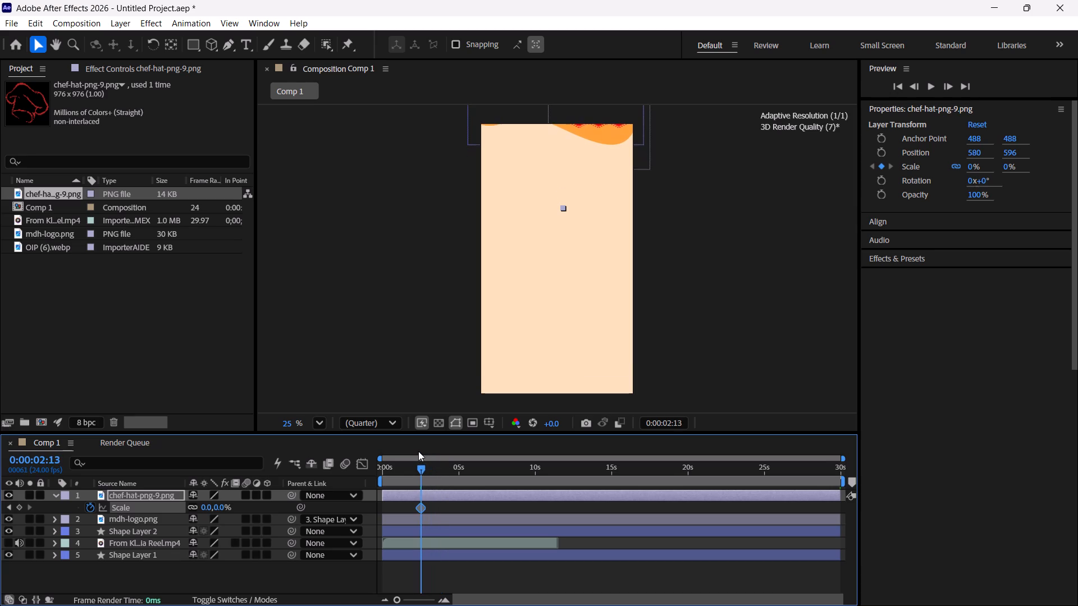
drag(418, 451, 419, 450)
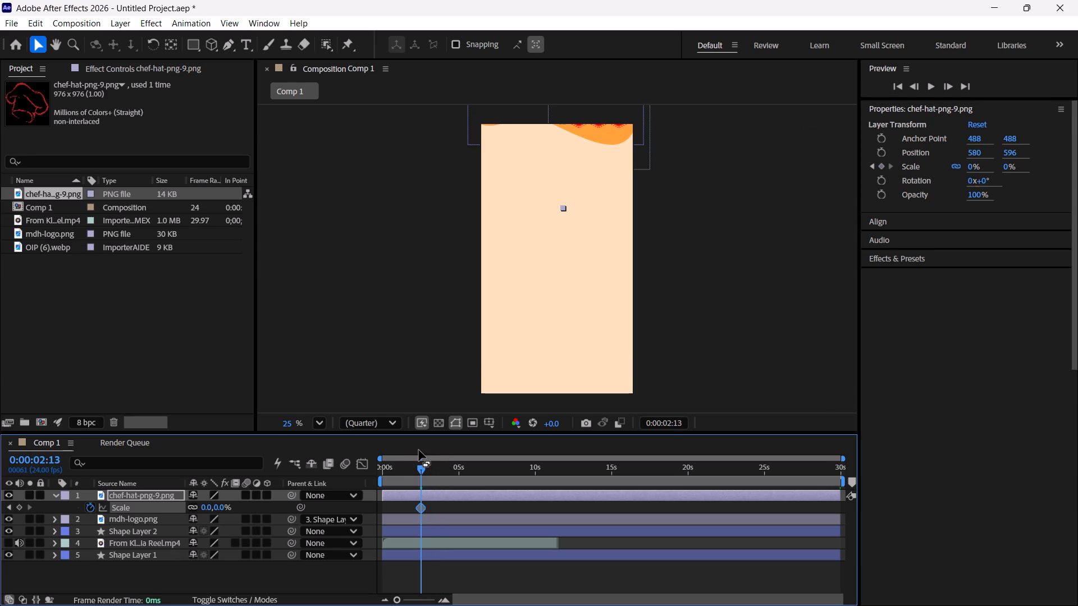
key(ctrl+shift+Right)
key(ctrl+shift+Right)
key(ctrl+shift+Right)
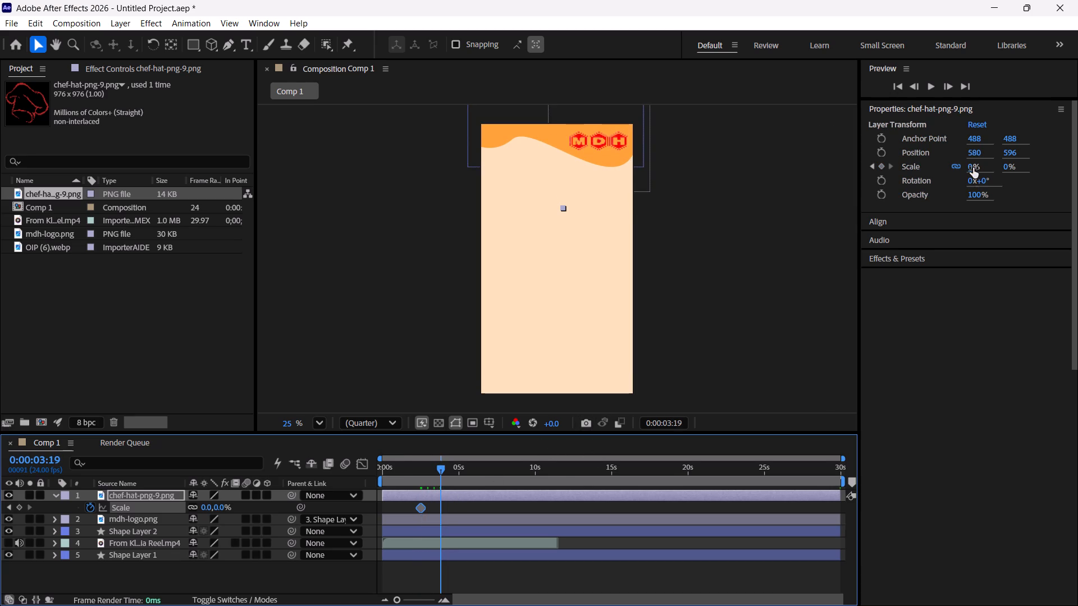
drag(974, 168, 1009, 181)
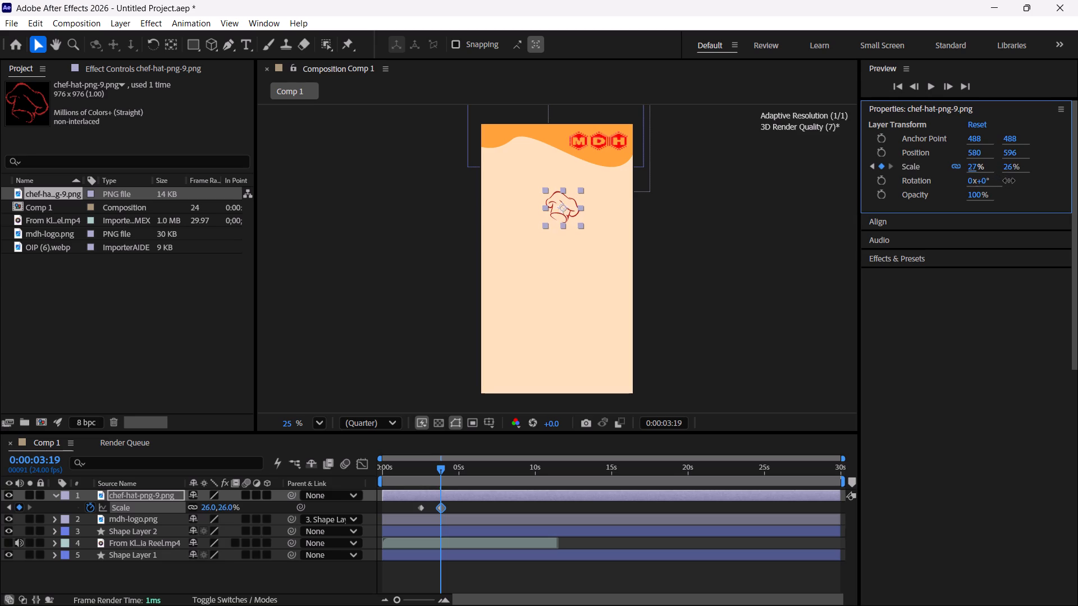
drag(1009, 181, 1010, 182)
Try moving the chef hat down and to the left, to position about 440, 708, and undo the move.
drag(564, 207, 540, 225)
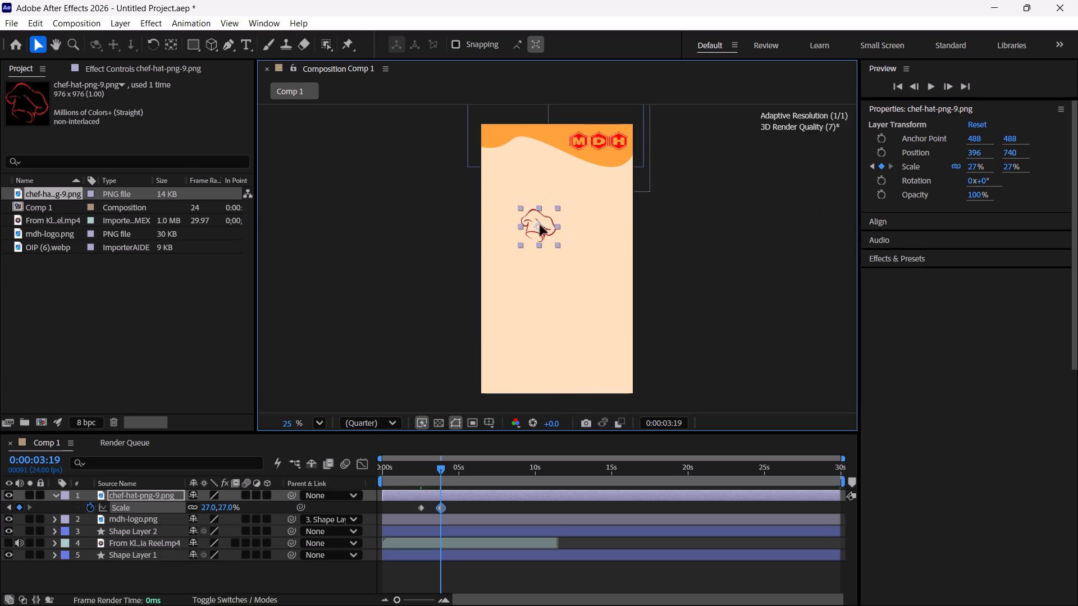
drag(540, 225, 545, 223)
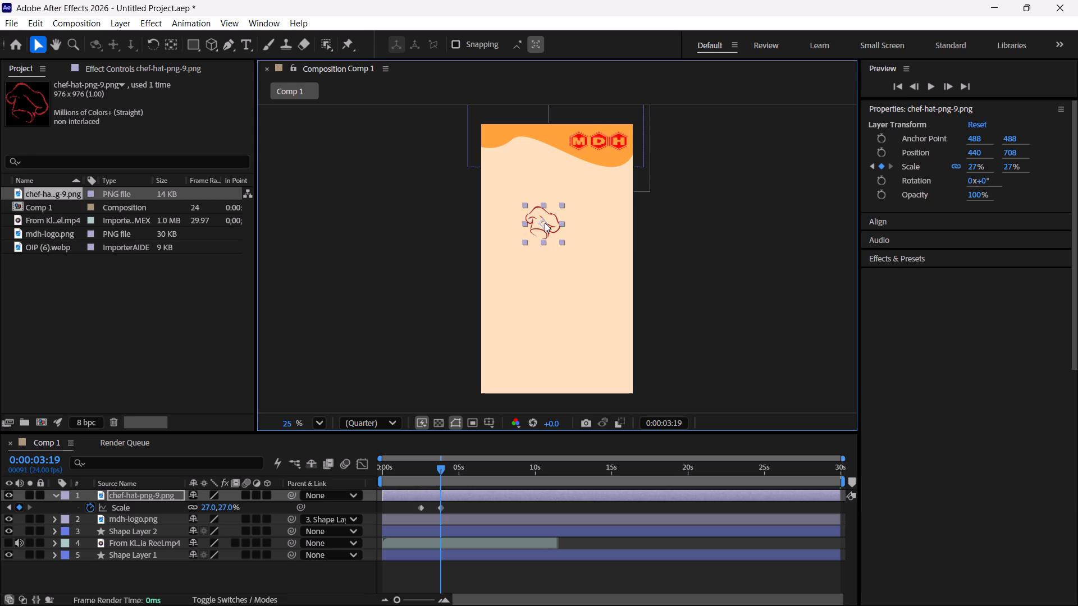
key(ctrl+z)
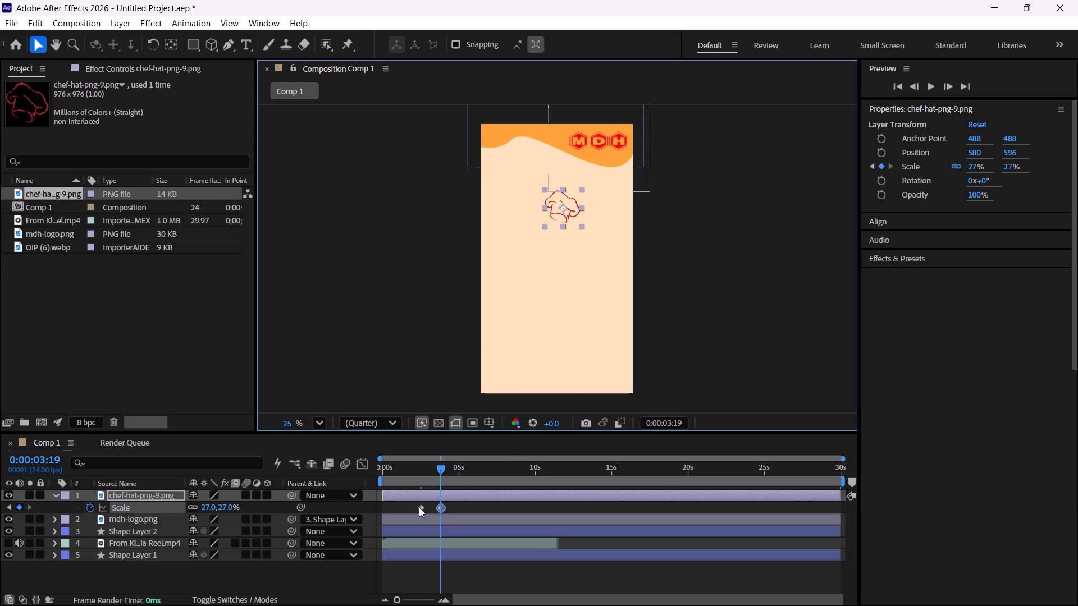
Apply Easy Ease to both Scale keyframes of the chef hat and preview the animation from 0:00:01:12.
drag(413, 507, 460, 511)
key(F9)
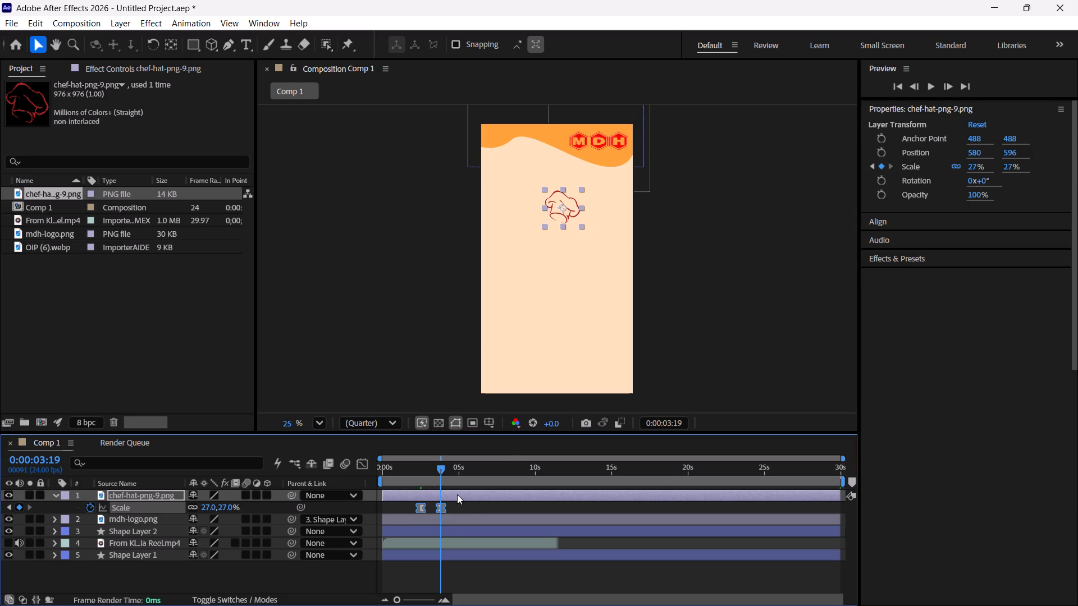
drag(440, 466, 405, 459)
key(space)
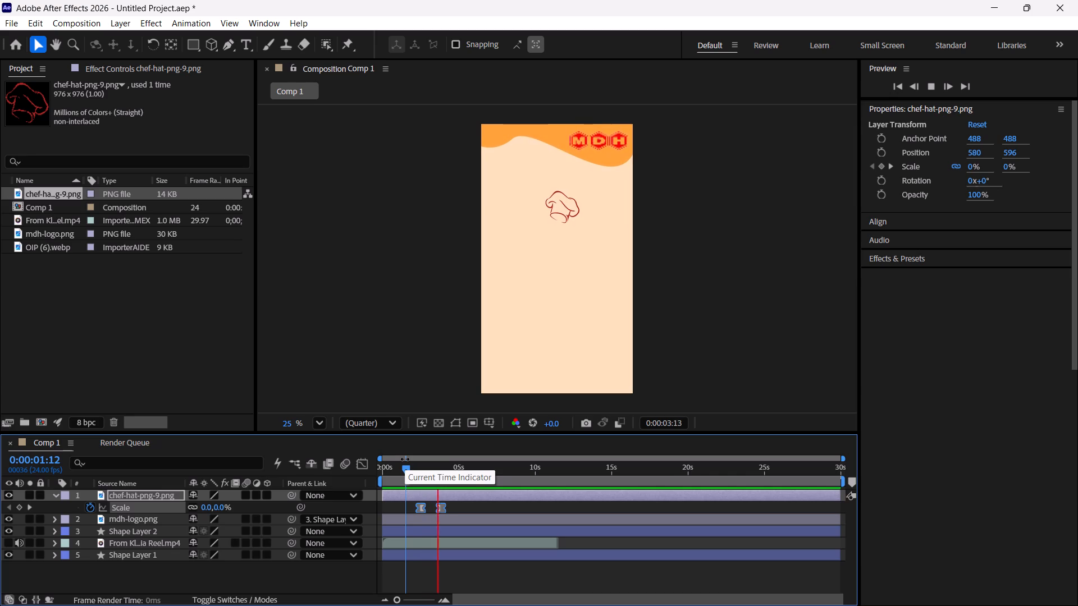
key(space)
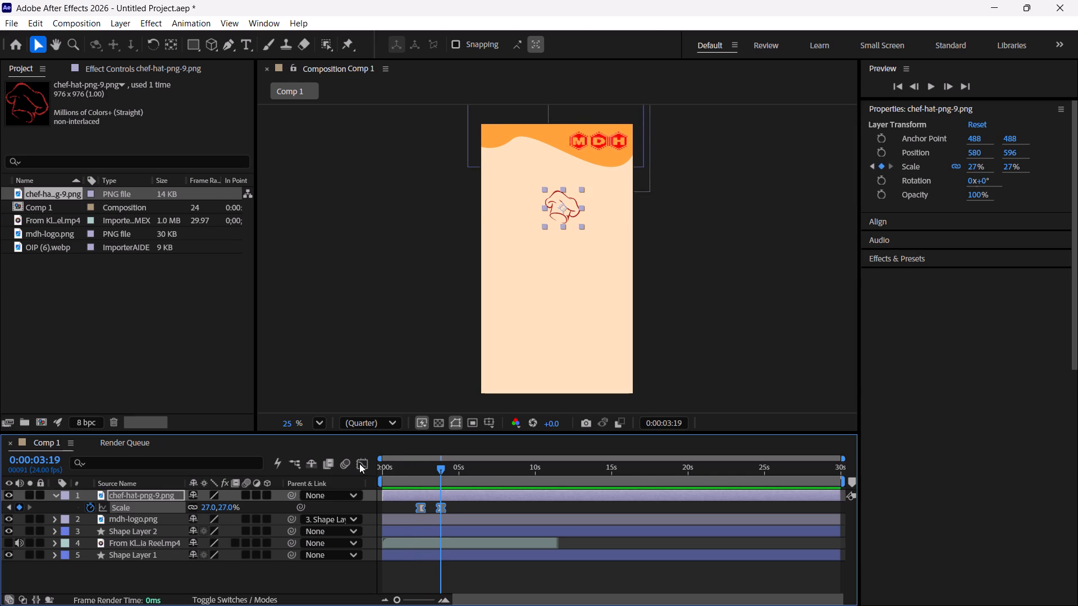
Show the chef hat's Scale curve in the Graph Editor as a speed graph.
click(357, 462)
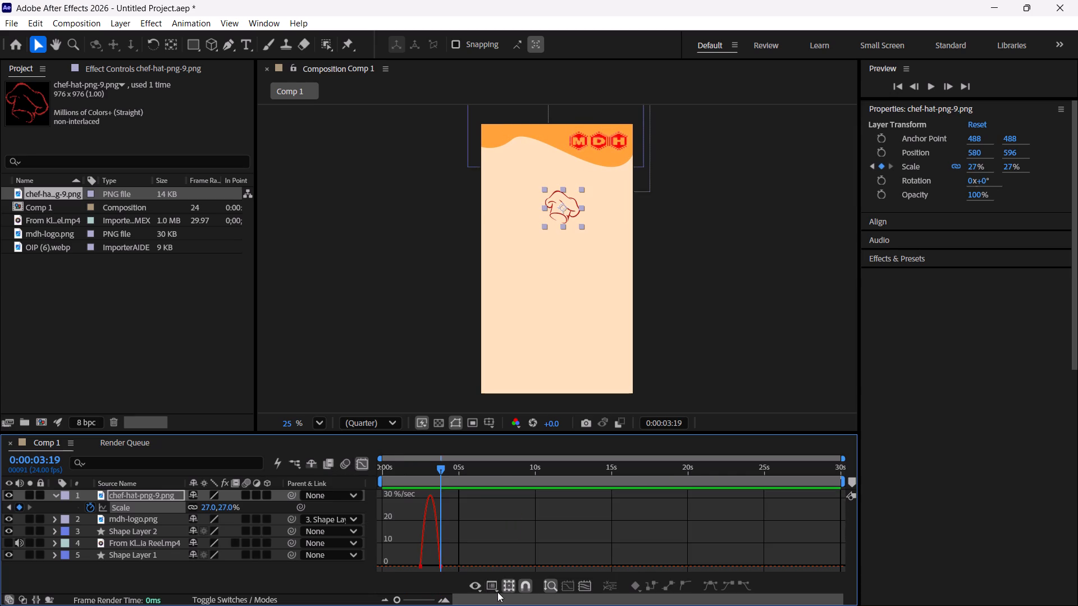
click(488, 581)
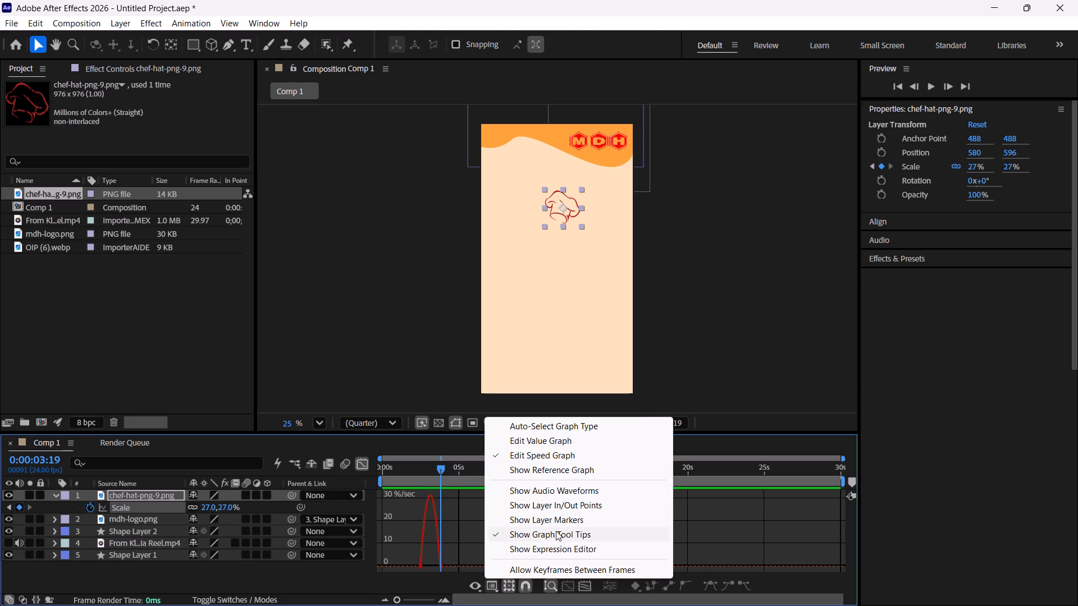
click(545, 458)
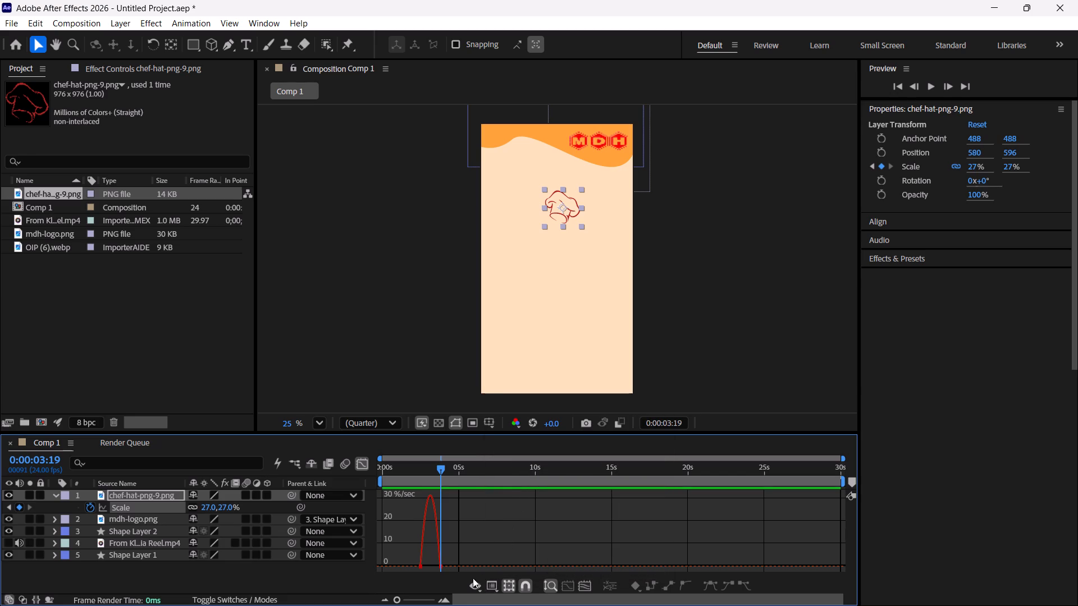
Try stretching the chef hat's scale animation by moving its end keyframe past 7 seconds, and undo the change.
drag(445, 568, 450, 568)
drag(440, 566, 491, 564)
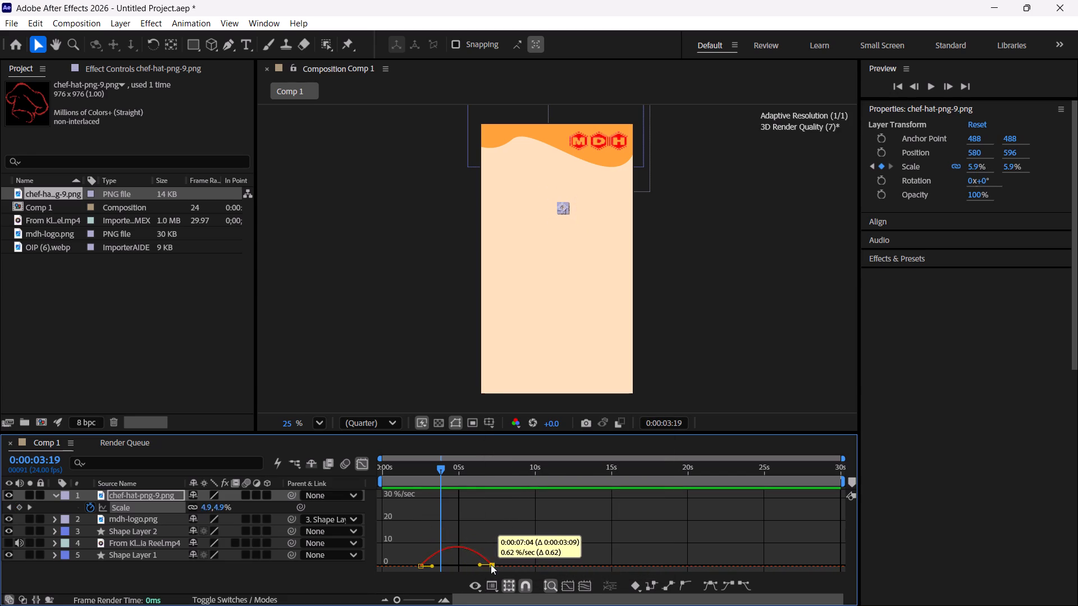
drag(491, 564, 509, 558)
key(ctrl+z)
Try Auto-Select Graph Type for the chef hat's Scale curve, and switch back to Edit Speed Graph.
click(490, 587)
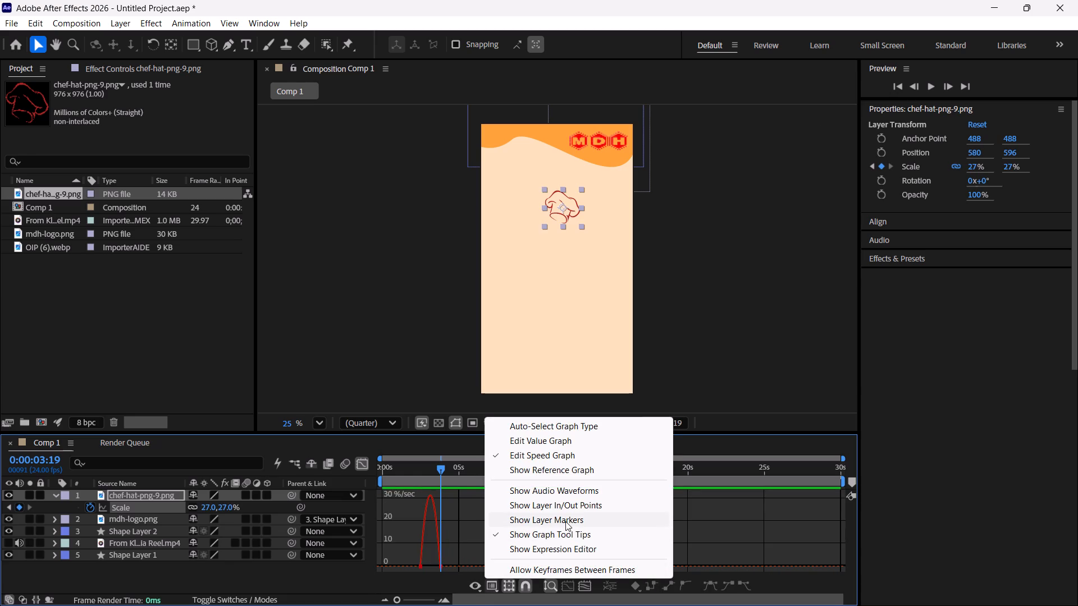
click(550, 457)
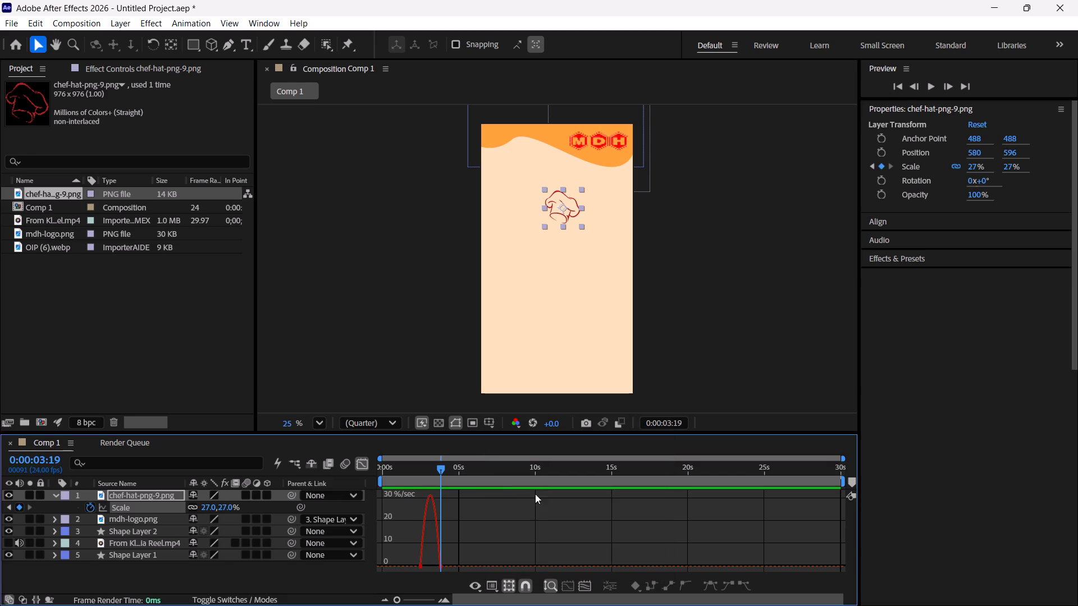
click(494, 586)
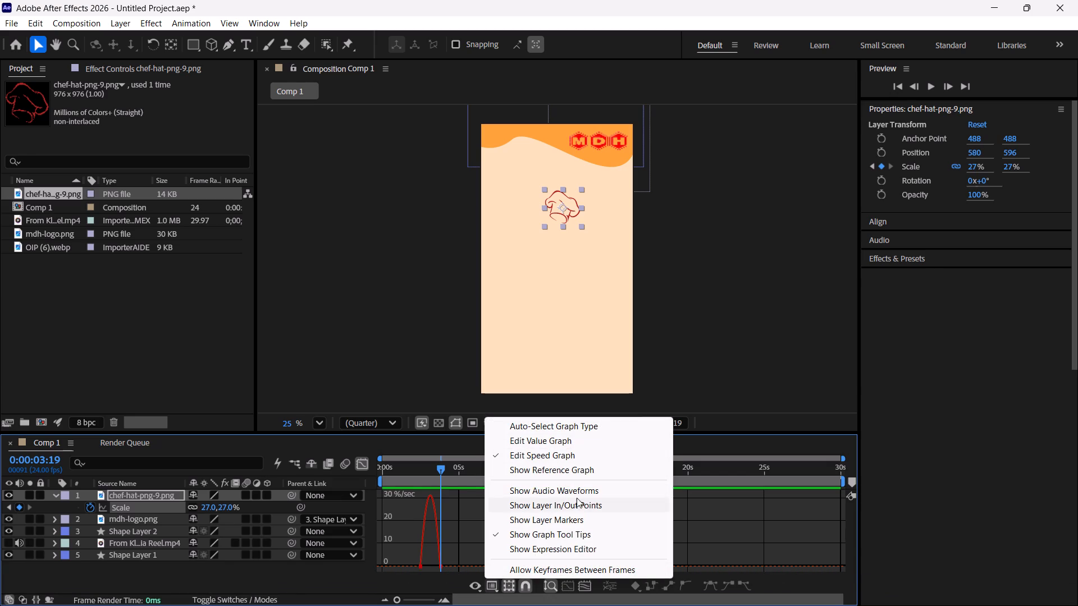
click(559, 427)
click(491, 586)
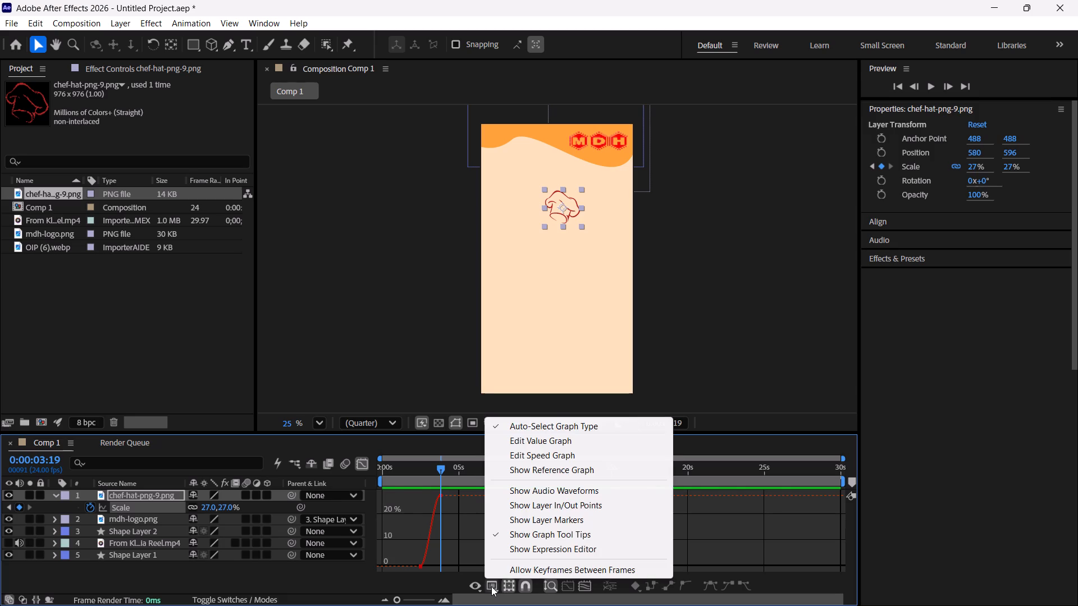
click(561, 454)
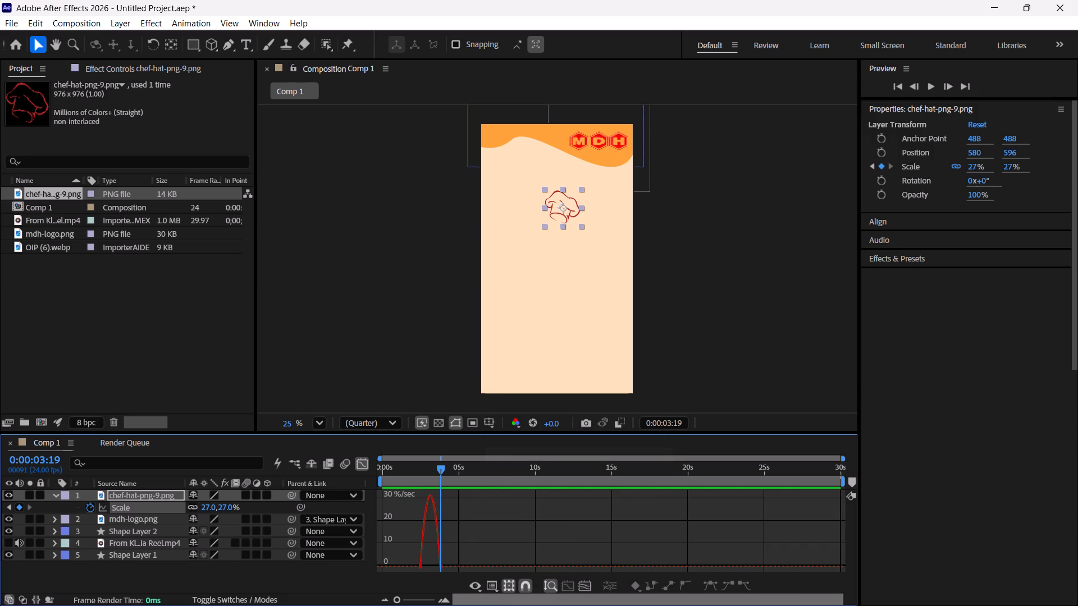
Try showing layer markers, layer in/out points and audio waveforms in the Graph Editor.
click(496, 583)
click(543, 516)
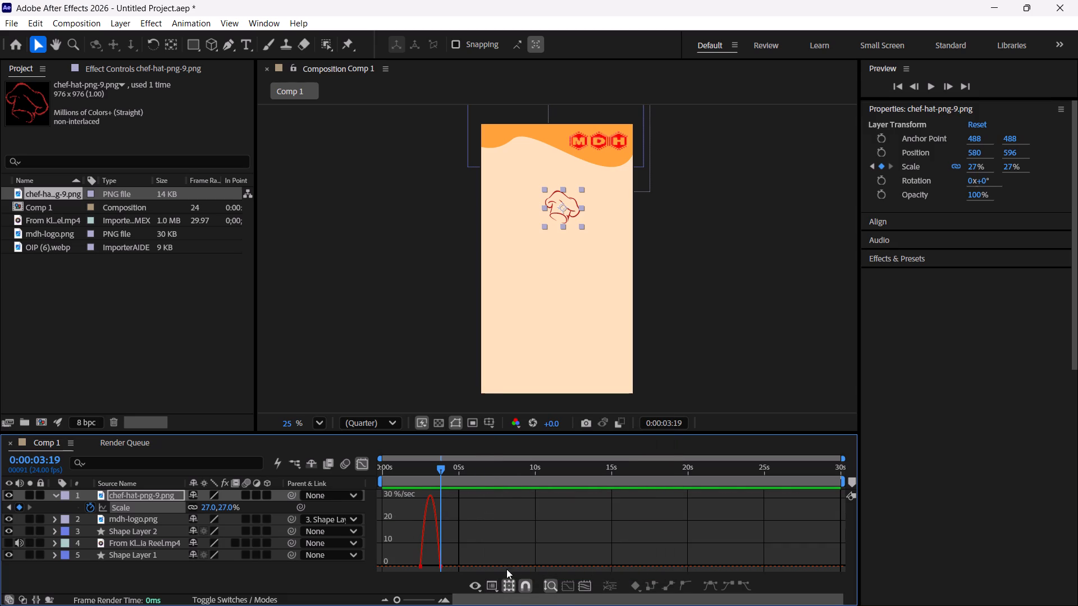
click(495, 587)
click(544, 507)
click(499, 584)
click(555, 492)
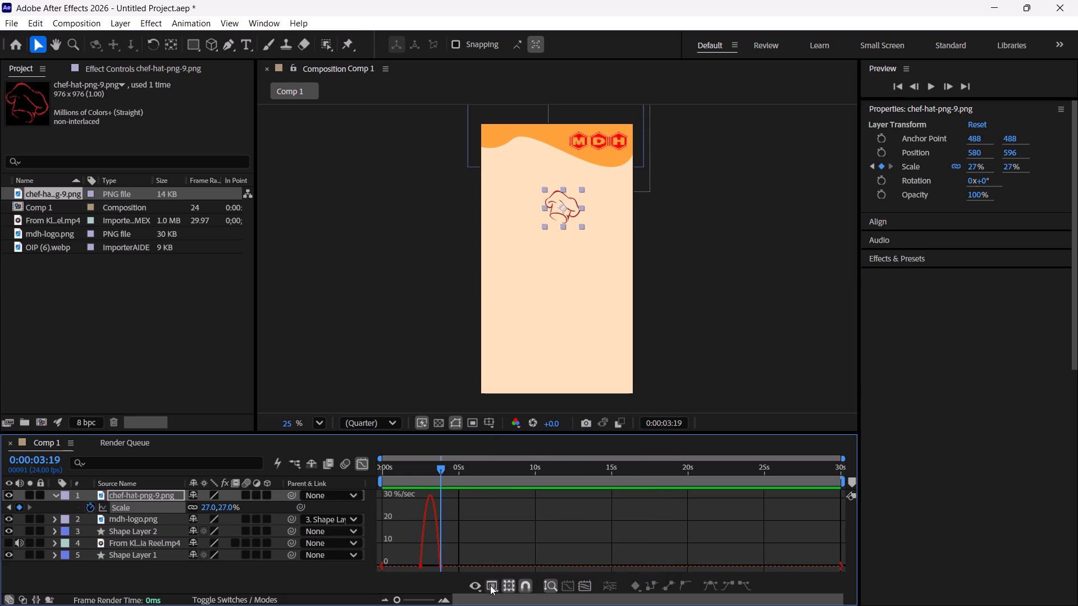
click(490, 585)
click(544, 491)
Hide layer in/out points, layer markers and graph tool tips in the Graph Editor, and return to the layer bar view.
click(495, 582)
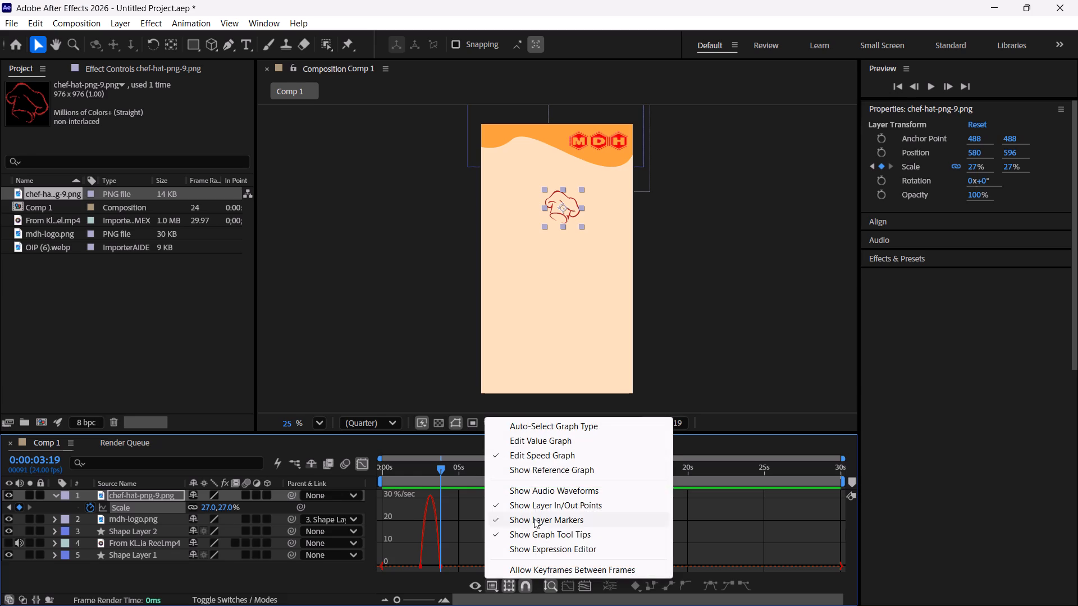
click(540, 500)
click(494, 580)
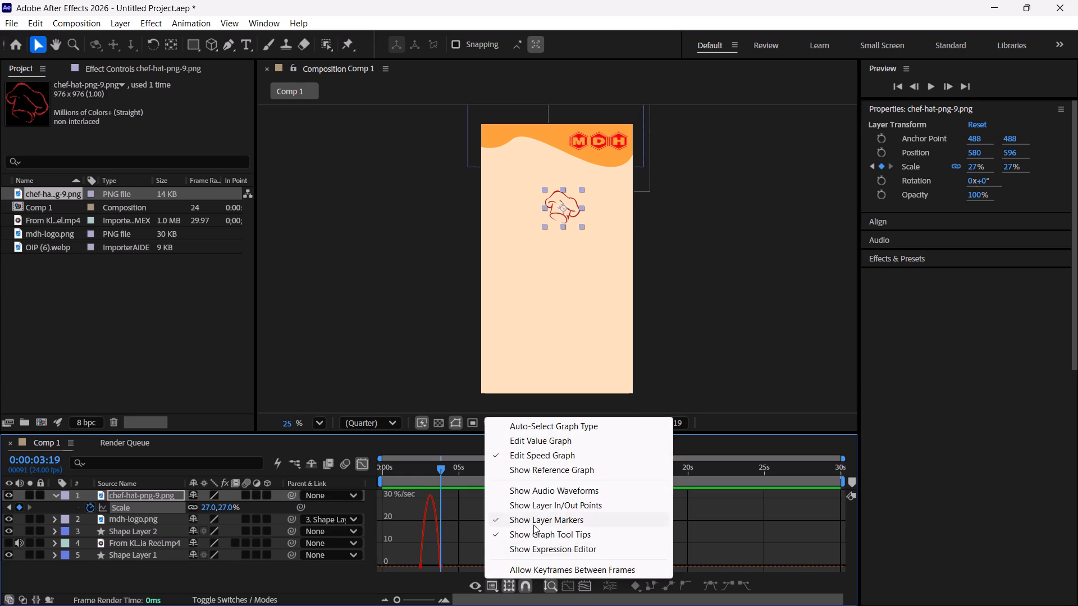
click(533, 525)
click(496, 585)
click(531, 536)
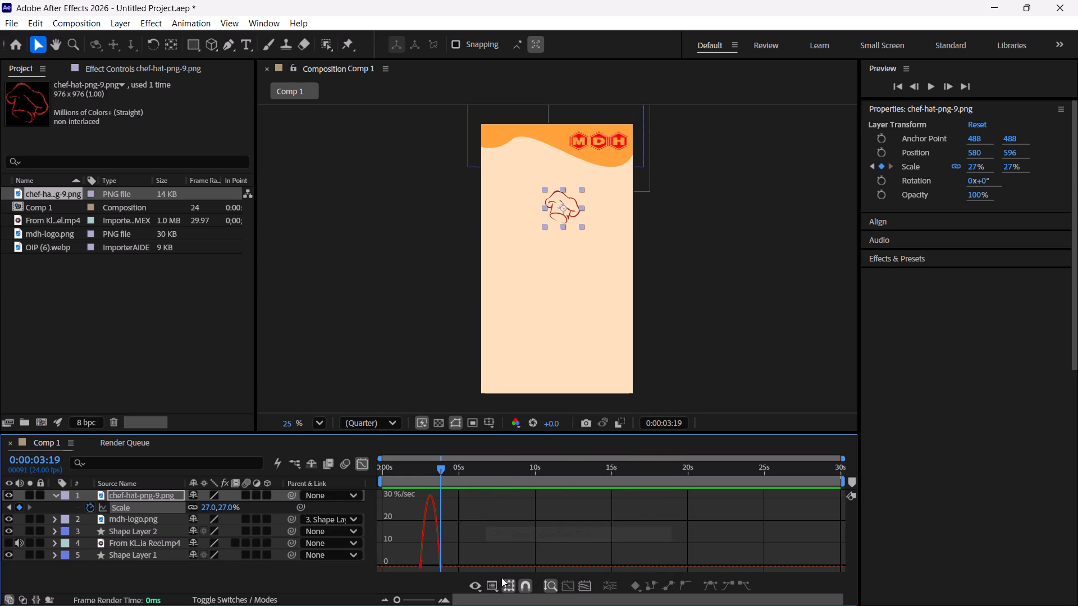
click(495, 581)
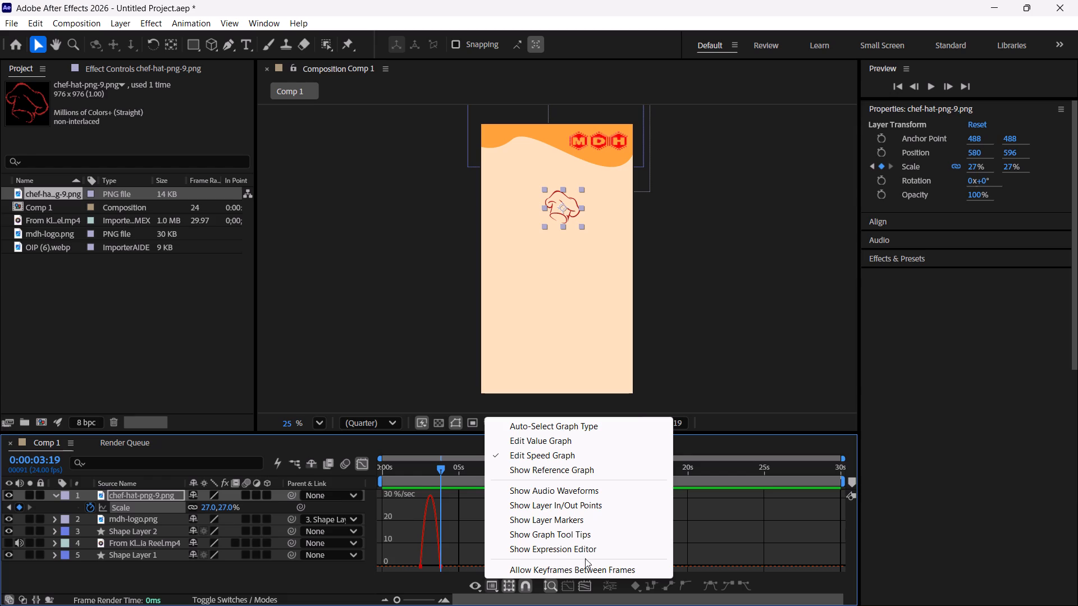
click(355, 461)
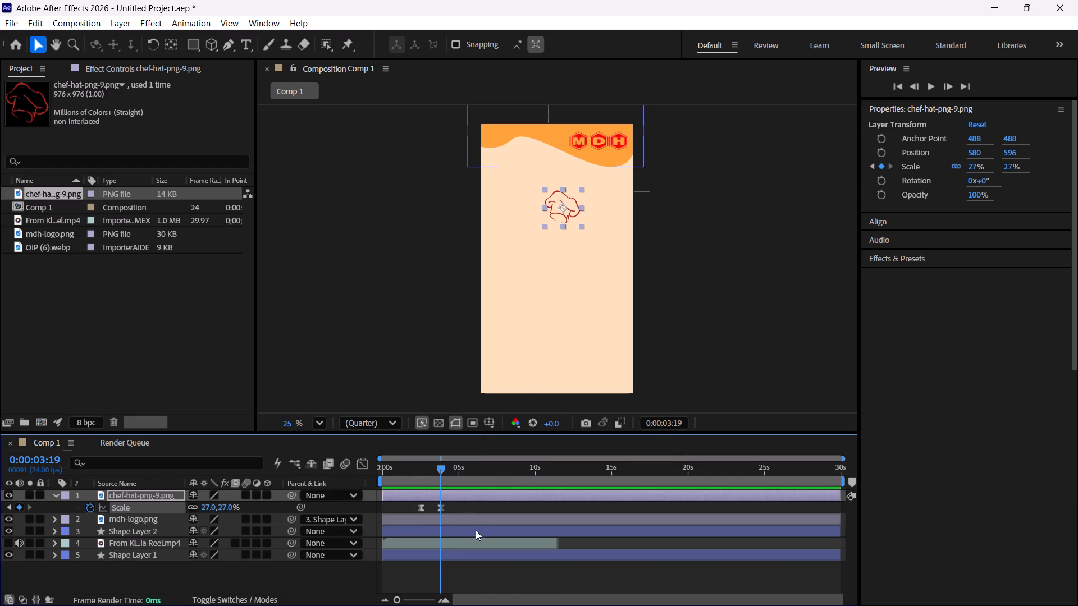
Apply Easy Ease Out to both Scale keyframes of the chef hat and preview the animation from 0:00:01:11.
drag(446, 507, 443, 508)
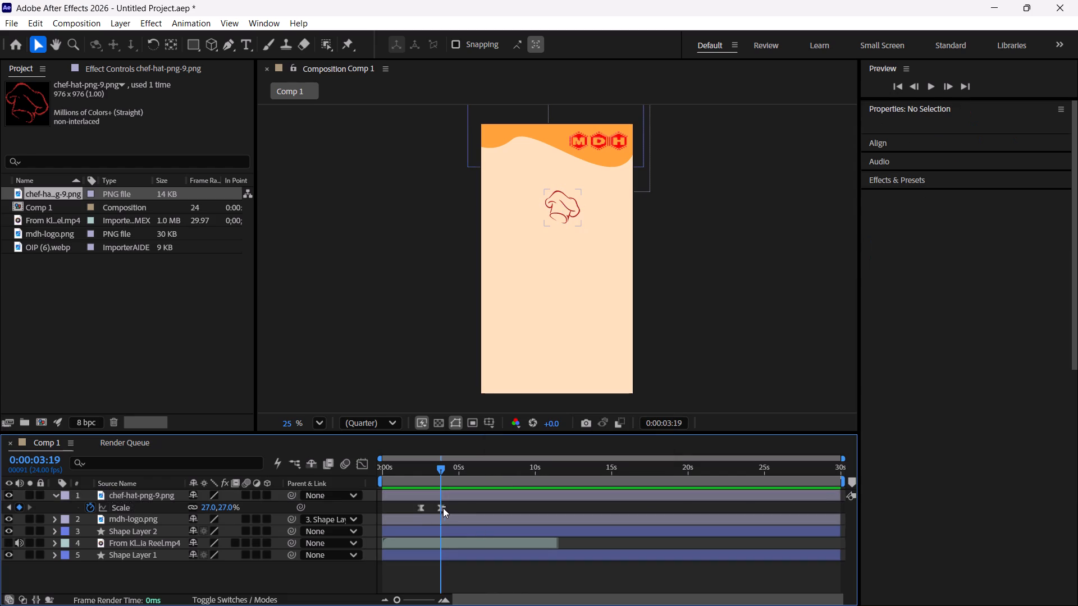
drag(443, 508, 417, 511)
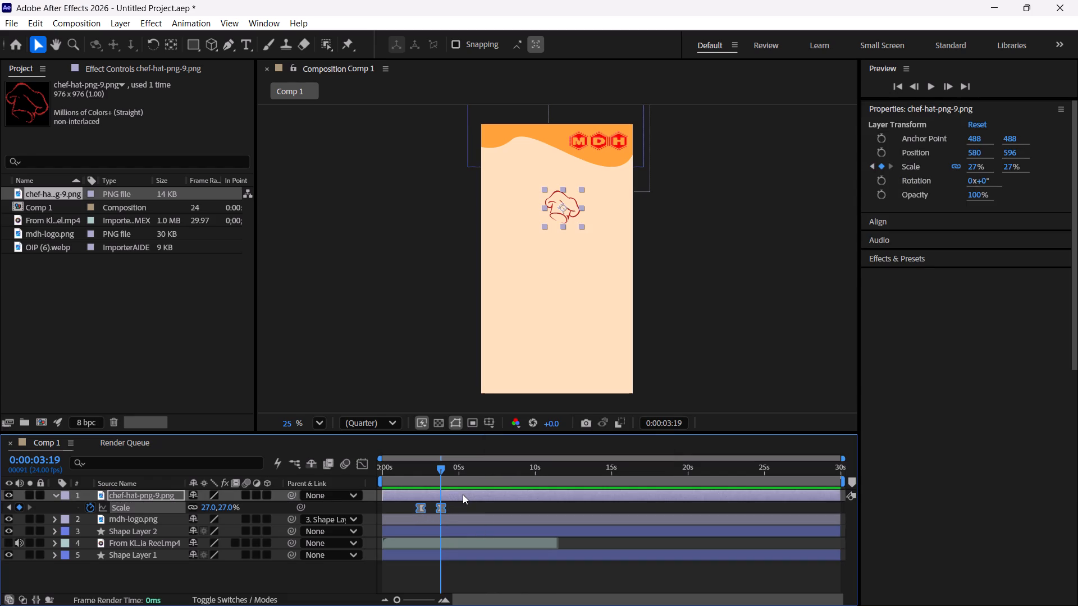
key(ctrl+shift+F9)
key(ctrl+F9)
drag(441, 470, 405, 491)
key(space)
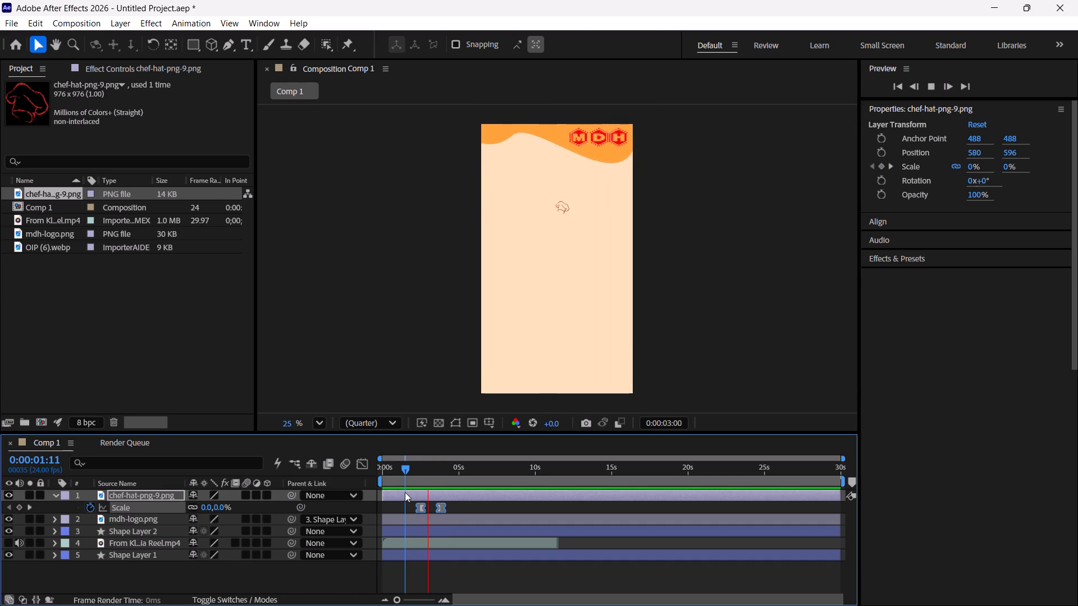
key(space)
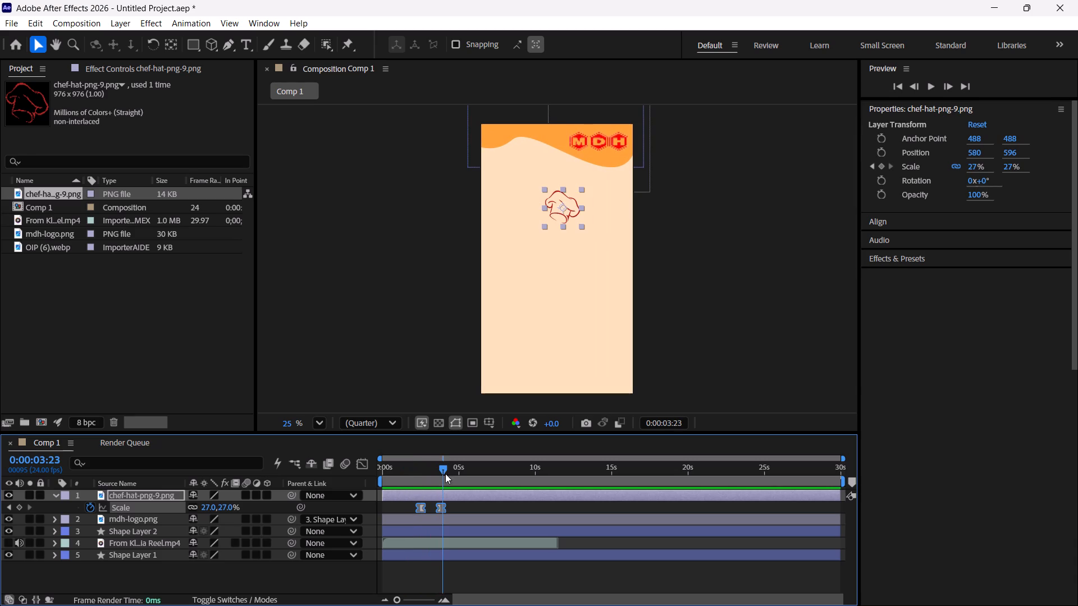
Start a Position animation on the chef hat at 0:00:03:20 with the X position at 551.
click(442, 466)
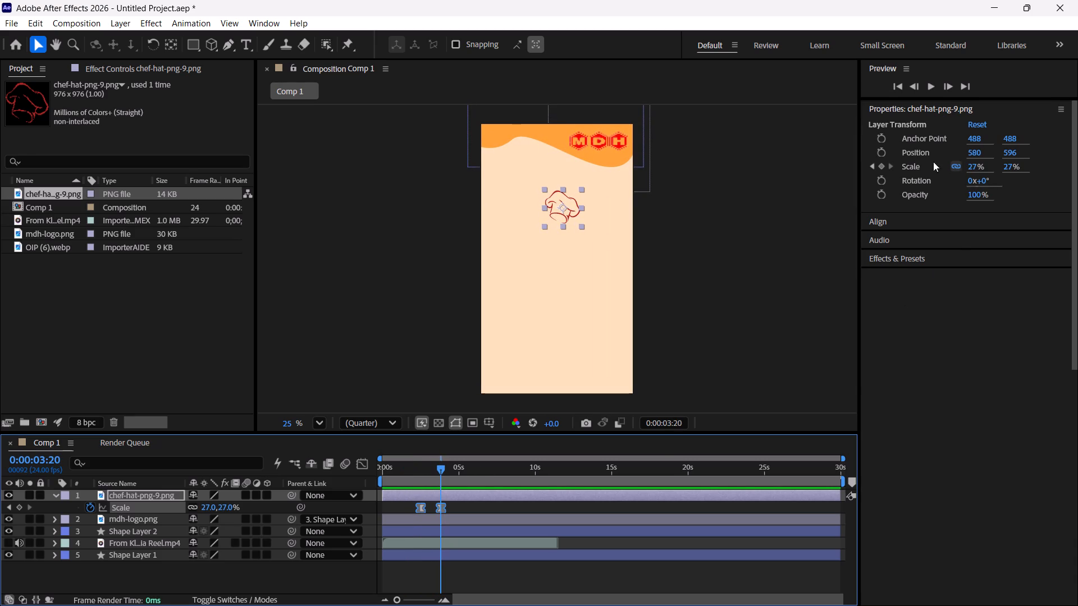
click(883, 153)
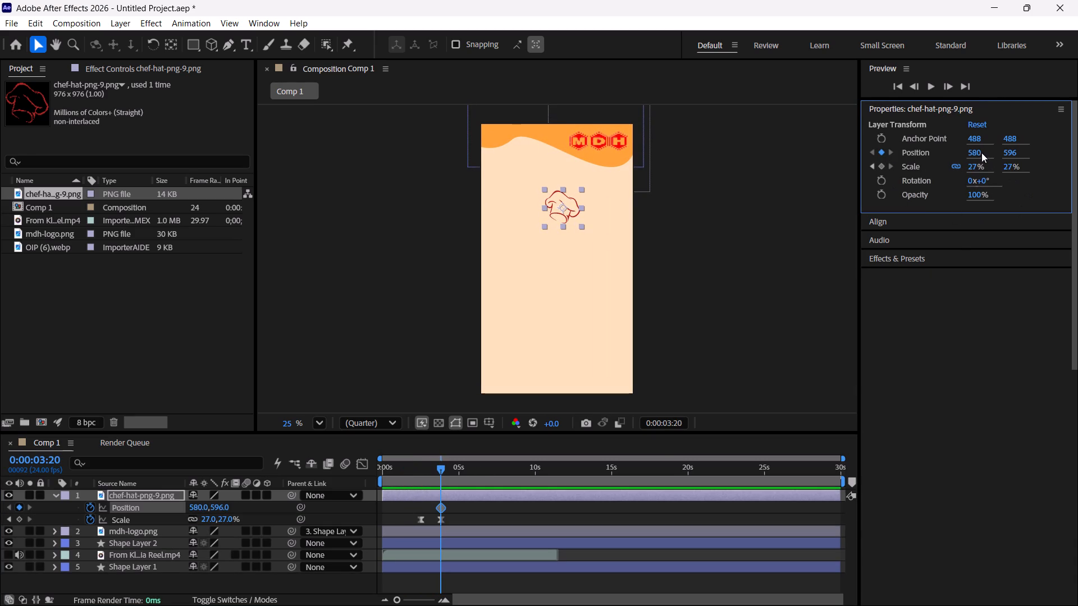
drag(975, 152, 895, 169)
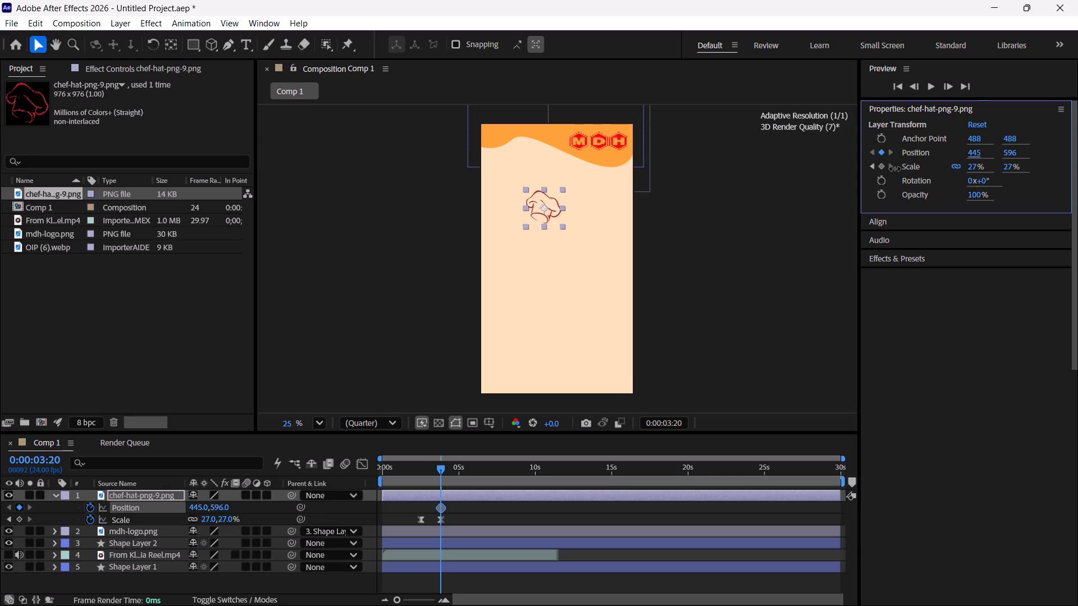
drag(895, 169, 971, 172)
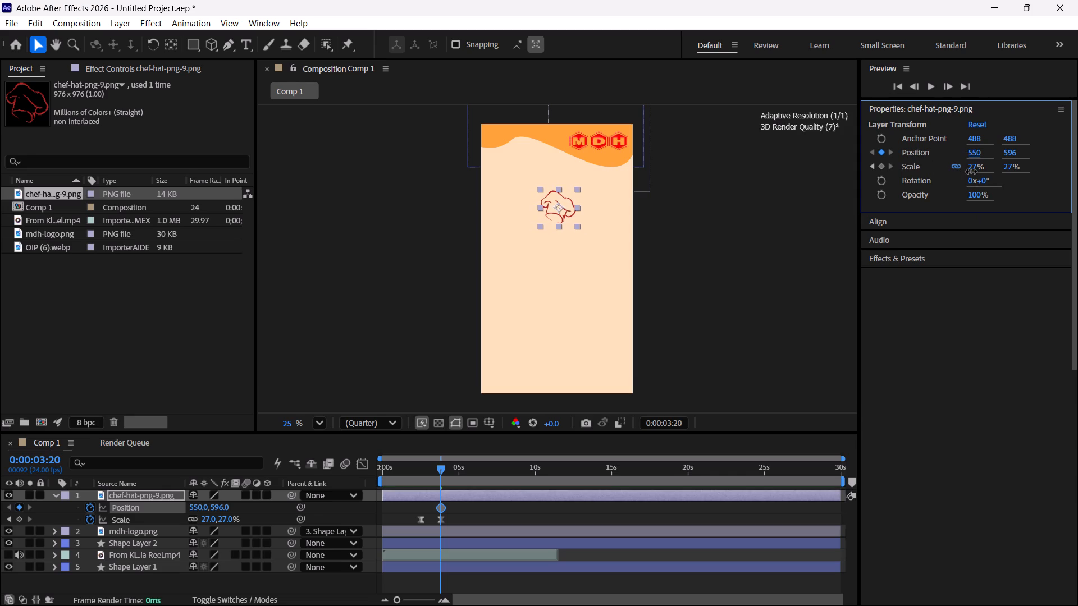
drag(971, 172, 974, 173)
Keyframe the chef hat's X position at 478 at 0:00:05:02 and apply Easy Ease to both Position keyframes.
key(ctrl+shift+Right)
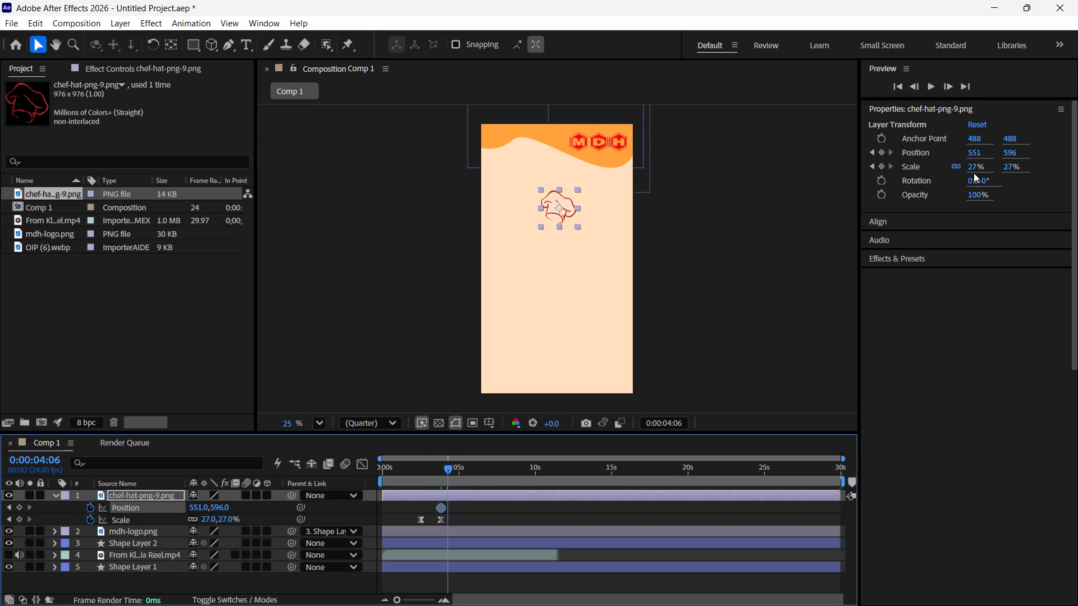
key(ctrl+shift+Right)
key(ctrl+shift+Right)
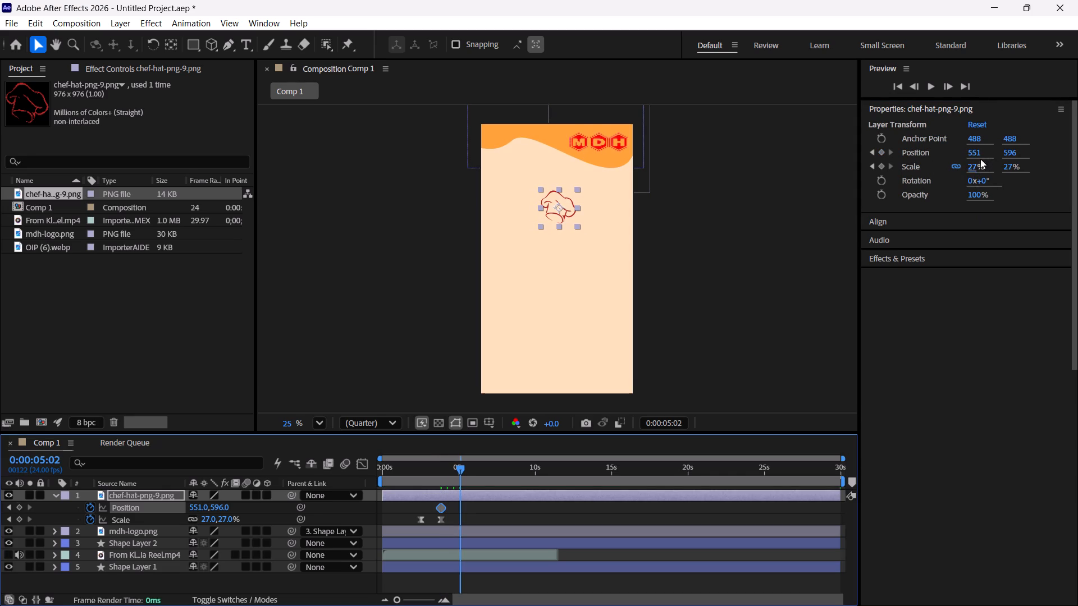
drag(977, 155, 912, 151)
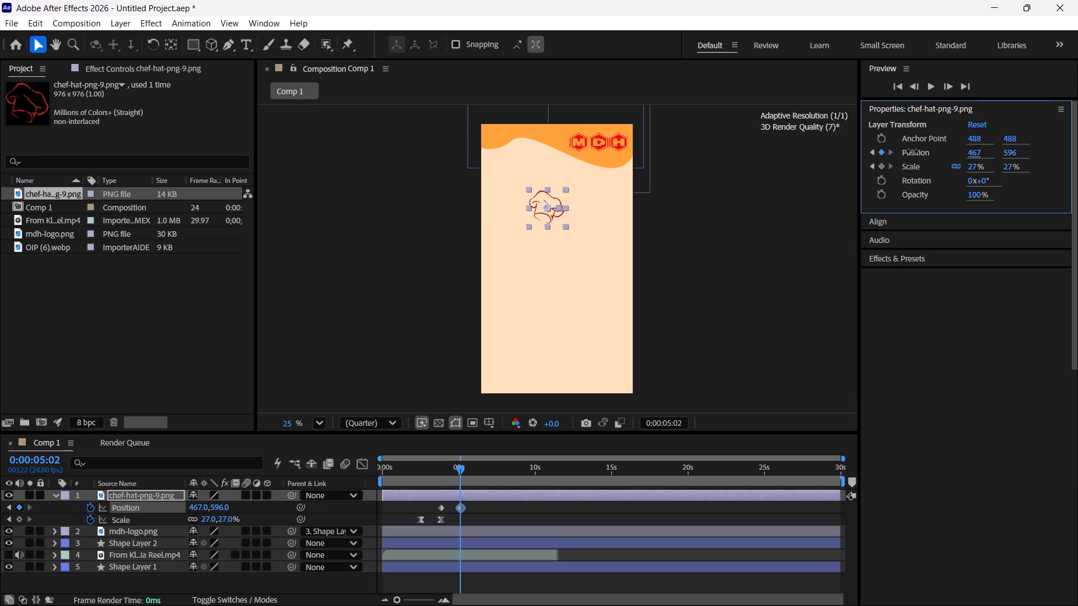
drag(912, 151, 911, 151)
drag(911, 151, 920, 151)
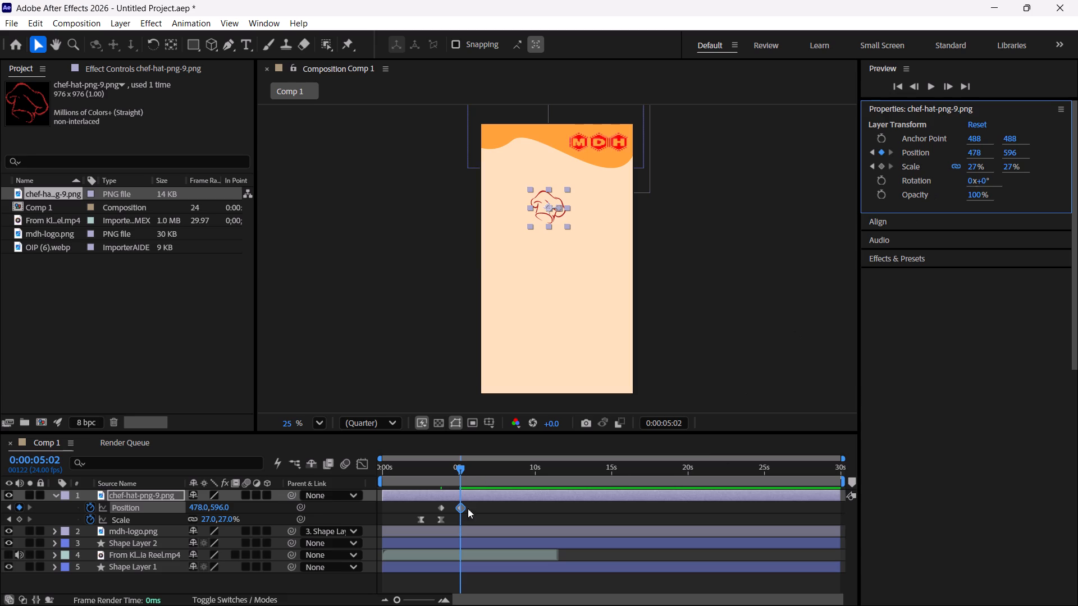
drag(473, 507, 431, 508)
key(F9)
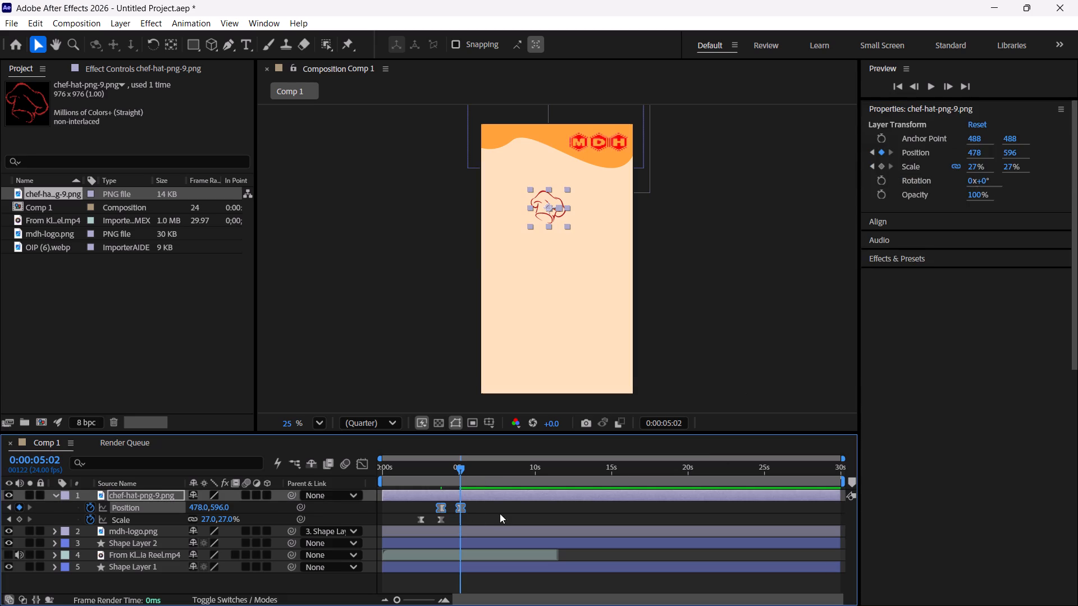
Start a Rotation animation on the chef hat with a 0° keyframe at 0:00:03:18, and move the current time to 0:00:05:02.
drag(460, 469, 440, 460)
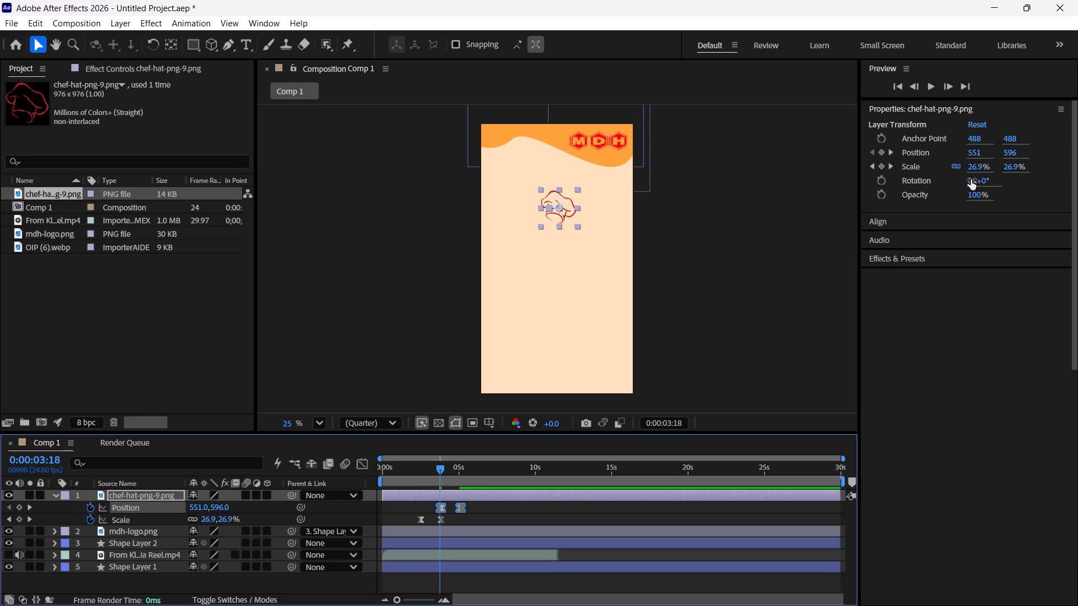
click(881, 183)
drag(441, 466, 458, 474)
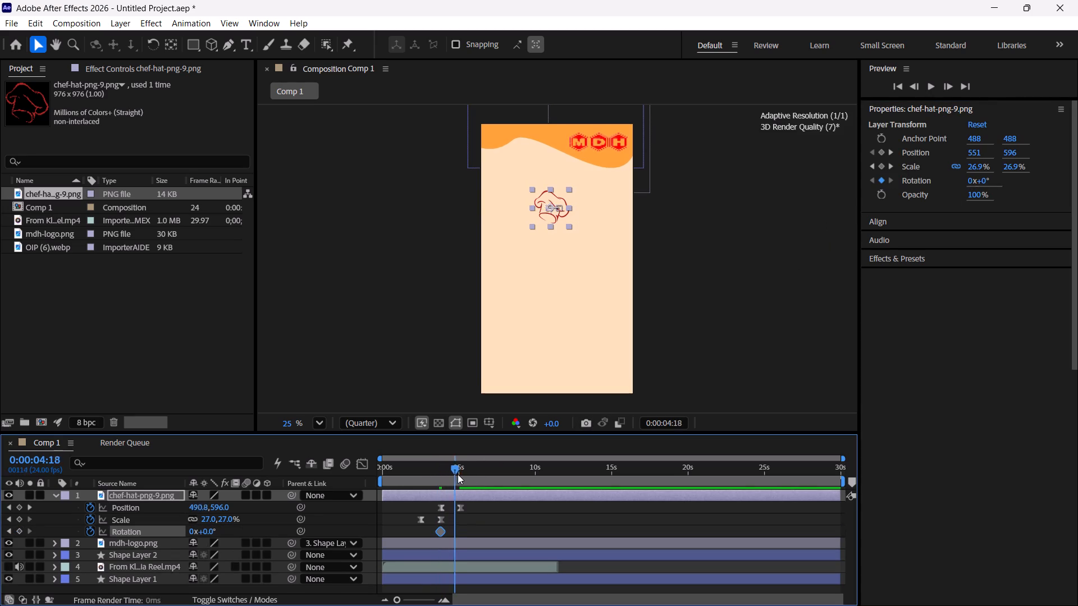
drag(458, 474, 461, 477)
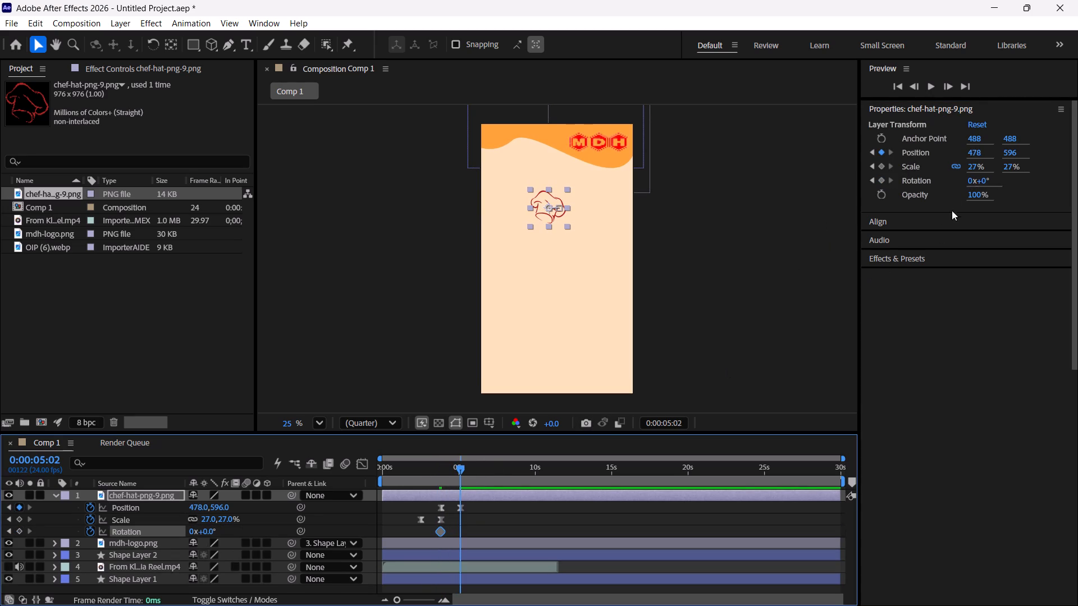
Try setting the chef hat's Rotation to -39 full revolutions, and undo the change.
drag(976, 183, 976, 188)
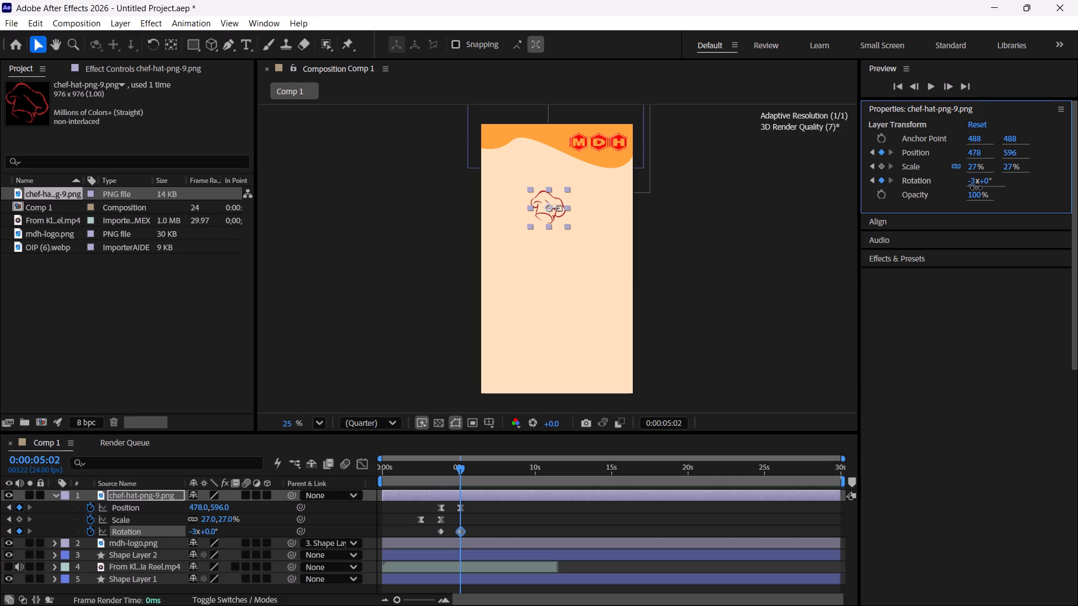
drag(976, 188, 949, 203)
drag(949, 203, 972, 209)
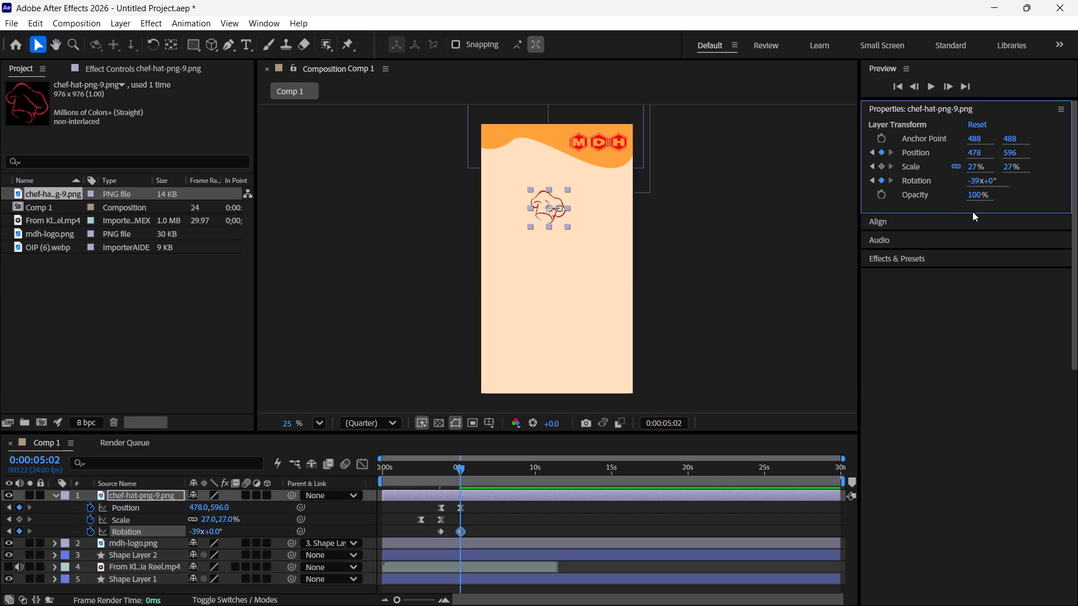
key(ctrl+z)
Keyframe the chef hat's Rotation at 2° at 0:00:05:02 and apply Easy Ease to both Rotation keyframes.
drag(988, 181, 993, 183)
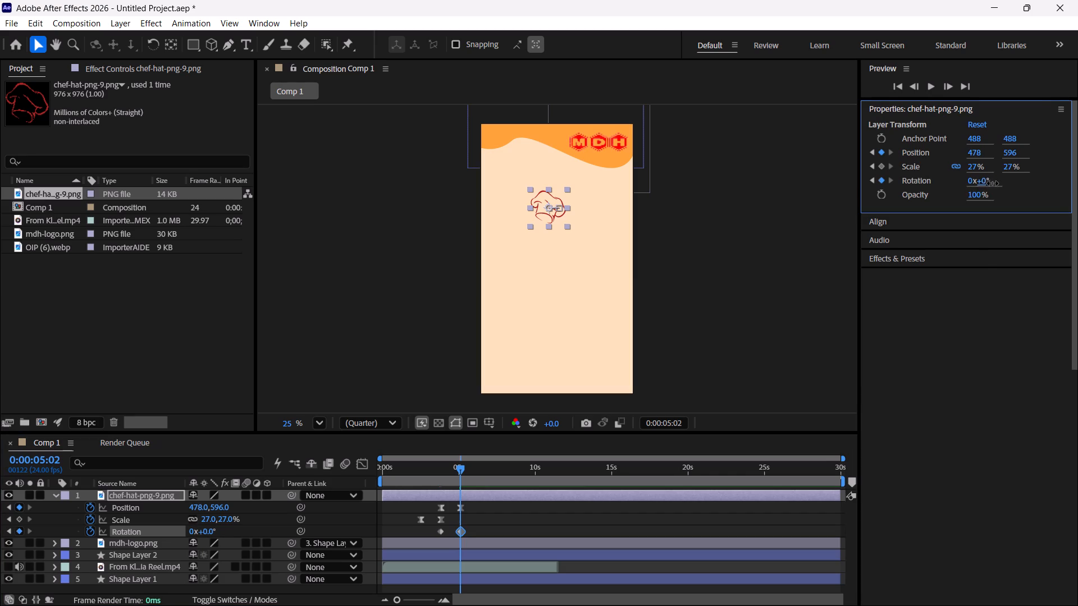
drag(993, 183, 997, 187)
drag(478, 531, 476, 531)
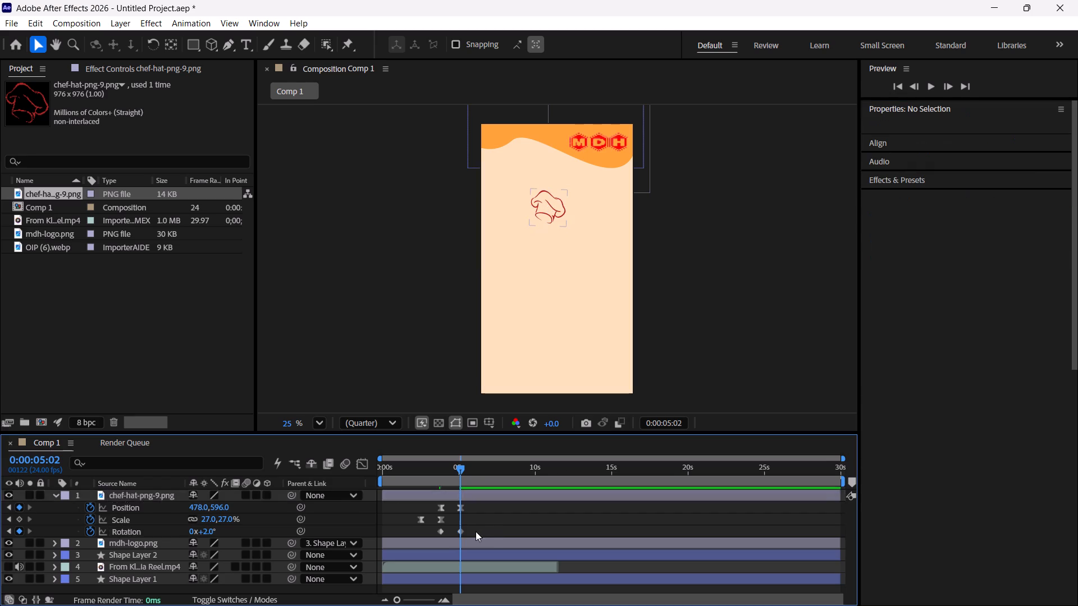
drag(476, 531, 431, 537)
key(F9)
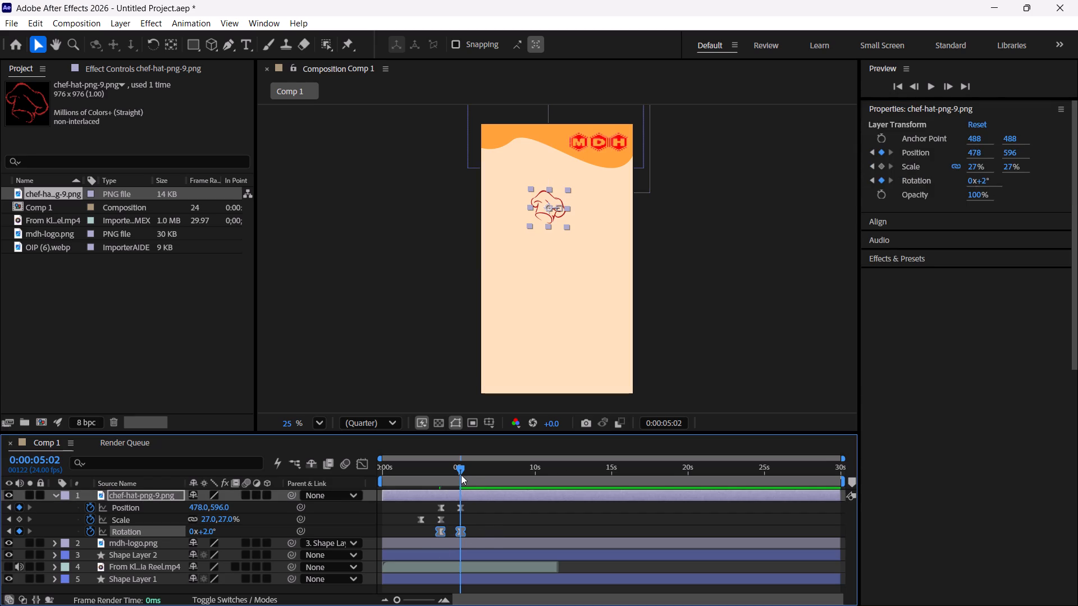
Preview the chef hat's scale, position and rotation animation from 0:00:01:20.
drag(458, 467, 408, 469)
key(space)
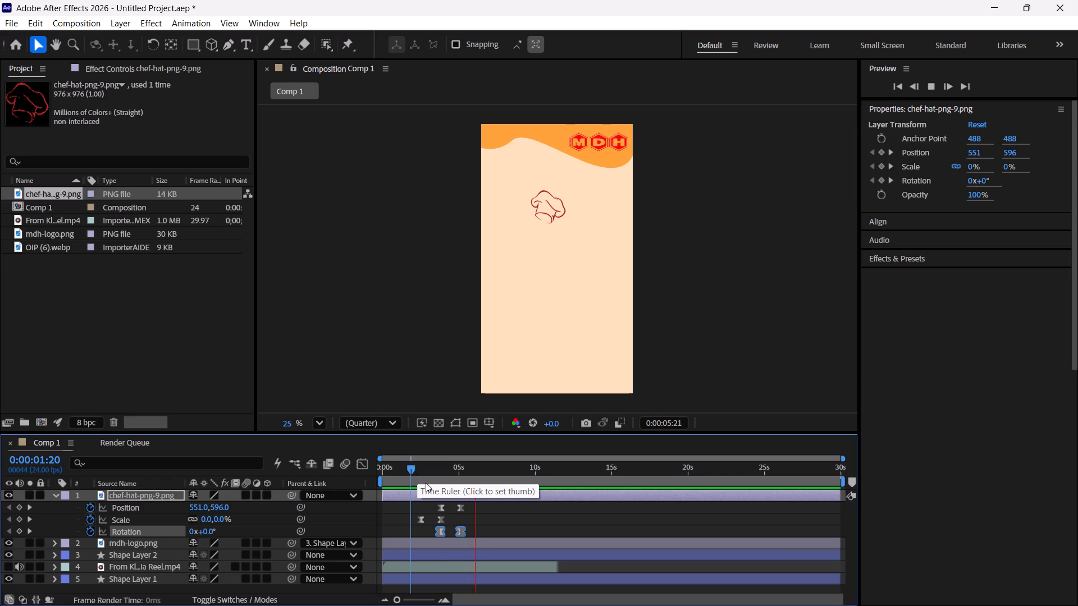
Keyframe the chef hat's Rotation at 9° at 0:00:05:01.
key(space)
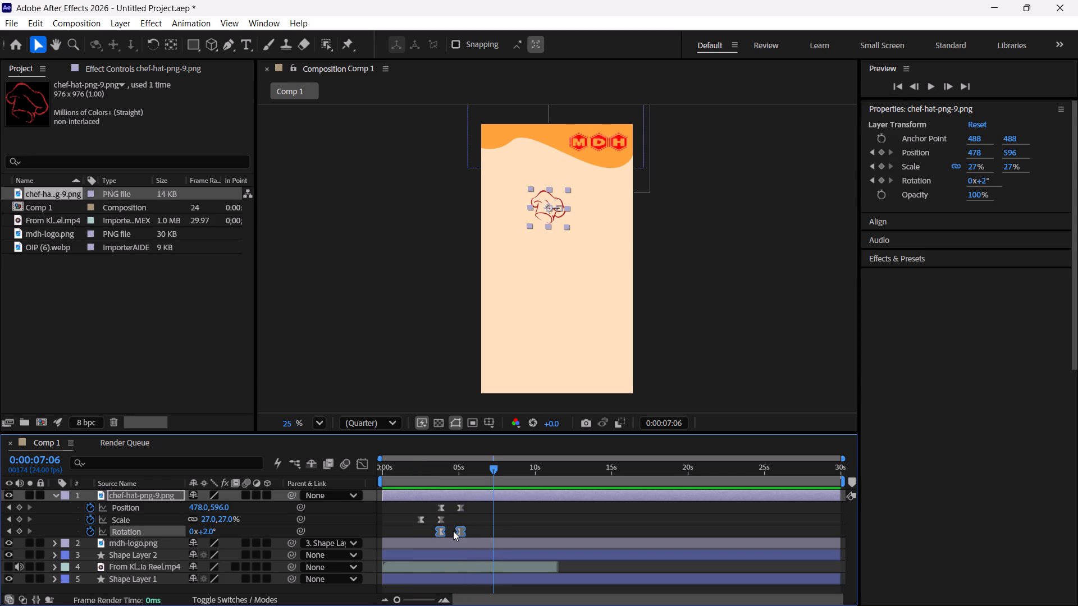
click(460, 532)
drag(496, 467, 469, 476)
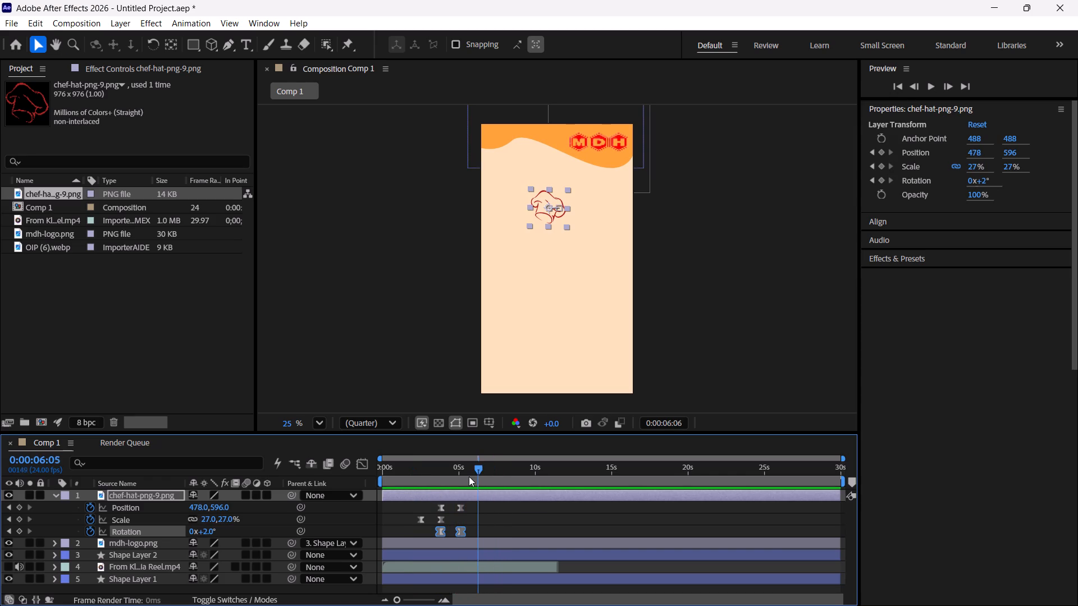
drag(469, 476, 446, 486)
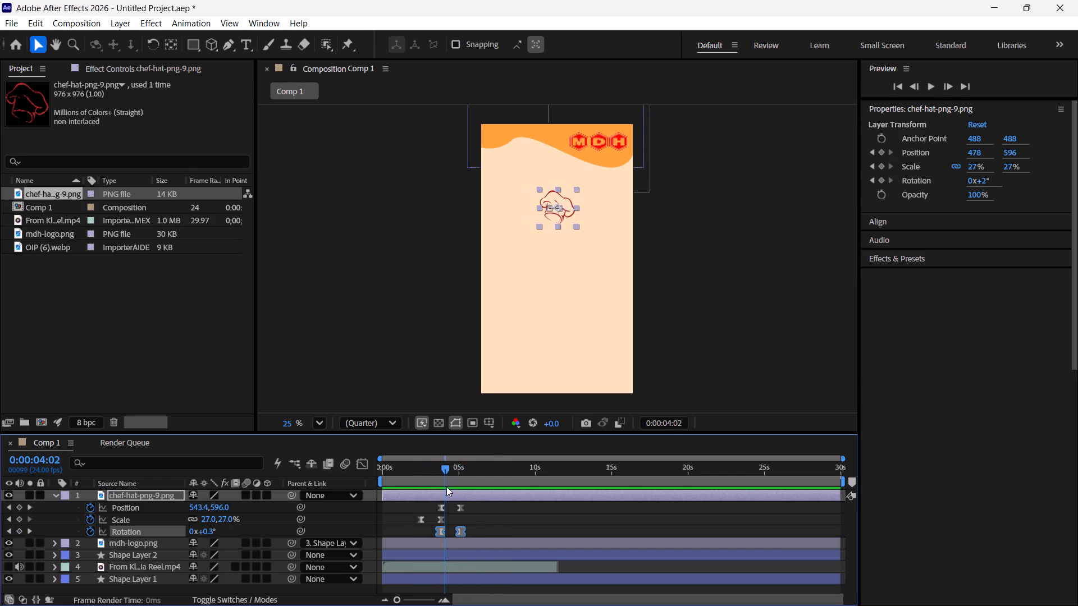
drag(446, 486, 448, 493)
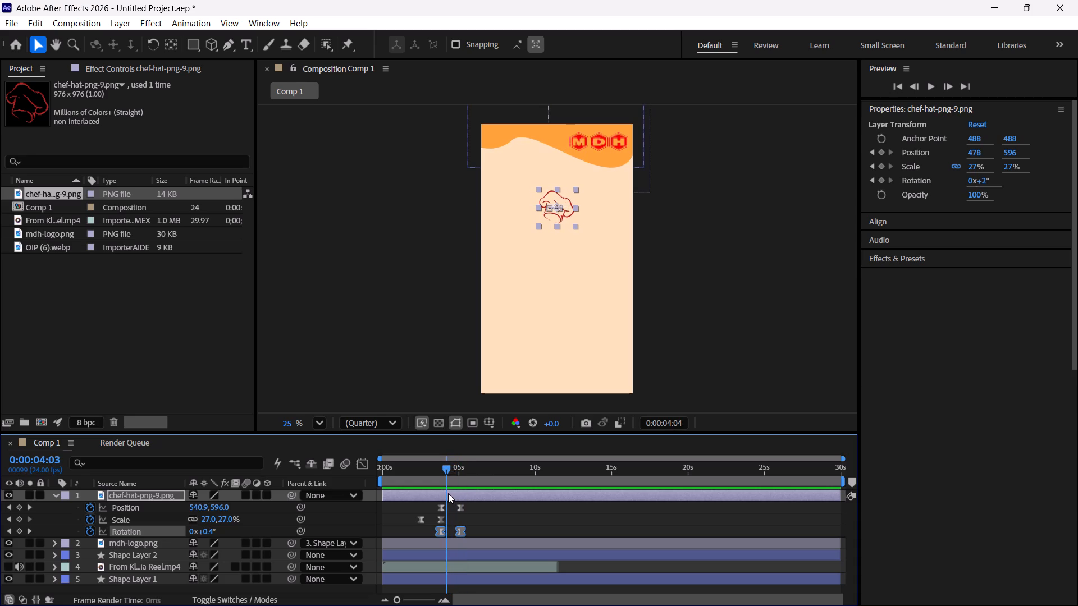
drag(448, 493, 442, 493)
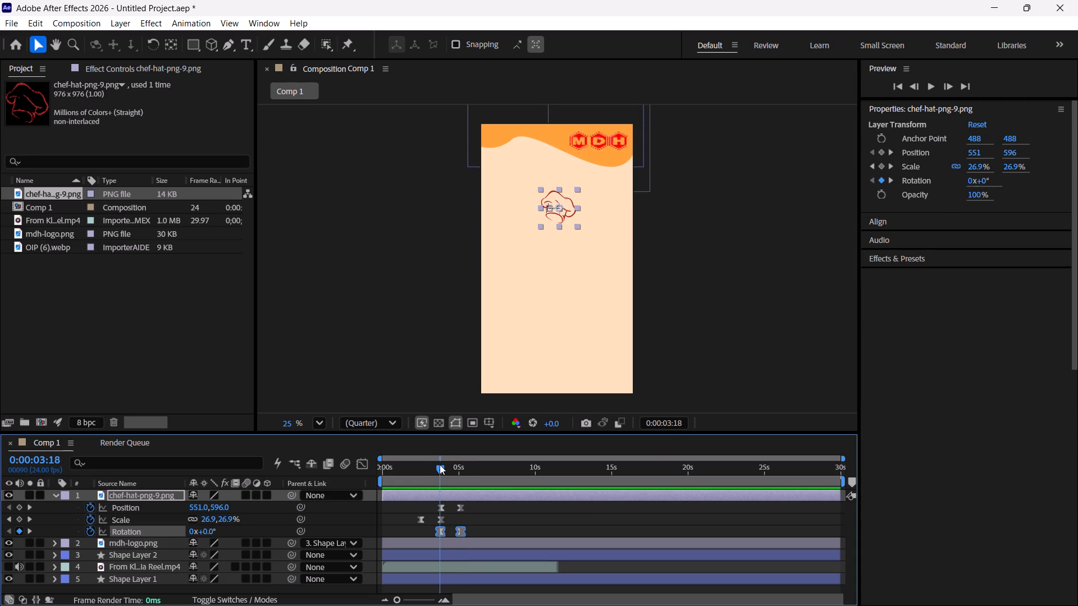
drag(440, 465, 459, 474)
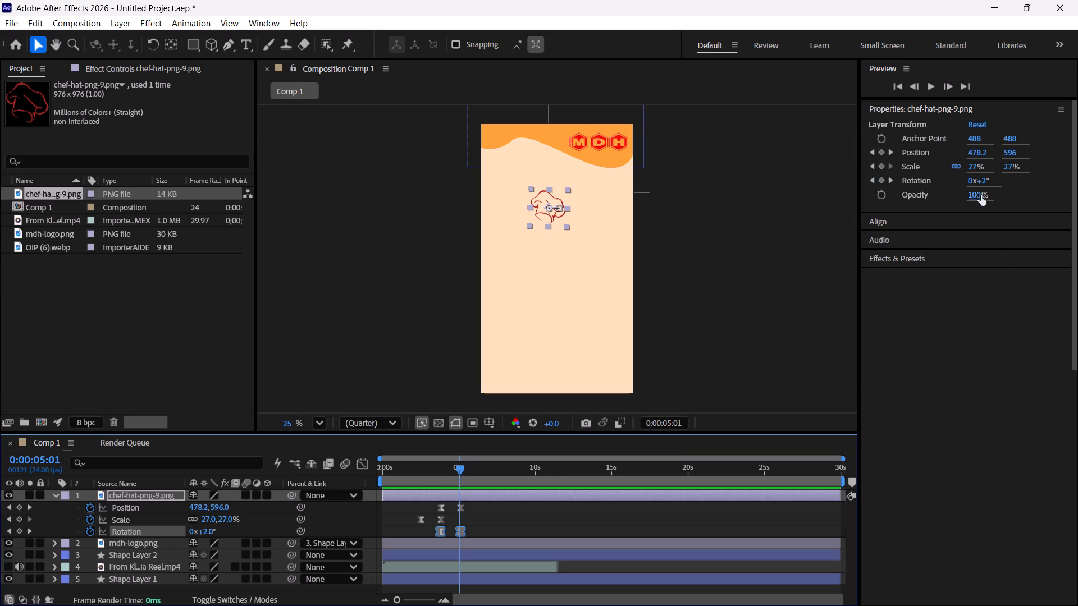
drag(985, 182, 994, 184)
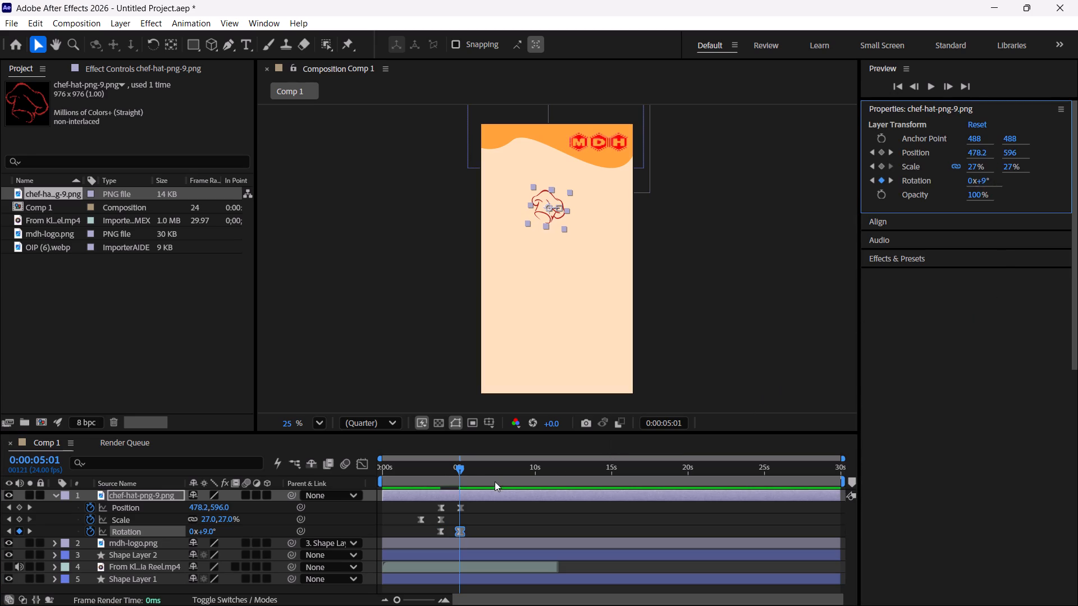
Add chef hat Rotation keyframes of -17° at 0:00:06:03, 4° at 0:00:07:09 and -8° at 0:00:08:15.
drag(460, 465, 477, 467)
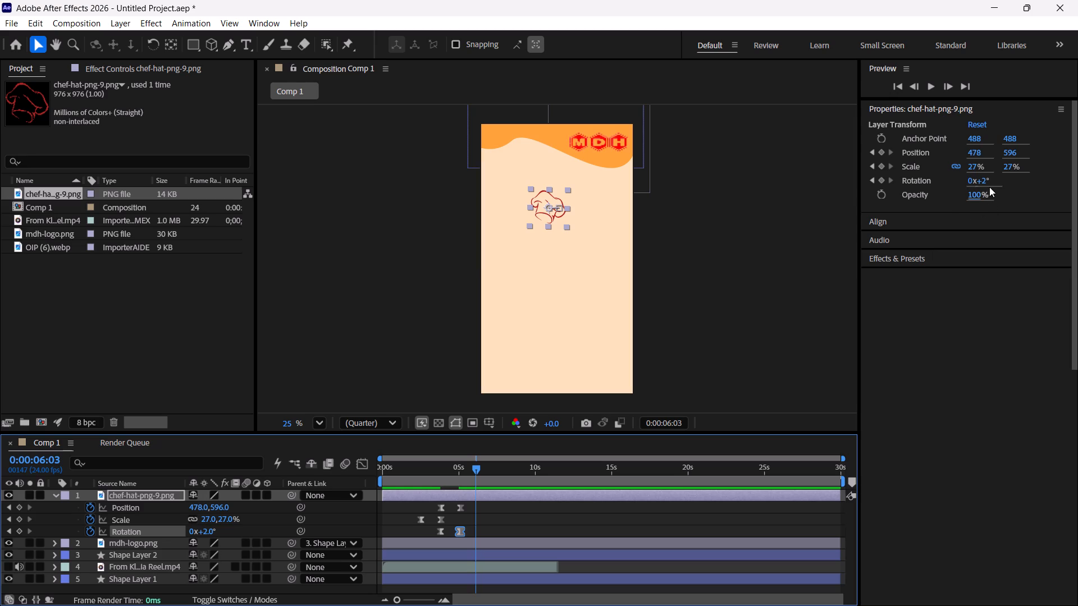
drag(984, 182, 973, 187)
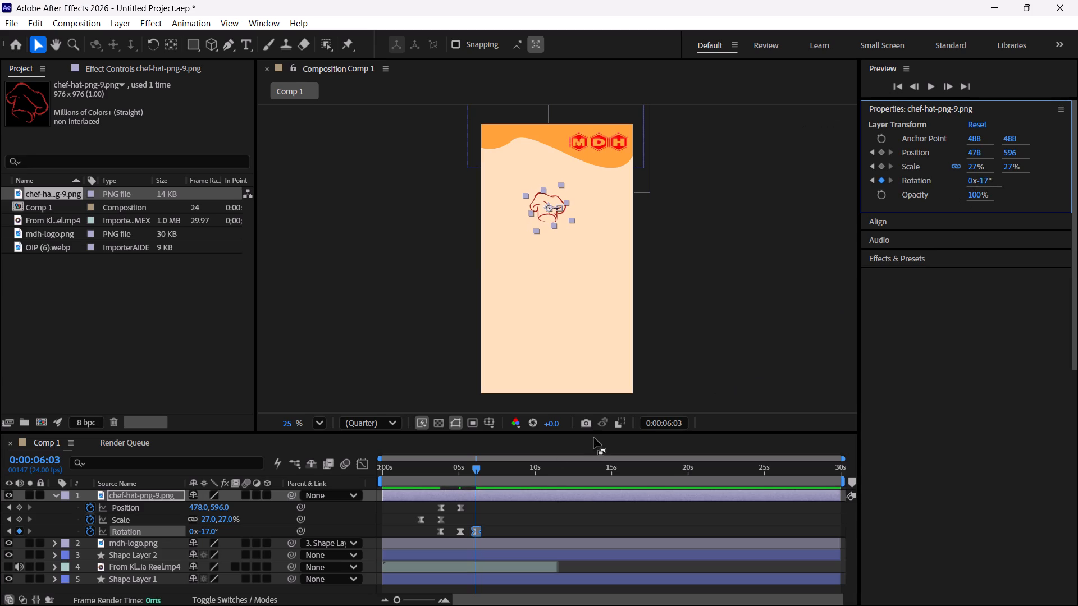
key(ctrl+shift+Right)
key(ctrl+shift+Right)
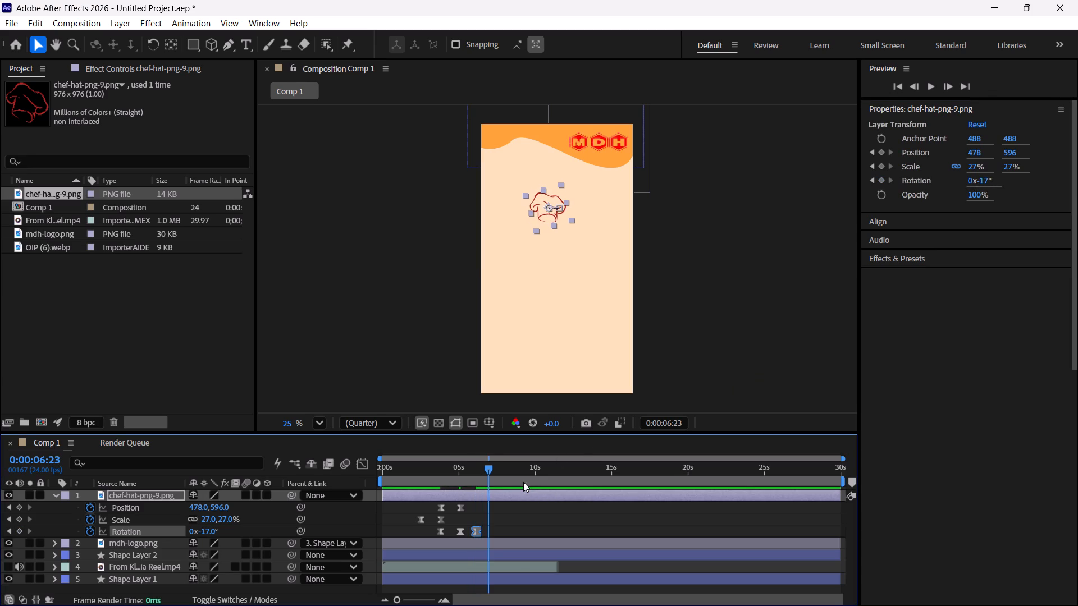
key(ctrl+shift+Right)
drag(985, 182, 993, 182)
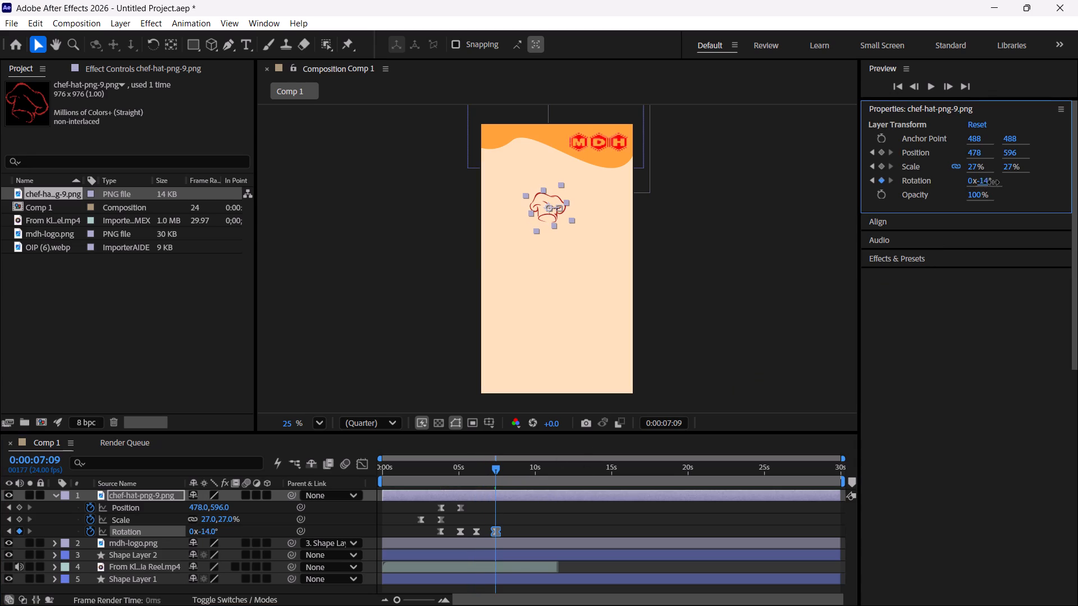
drag(993, 182, 1010, 188)
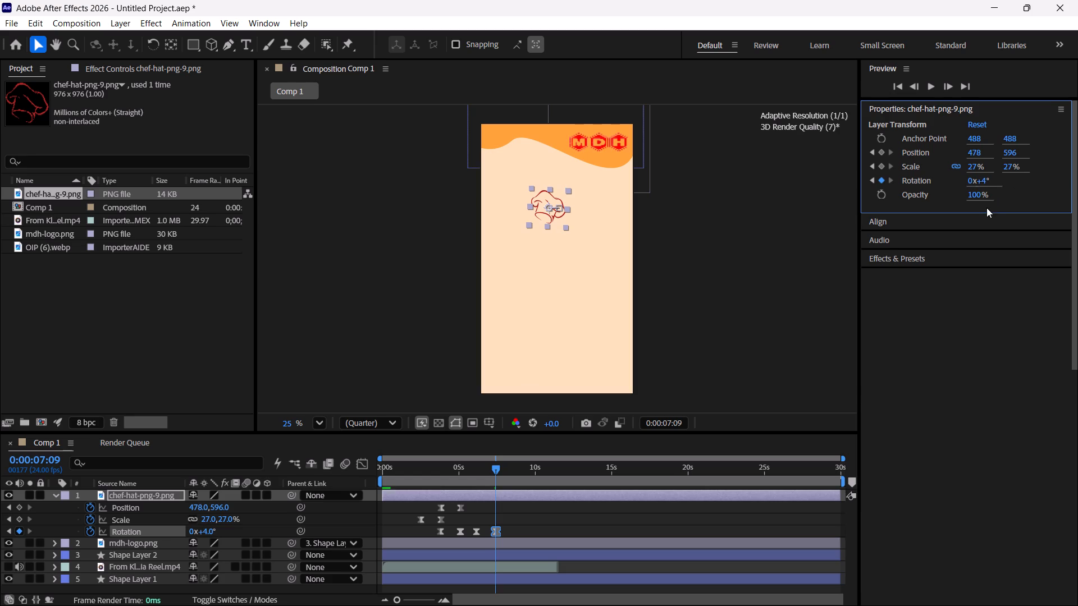
key(ctrl+shift+Right)
key(ctrl+shift+Right)
key(ctrl+shift+Right)
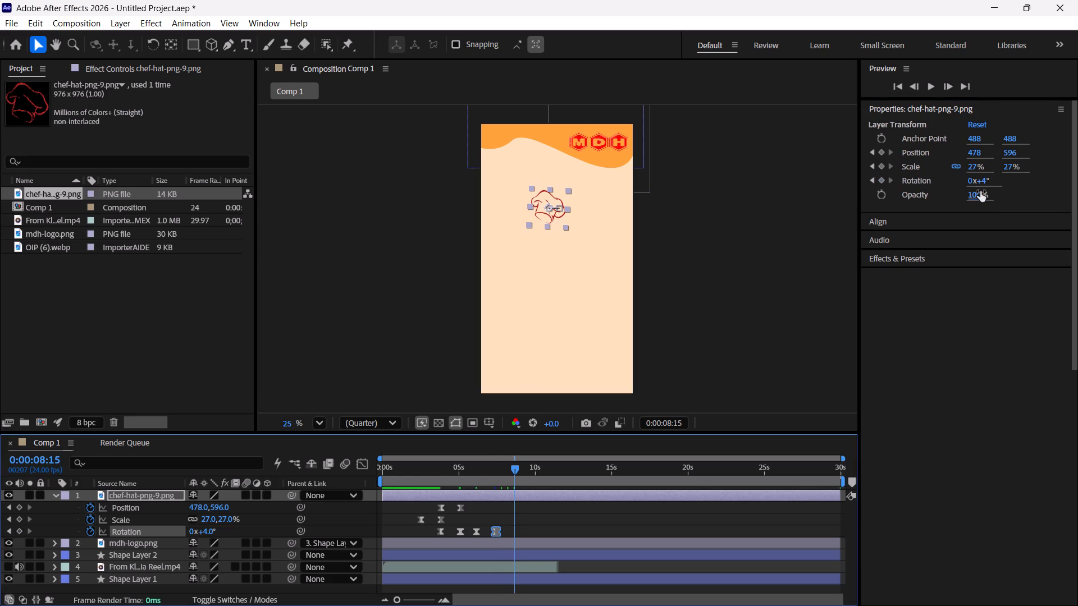
drag(980, 181, 969, 181)
Preview the chef hat's swinging rotation from 0:00:02:04.
drag(515, 465, 435, 458)
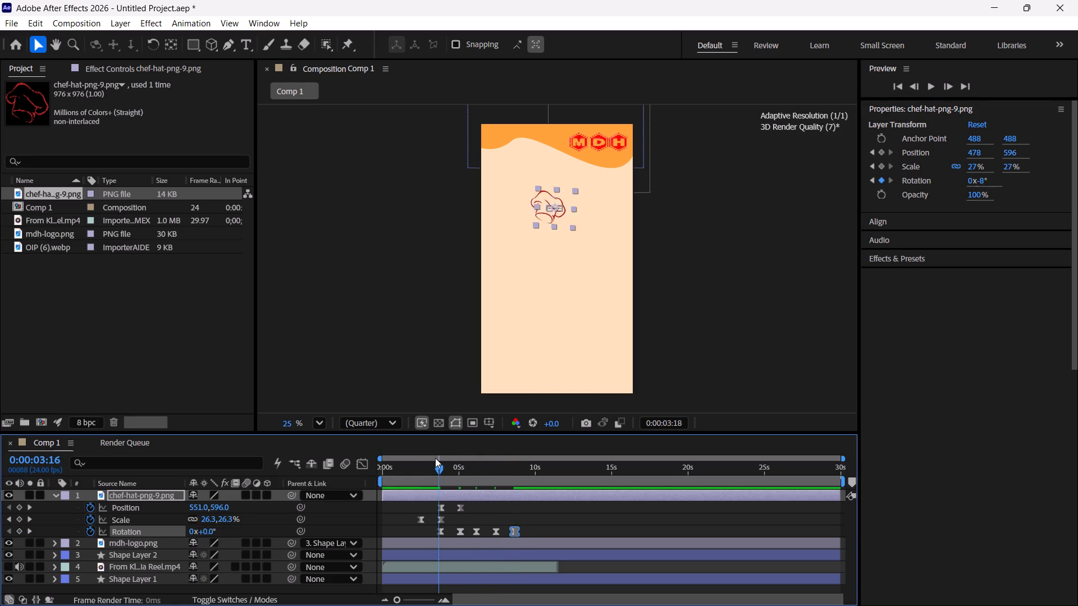
drag(435, 458, 416, 454)
key(space)
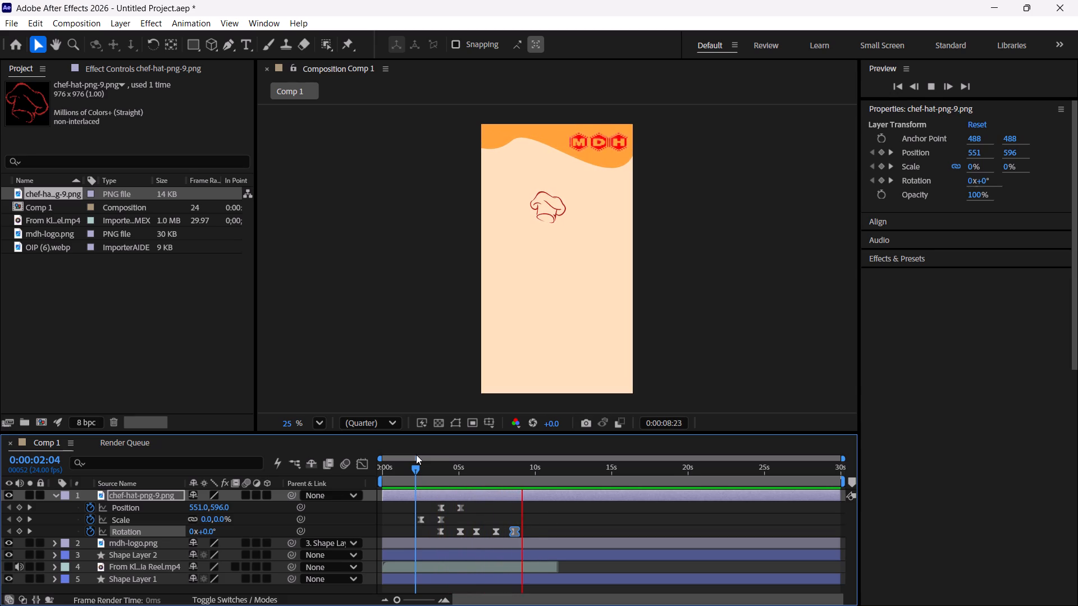
key(space)
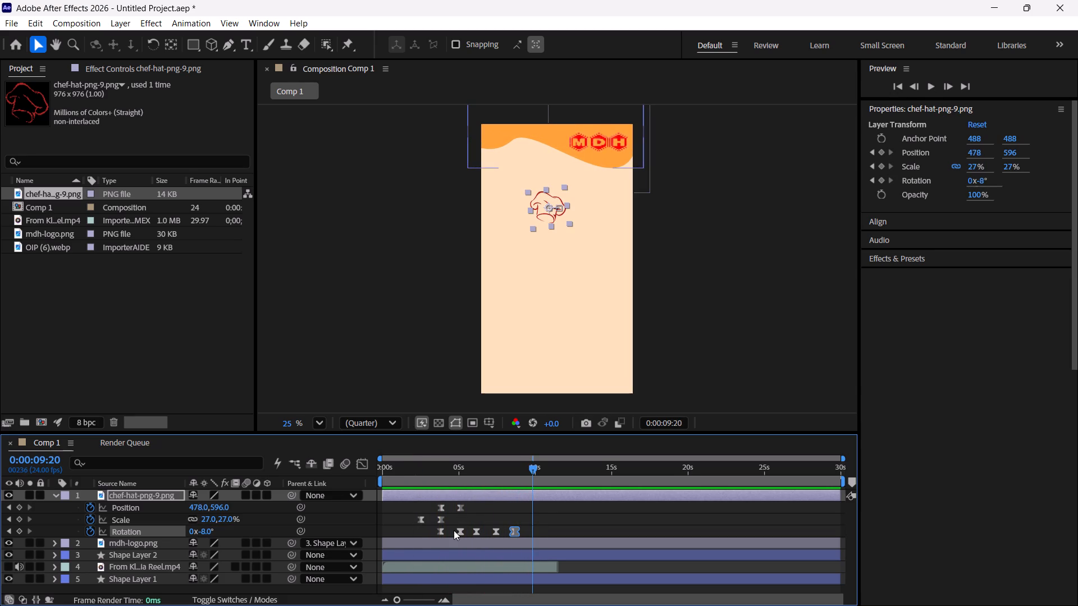
Select all of the chef hat's Rotation keyframes and add the expression loopOut() to its Rotation property.
drag(430, 530, 519, 535)
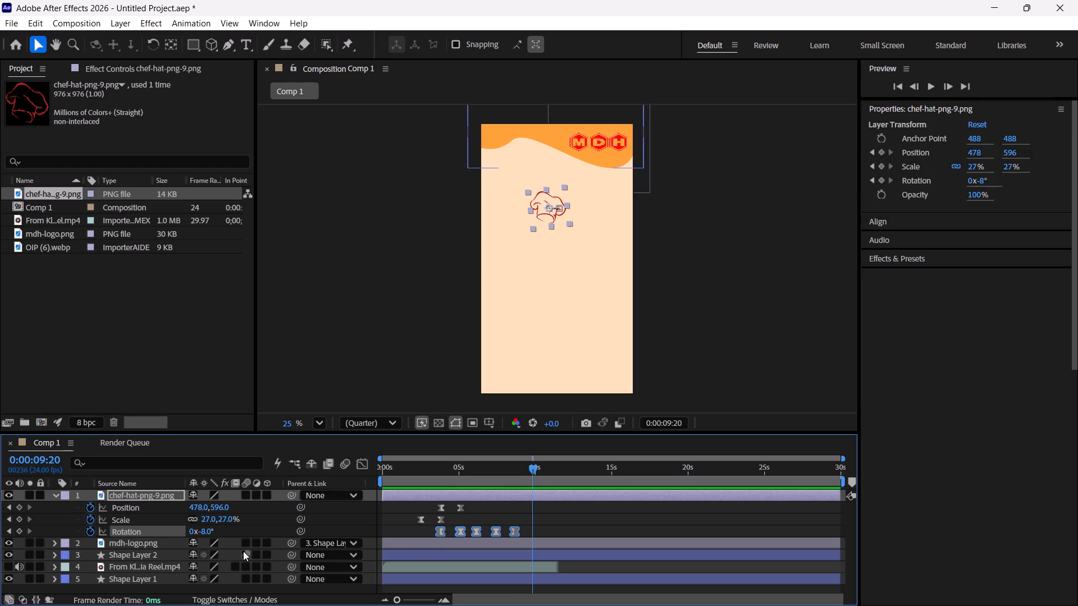
alt+click(89, 531)
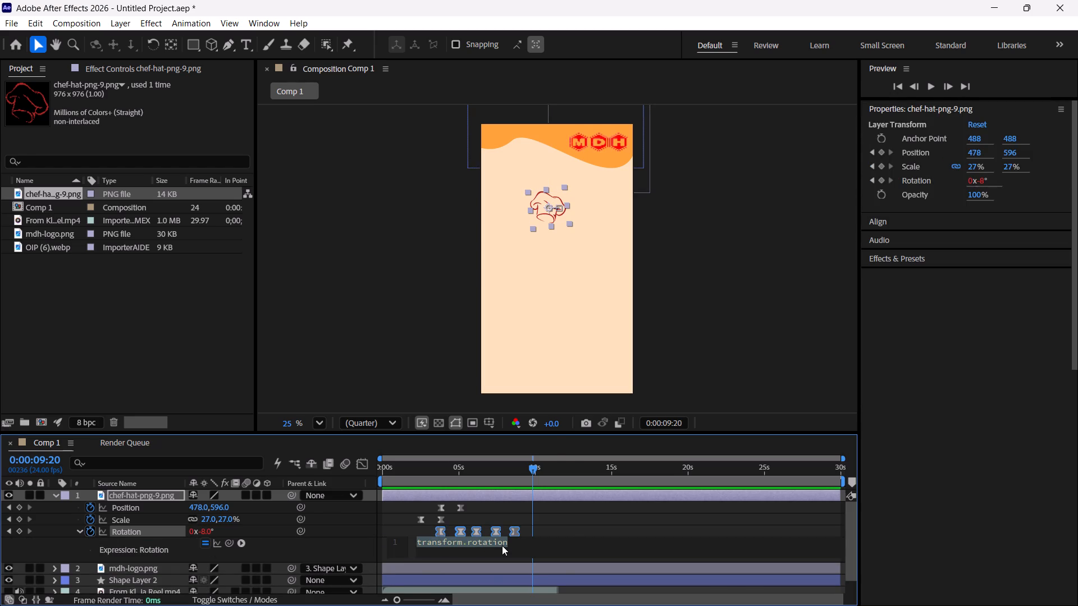
text(loop)
key(shift+o)
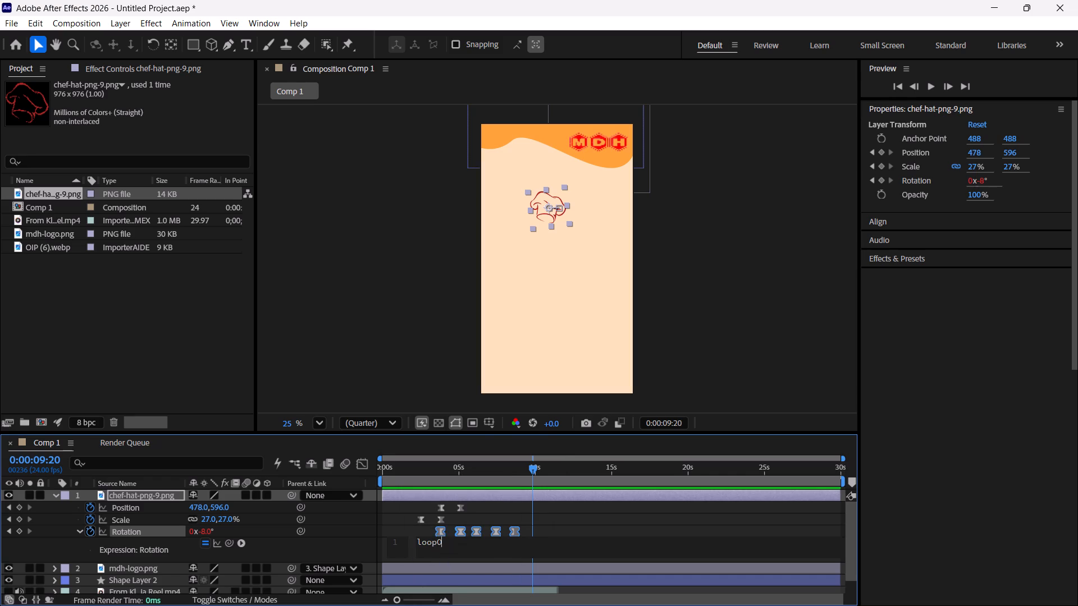
key(u)
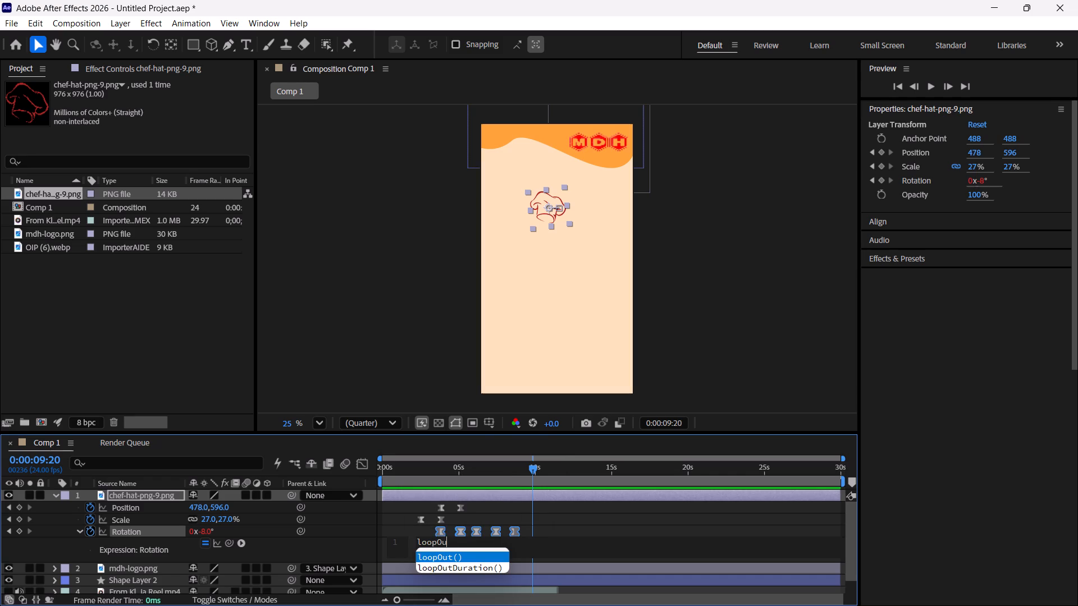
key(t)
click(474, 552)
click(476, 556)
text(())
key(Return)
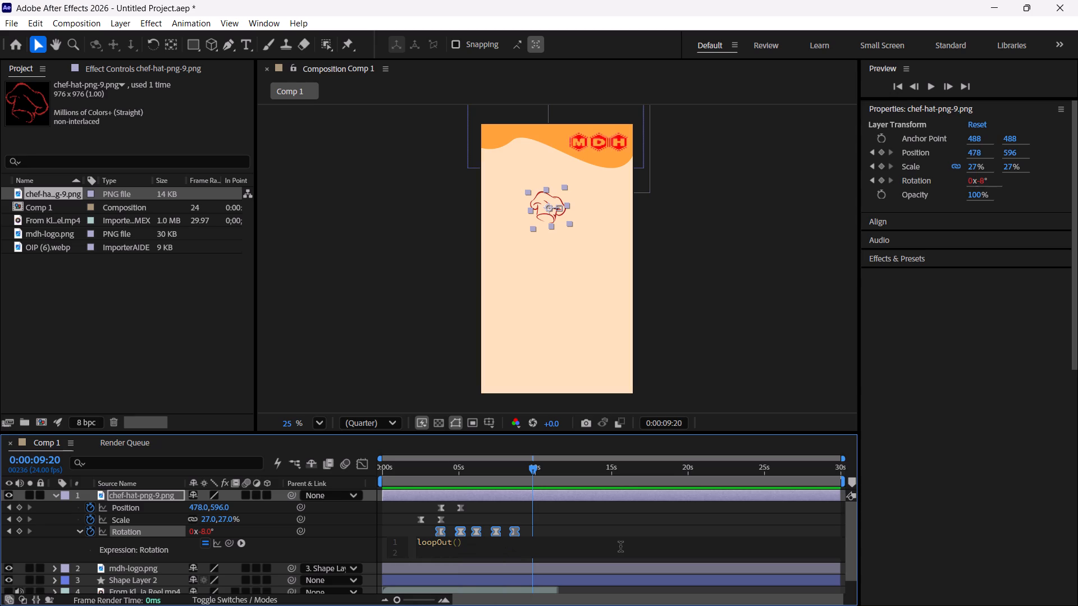
Collapse the Rotation expression and preview the looping chef hat animation from 0:00:02:01.
drag(532, 466, 425, 475)
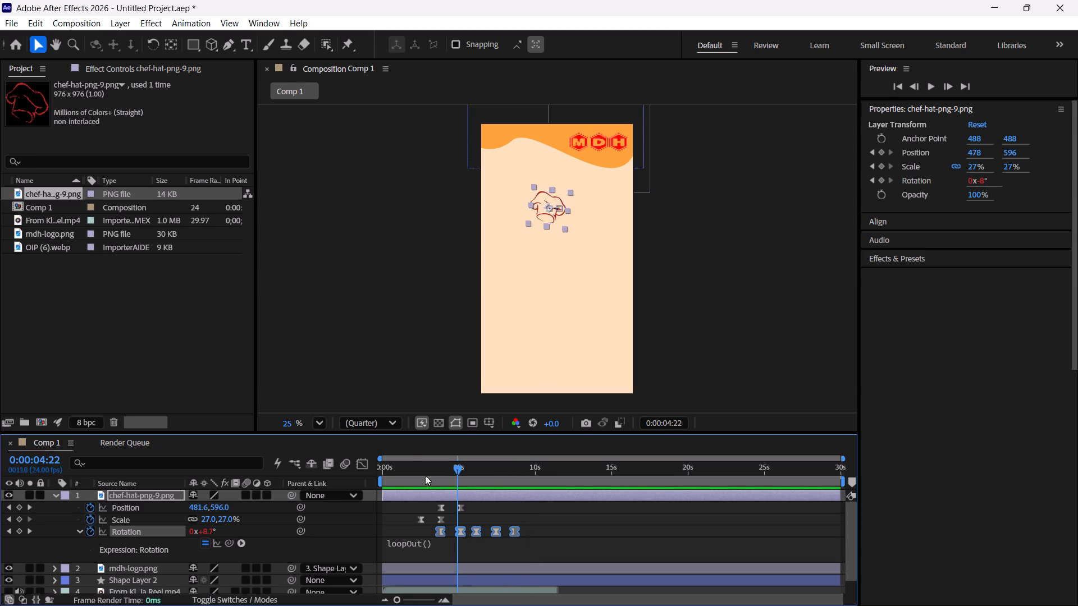
drag(425, 475, 413, 476)
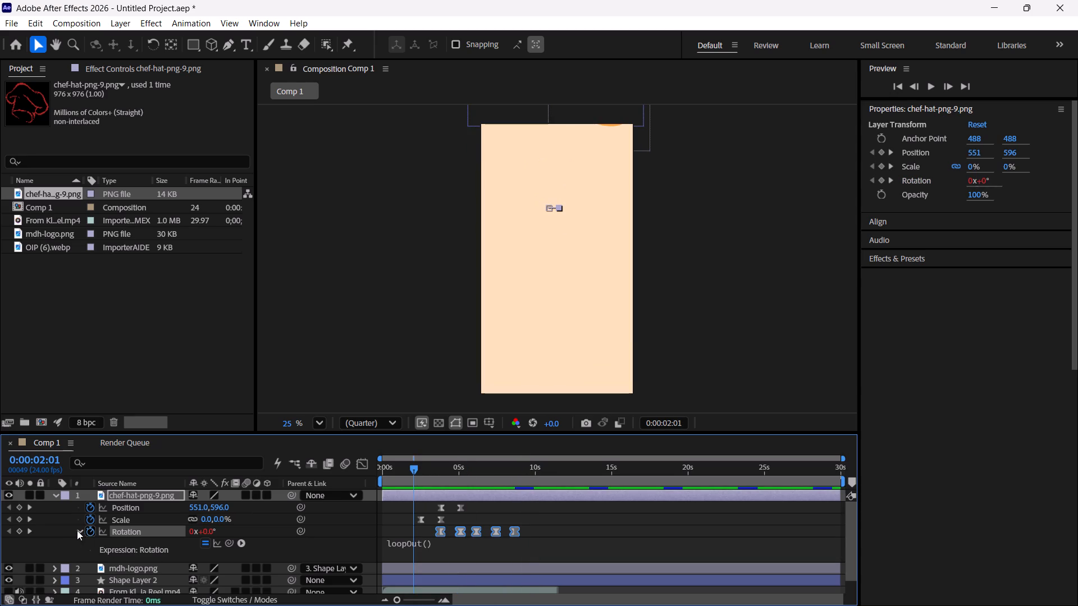
click(77, 531)
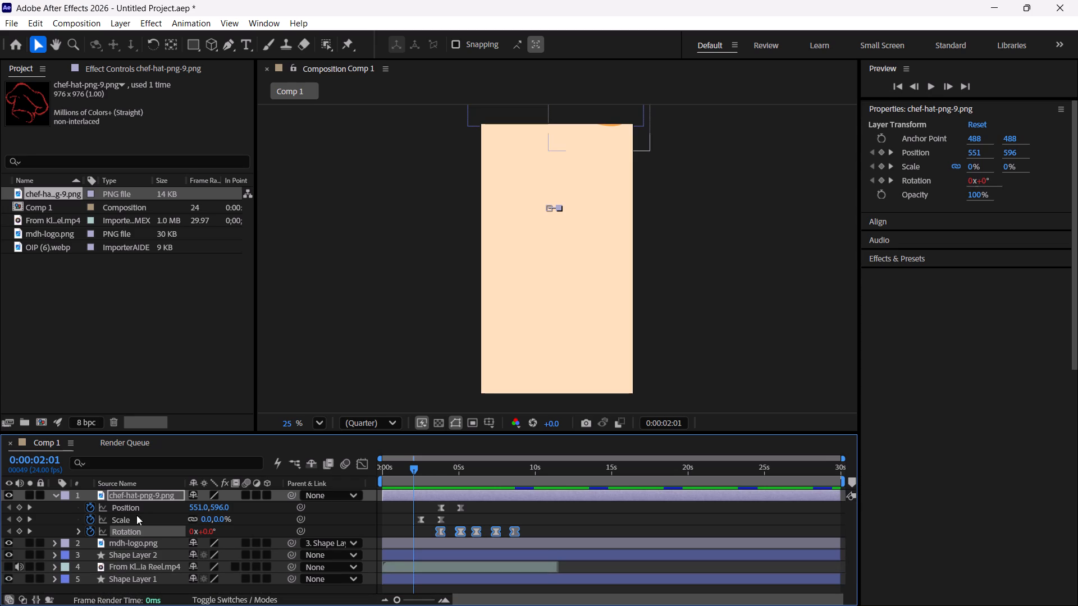
key(space)
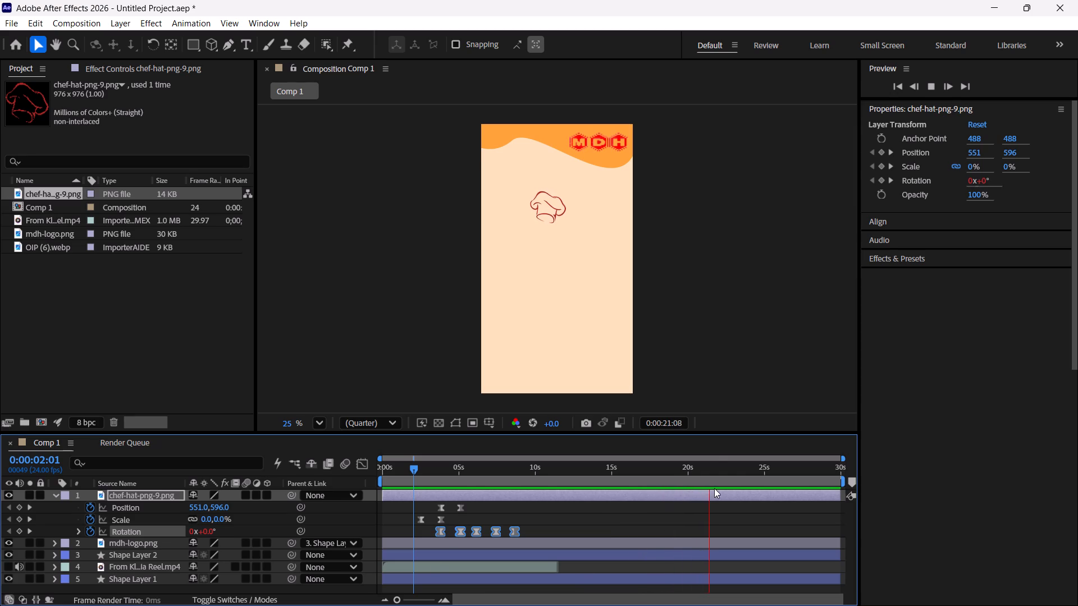
key(space)
Show the reference reel video layer at 0:00:03:18, with the chef hat layer's properties collapsed.
drag(714, 467, 554, 491)
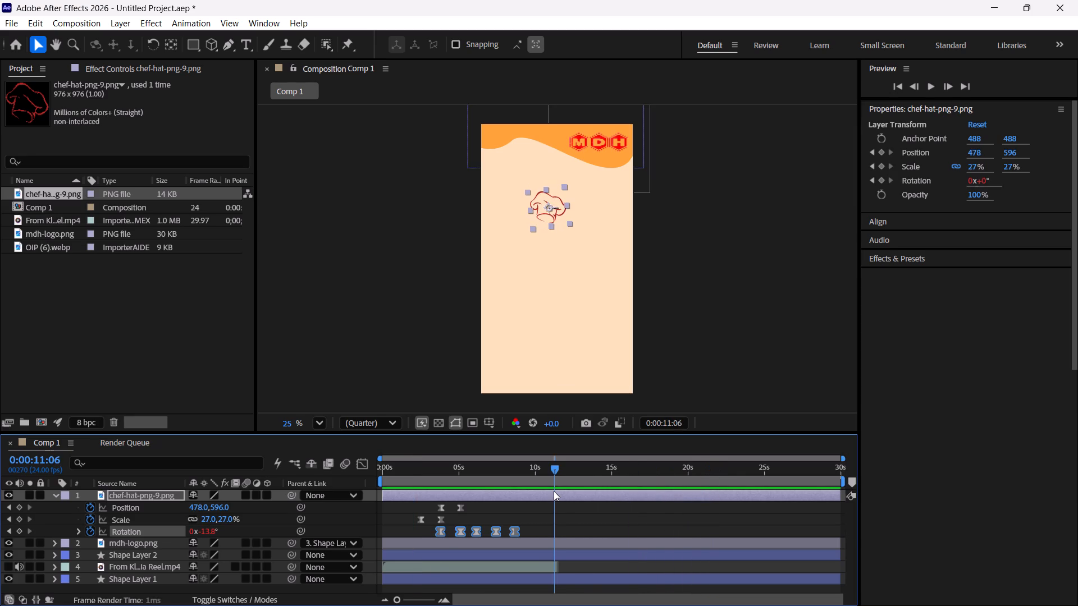
drag(554, 491, 519, 484)
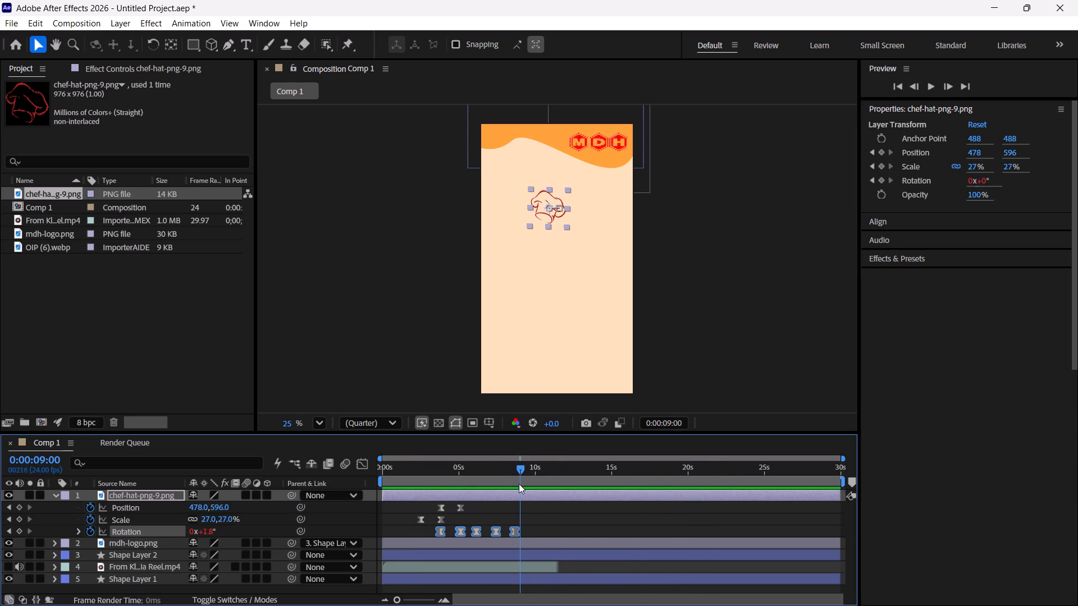
drag(519, 484, 374, 484)
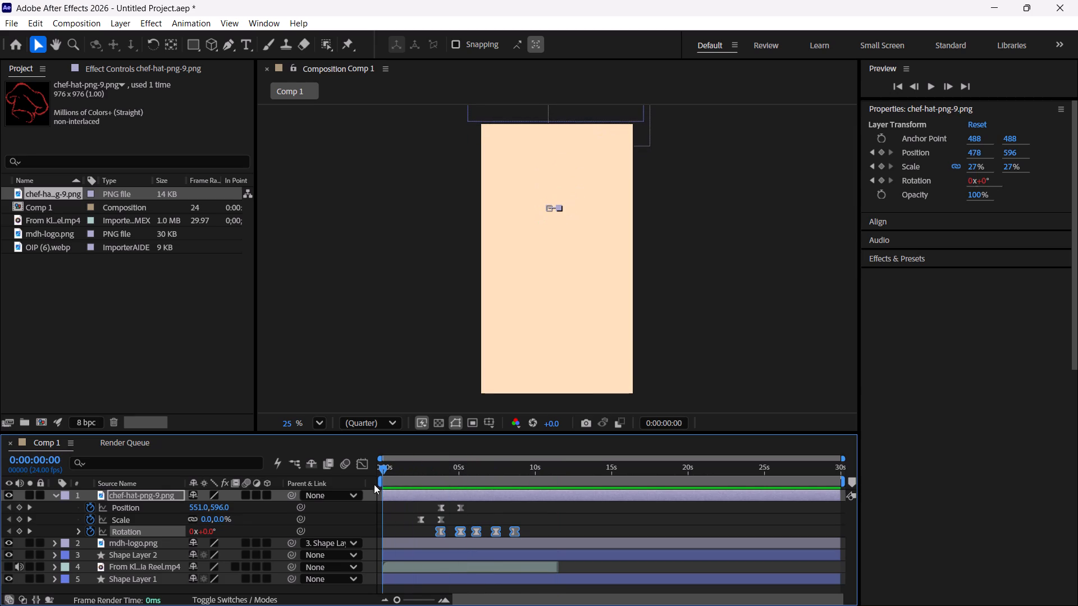
drag(374, 484, 456, 475)
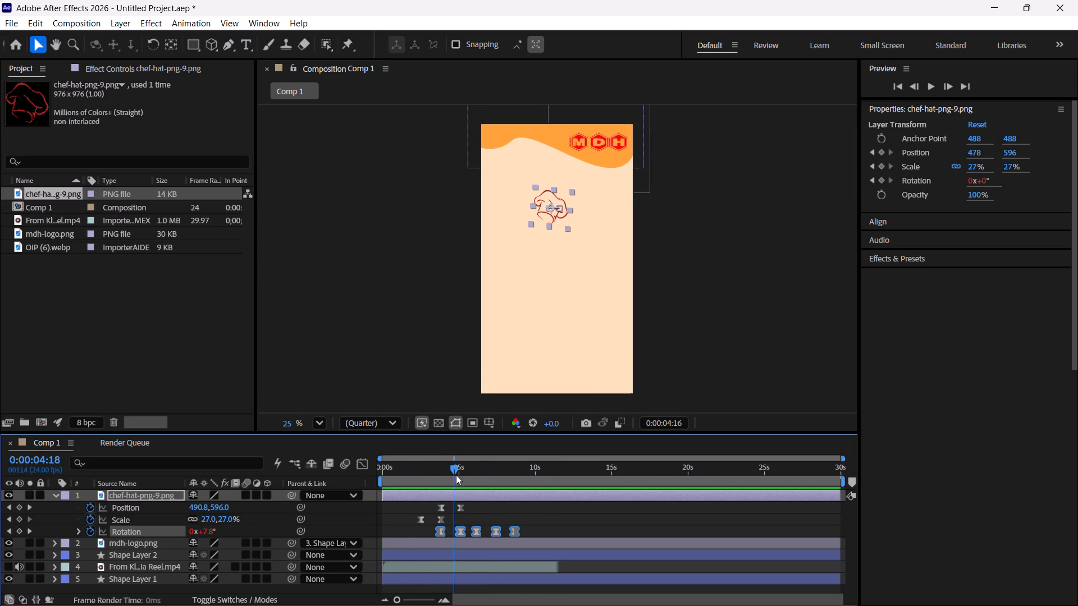
drag(456, 475, 503, 477)
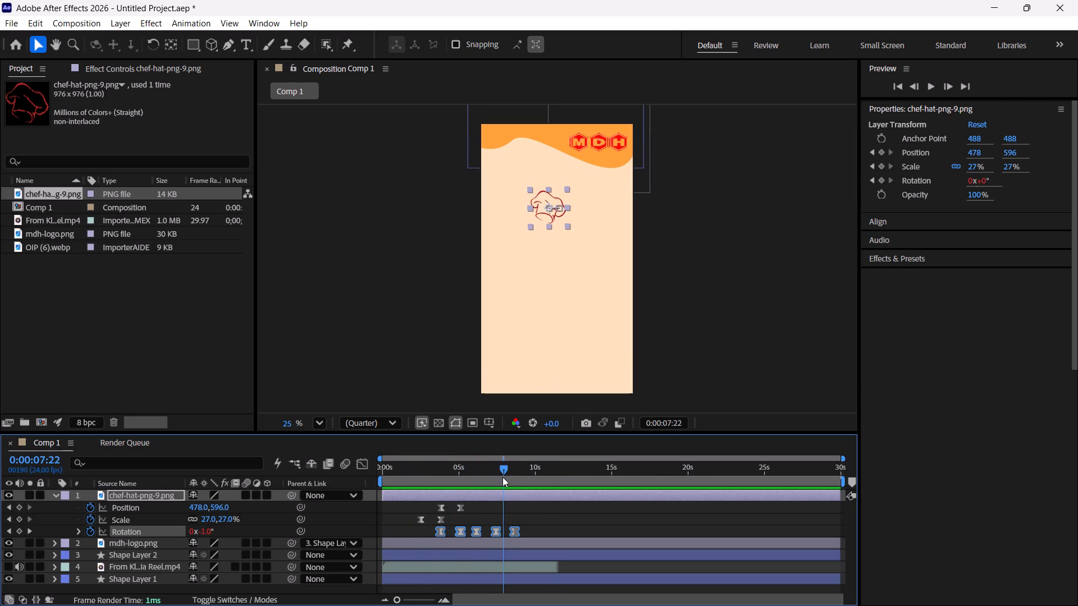
drag(503, 477, 454, 481)
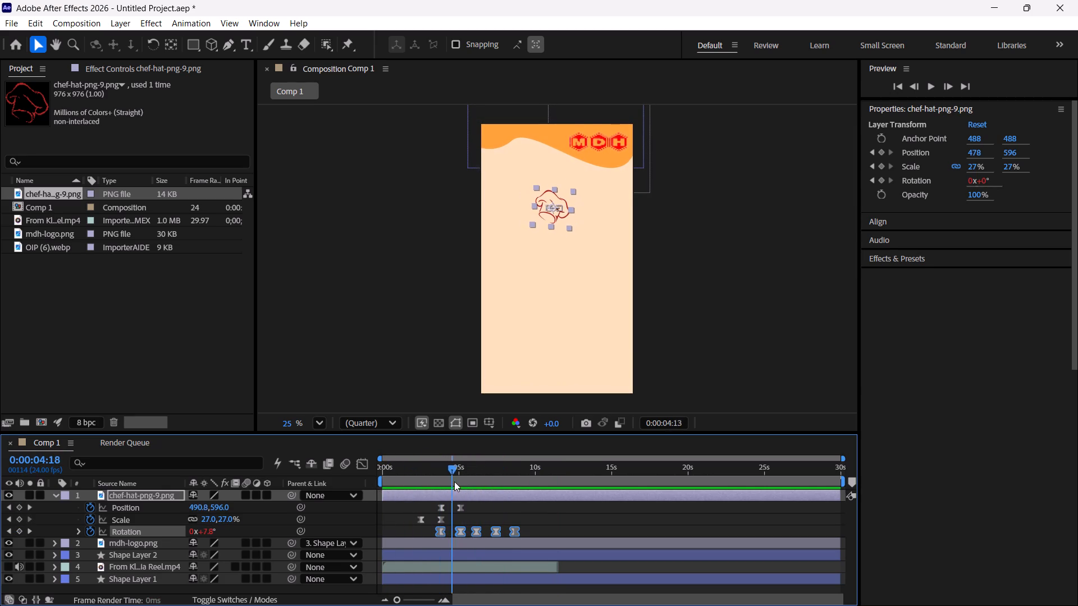
drag(454, 481, 443, 489)
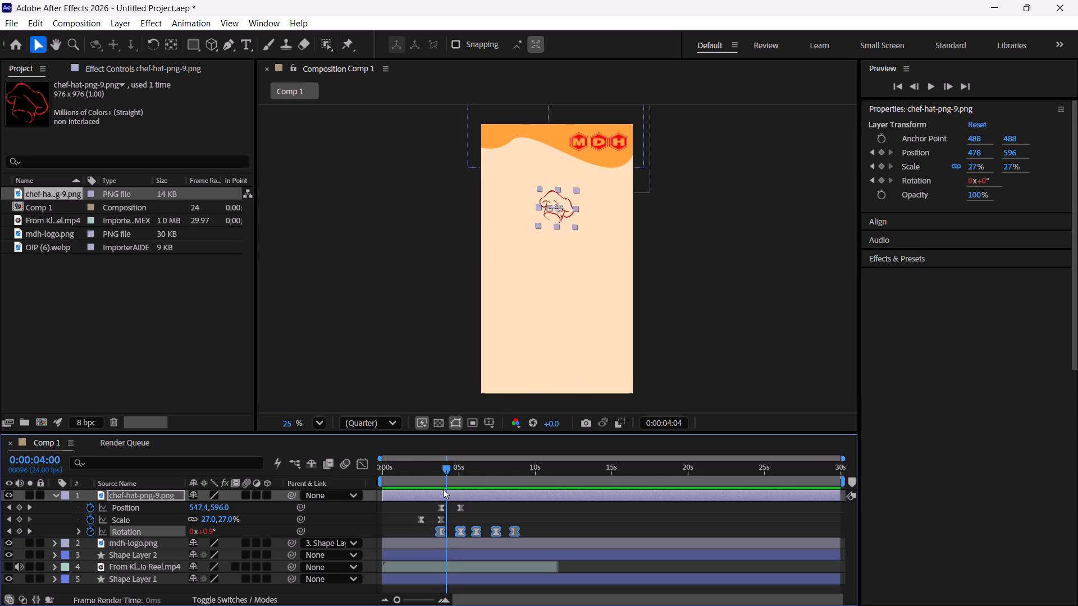
drag(443, 489, 440, 491)
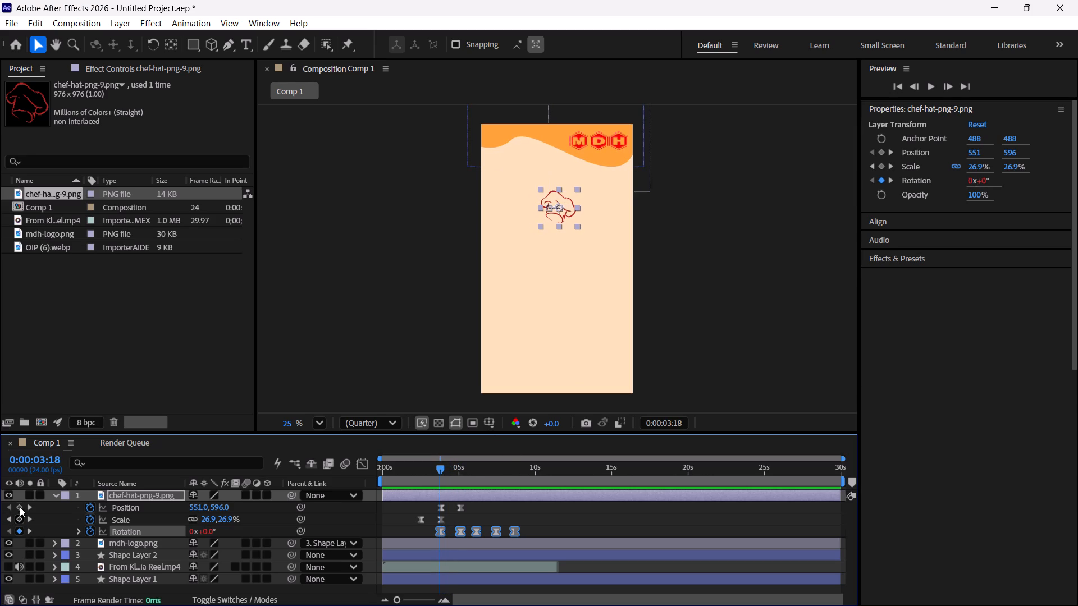
click(54, 495)
click(8, 532)
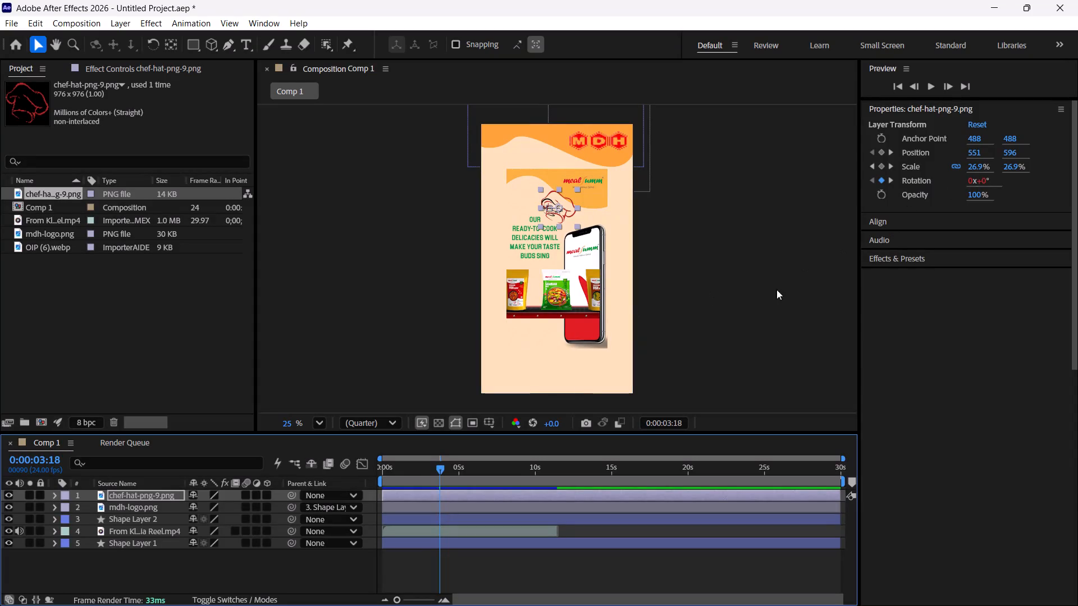
Scale the reference reel video layer up to 147% so it fills the composition.
click(108, 530)
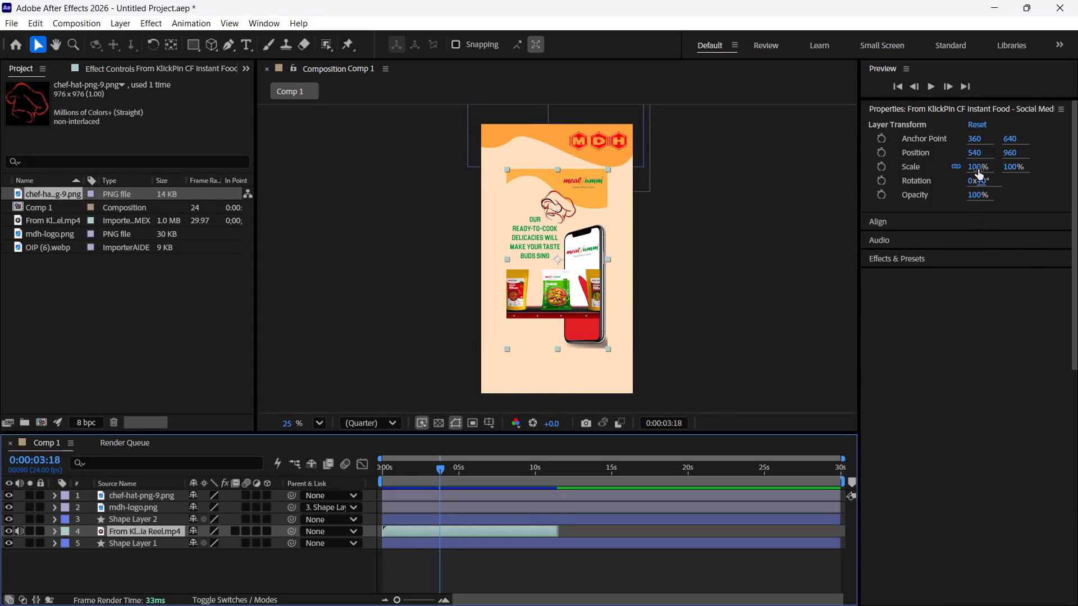
drag(975, 168, 870, 209)
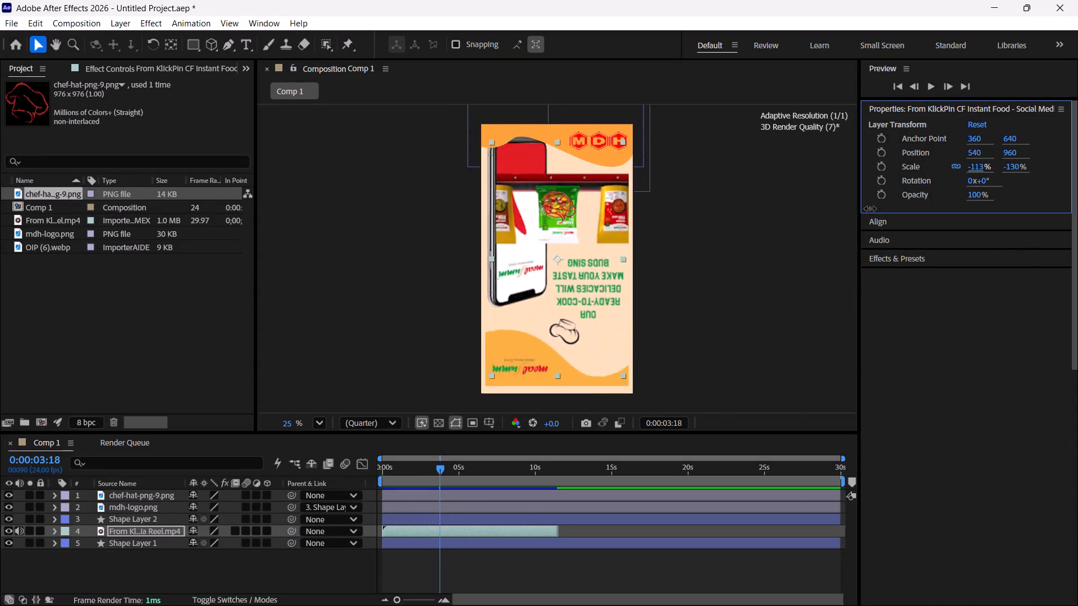
drag(870, 209, 1075, 237)
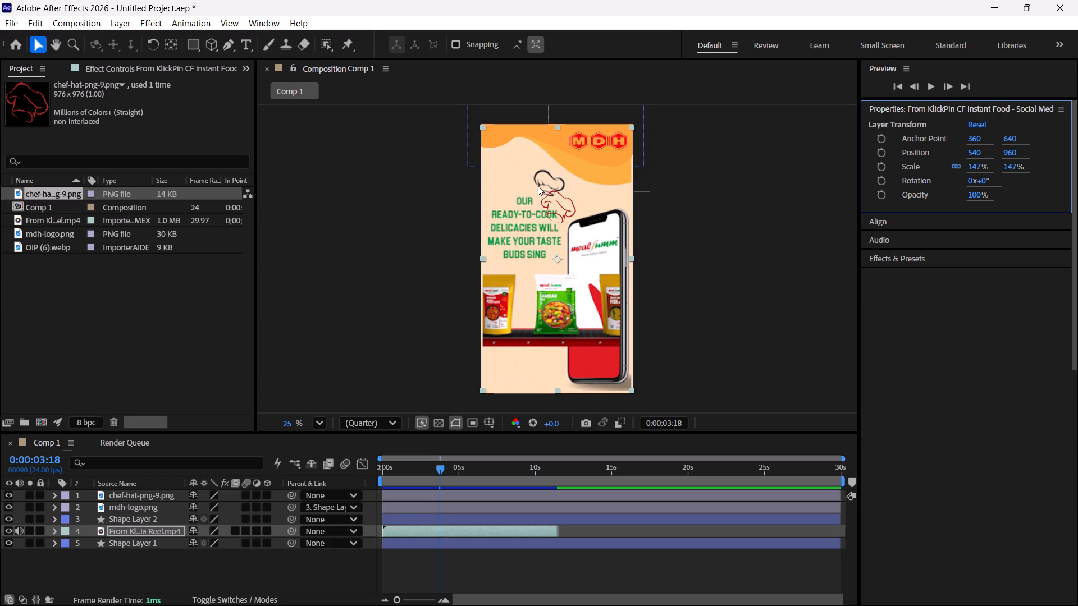
Switch to Microsoft Edge and open a new browser tab.
click(992, 5)
click(378, 14)
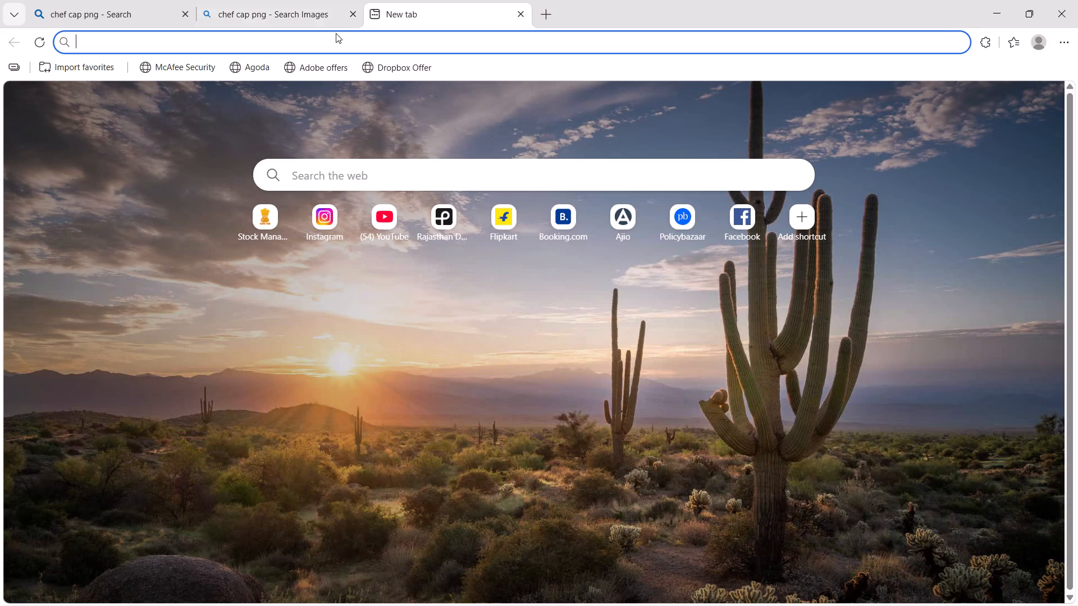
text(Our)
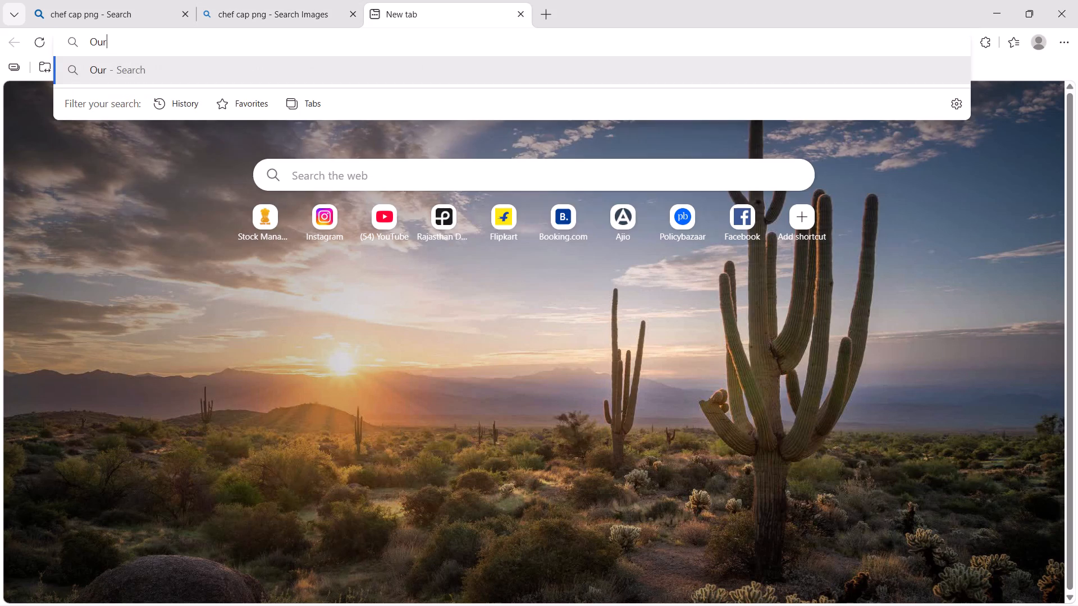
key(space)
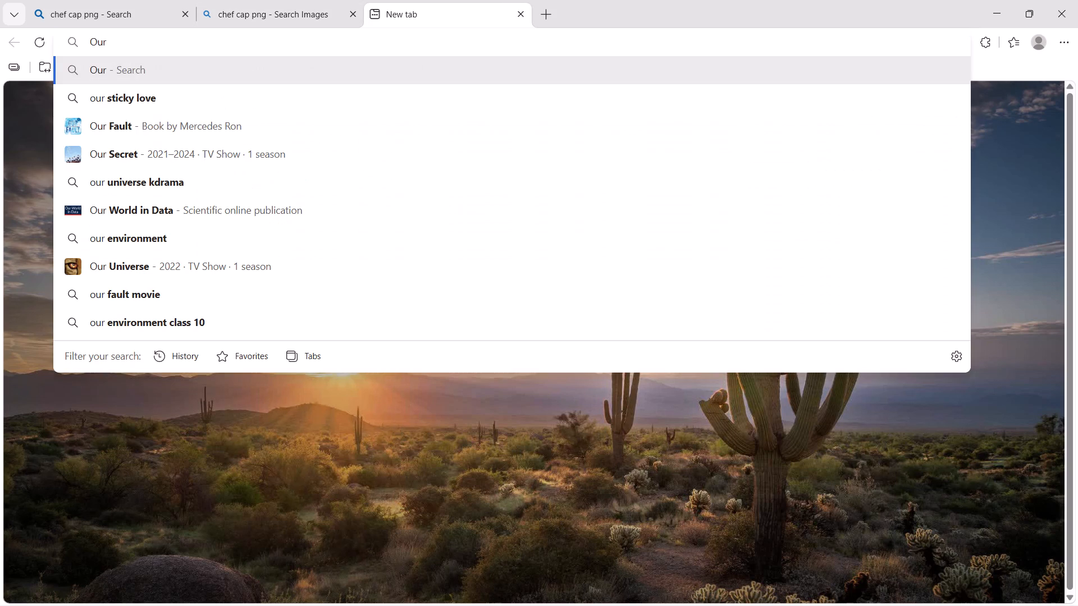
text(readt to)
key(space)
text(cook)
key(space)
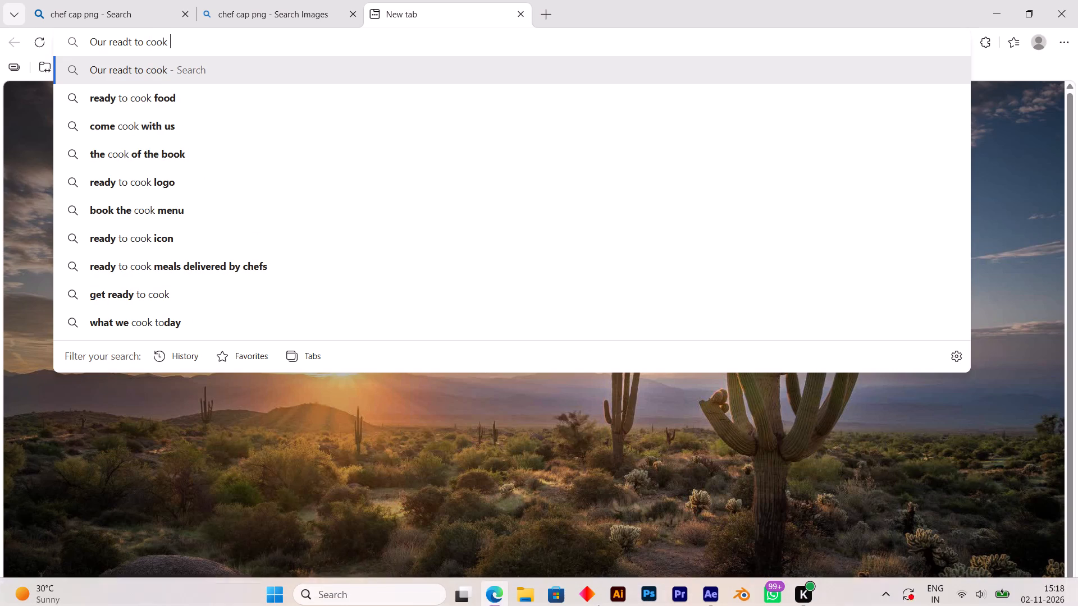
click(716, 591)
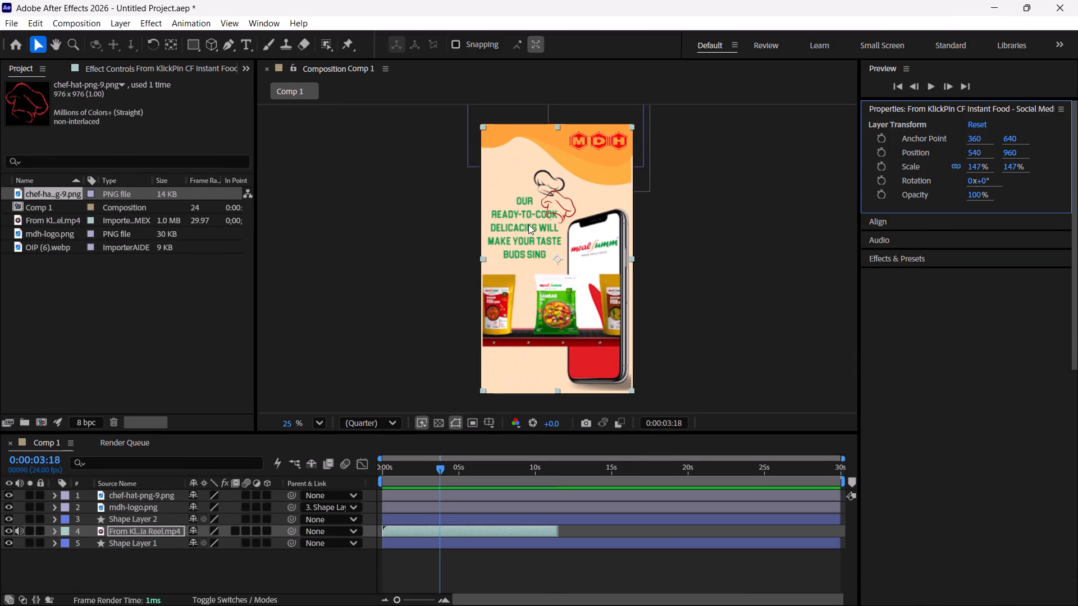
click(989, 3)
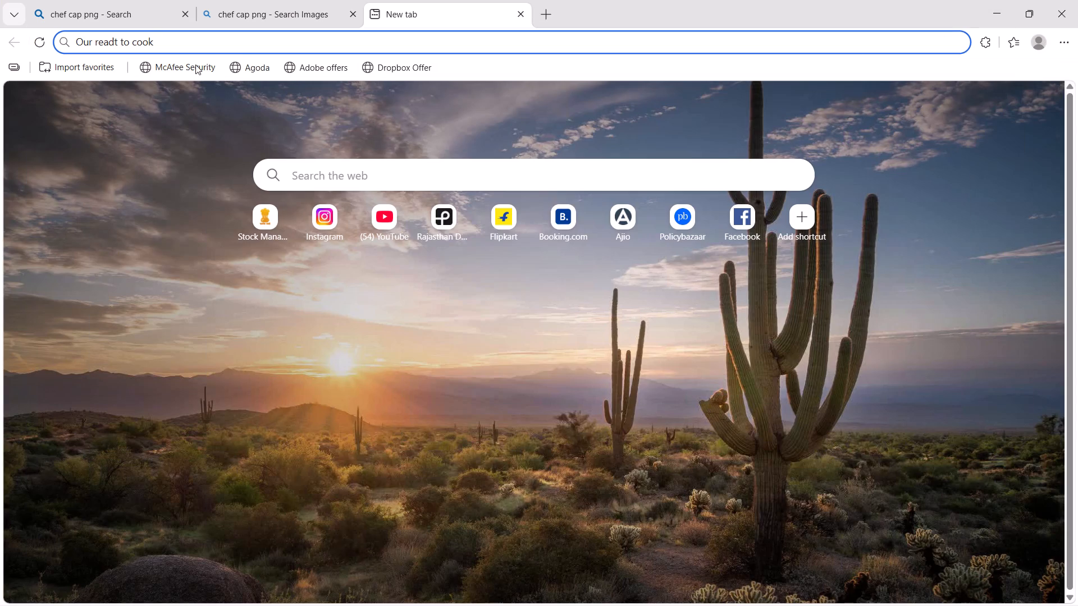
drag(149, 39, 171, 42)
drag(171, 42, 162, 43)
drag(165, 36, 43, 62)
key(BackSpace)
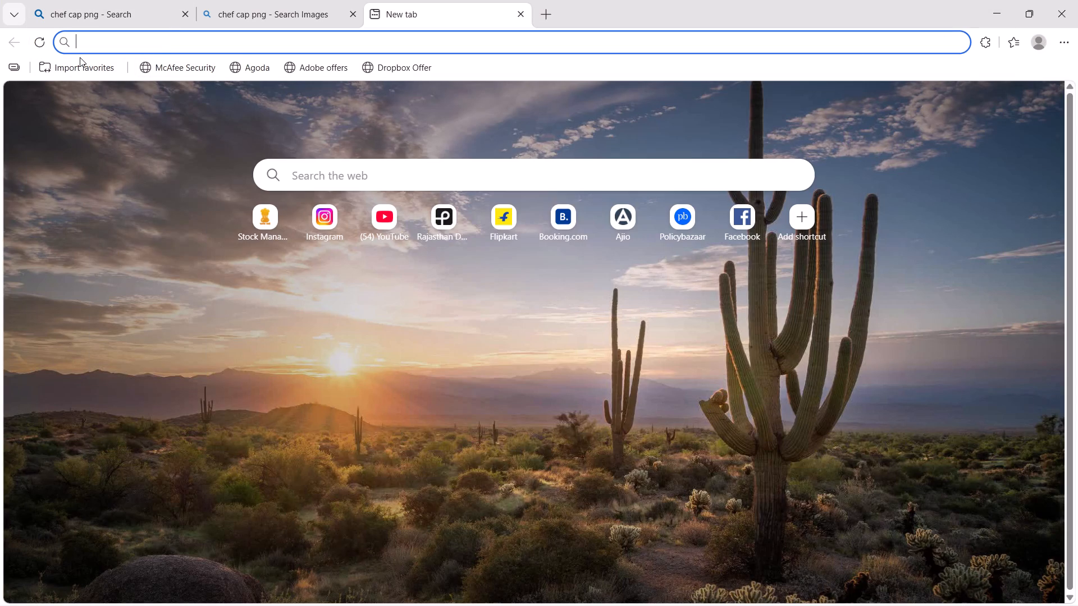
Draft the caption text "OUR READY-TO-COOK MAKE YOUR" in the new tab's address bar.
text(OUR)
key(space)
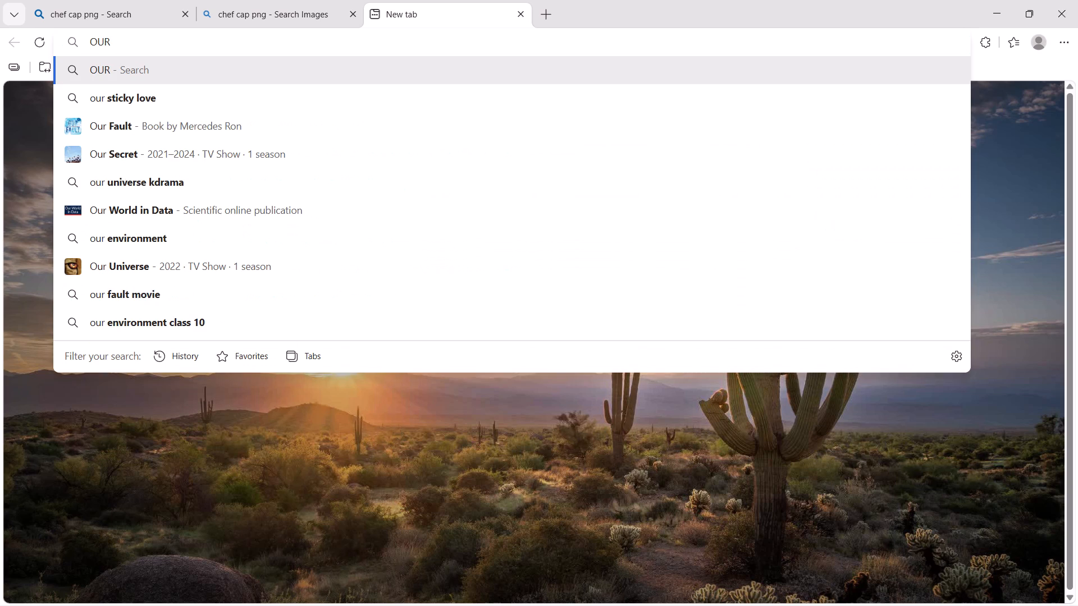
text(RER)
key(BackSpace)
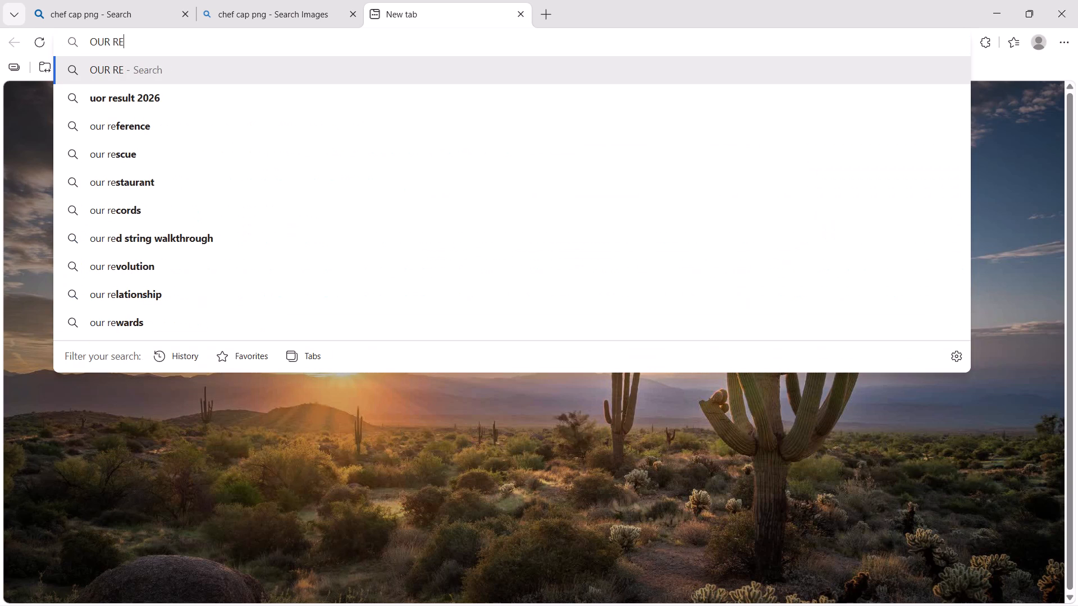
text(AD)
key(t)
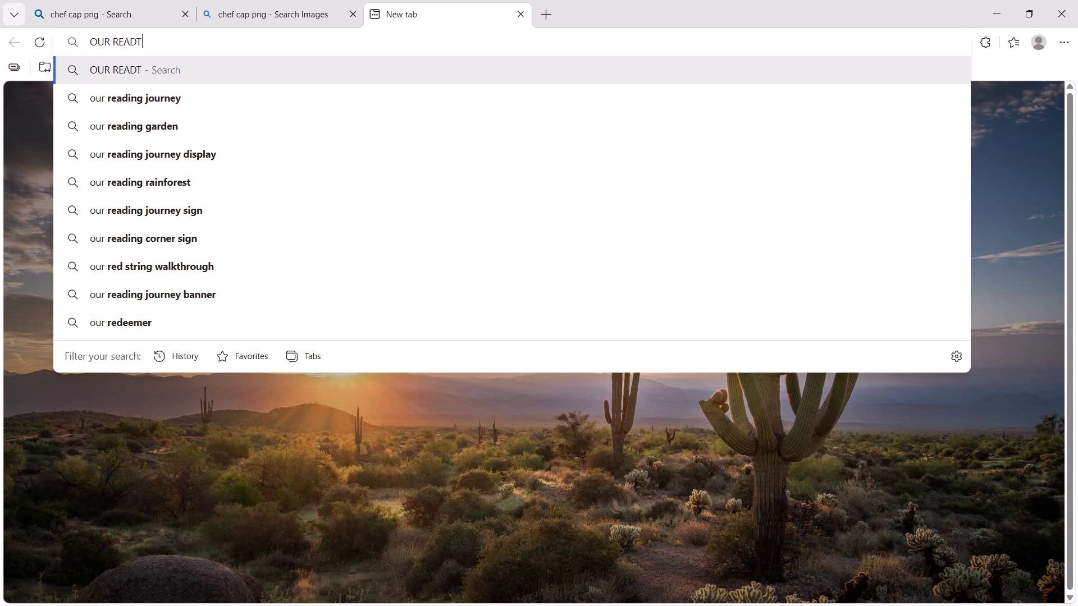
key(Insert)
key(BackSpace)
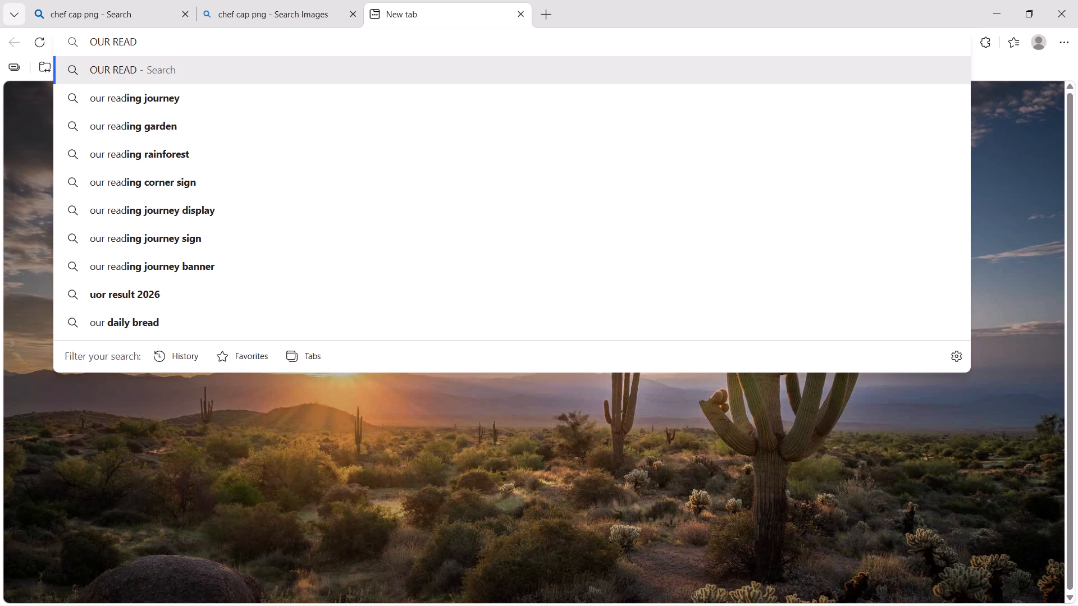
key(y)
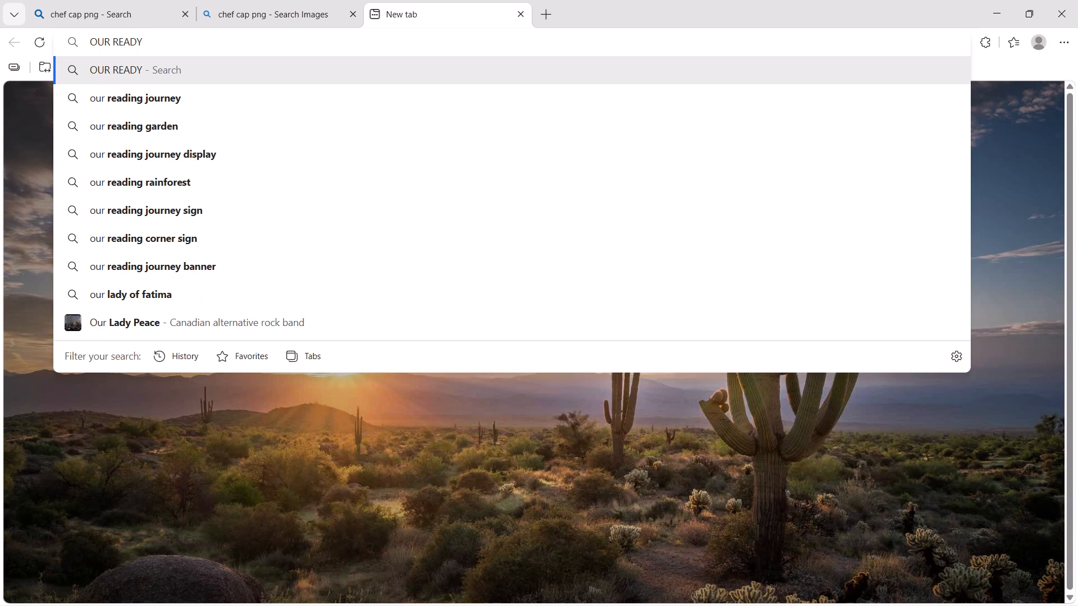
key(minus)
text(TO-COOK)
key(space)
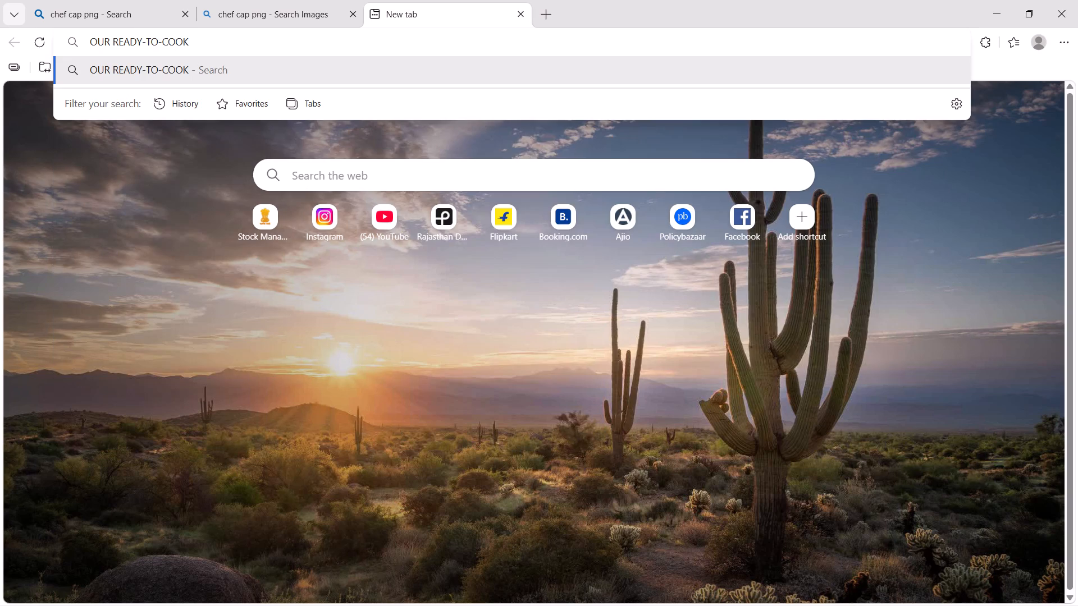
text(MAKE YOUR)
key(space)
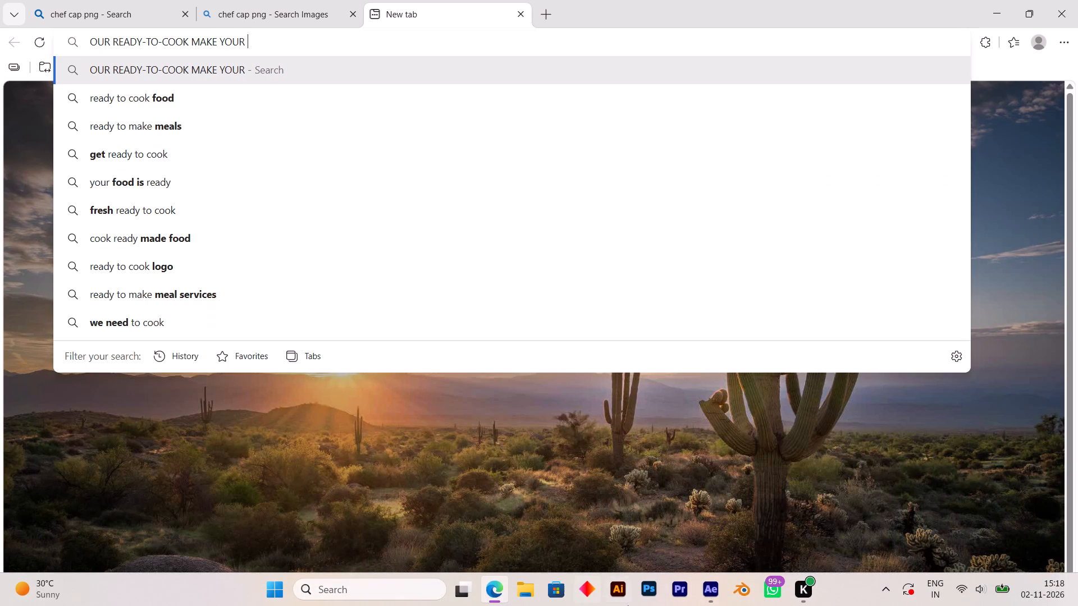
Check the reel's caption in After Effects and extend the Edge draft with "DELICACIES WILL MAKE YOUR TASTE BUDS SING".
click(710, 577)
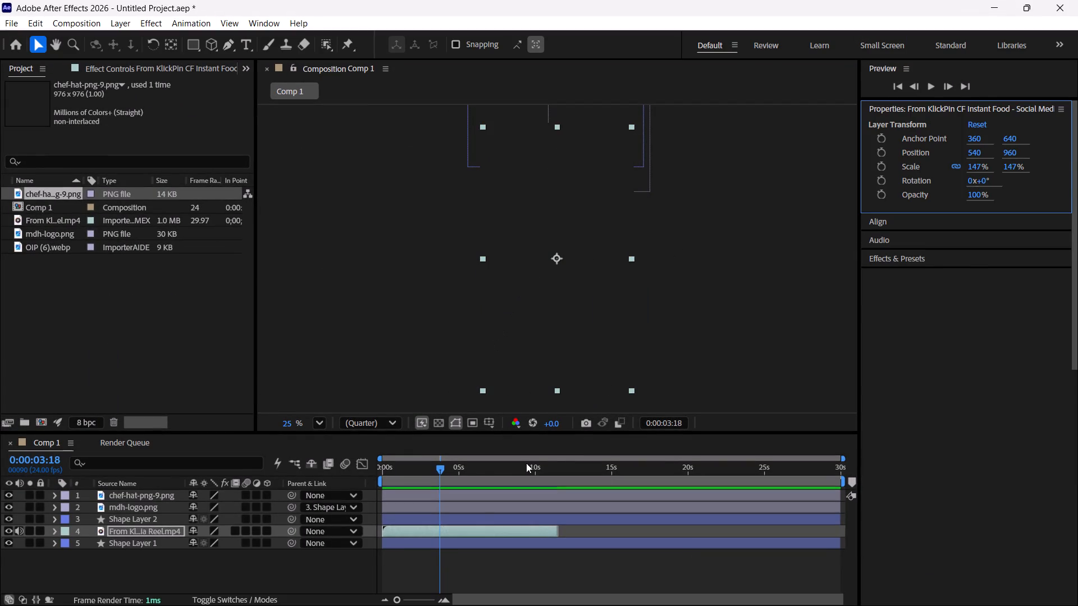
click(494, 575)
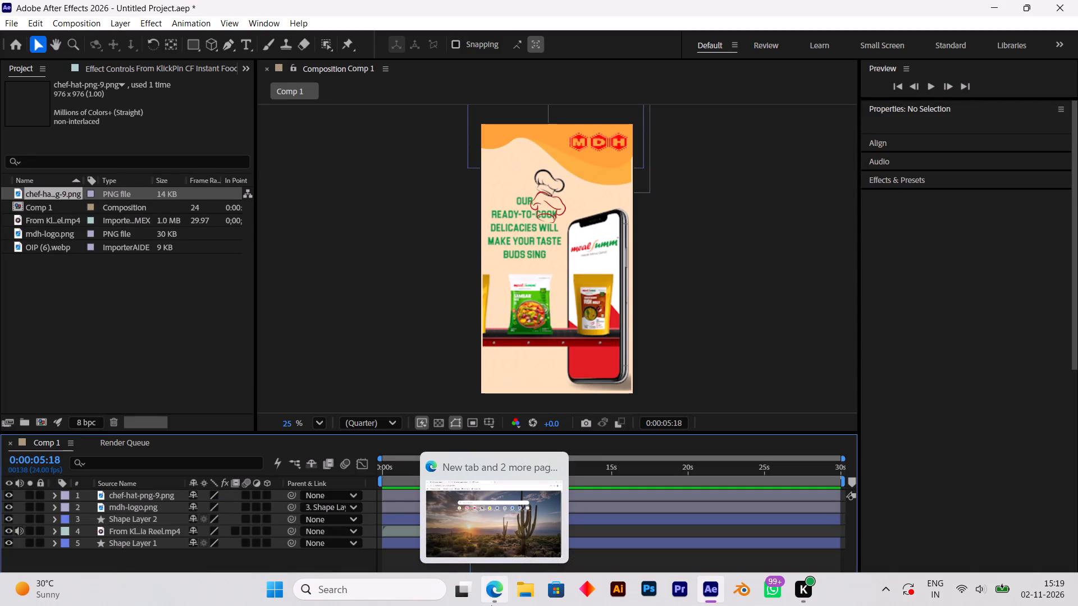
click(510, 556)
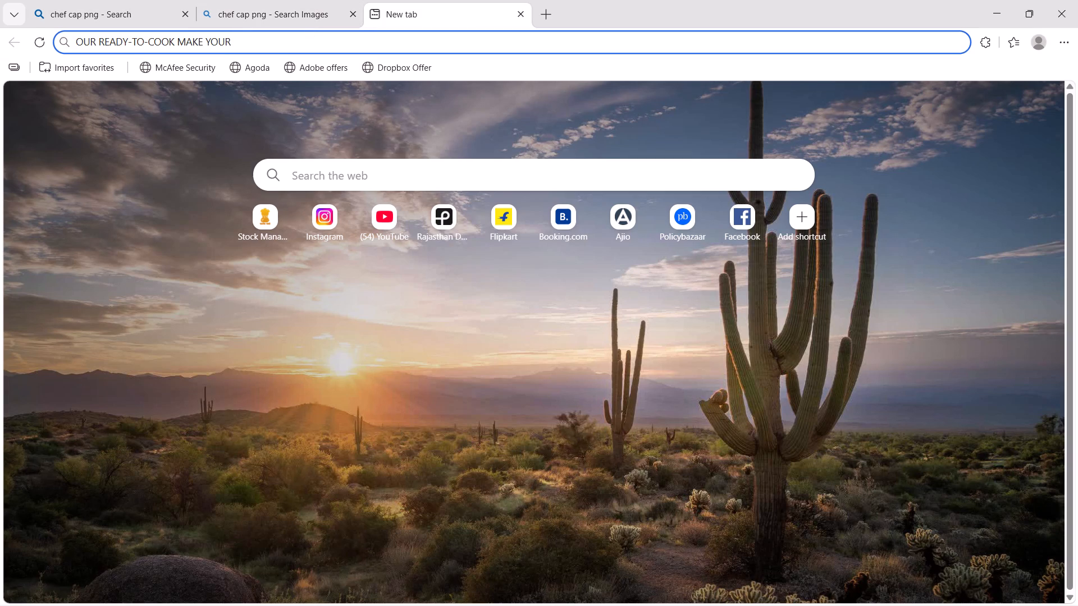
text(DELICACIES)
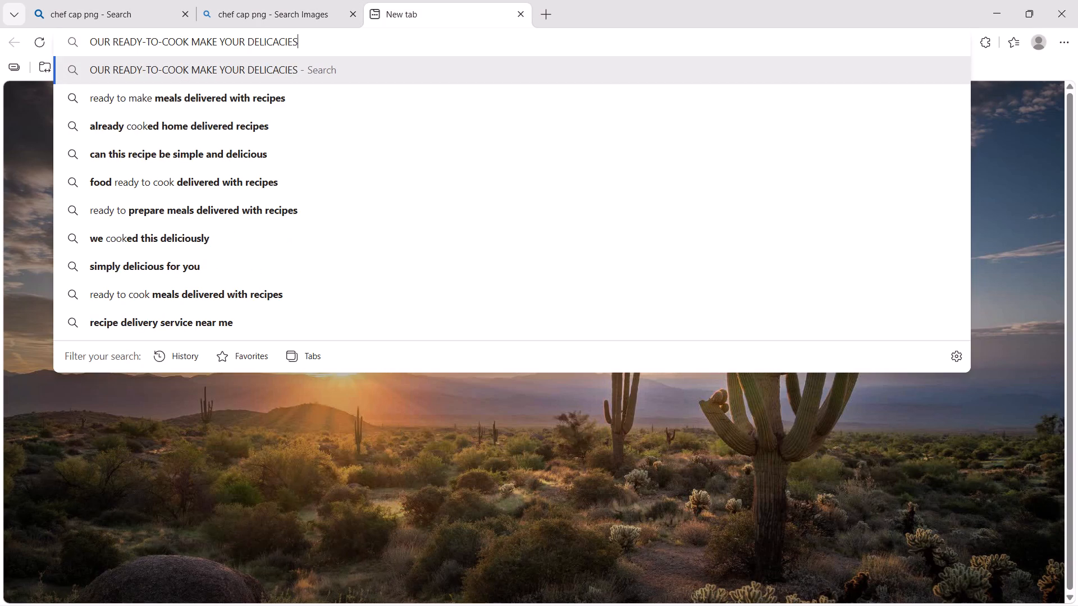
key(space)
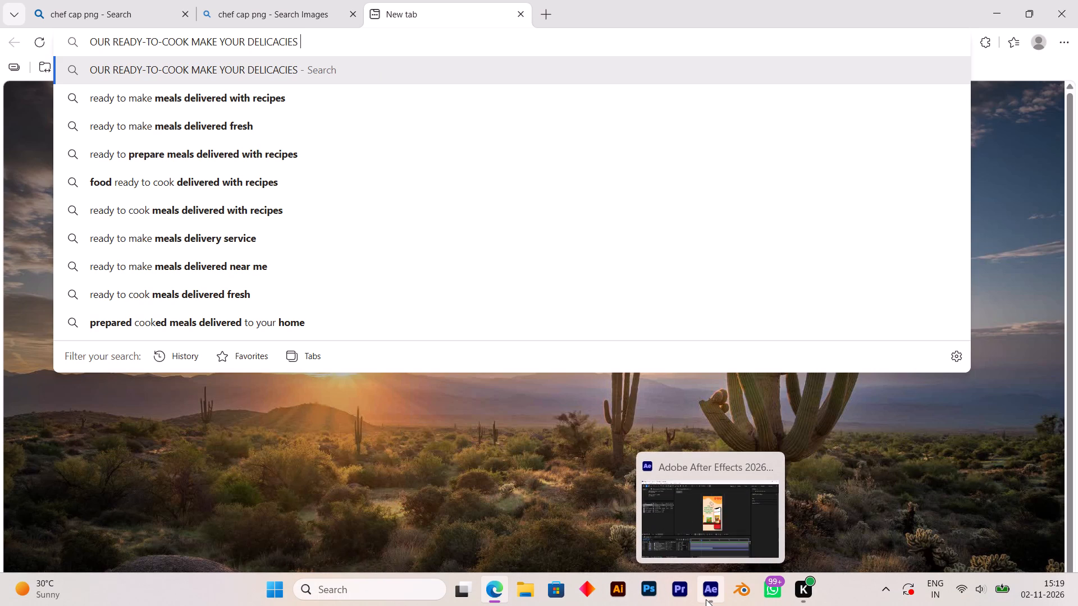
click(706, 599)
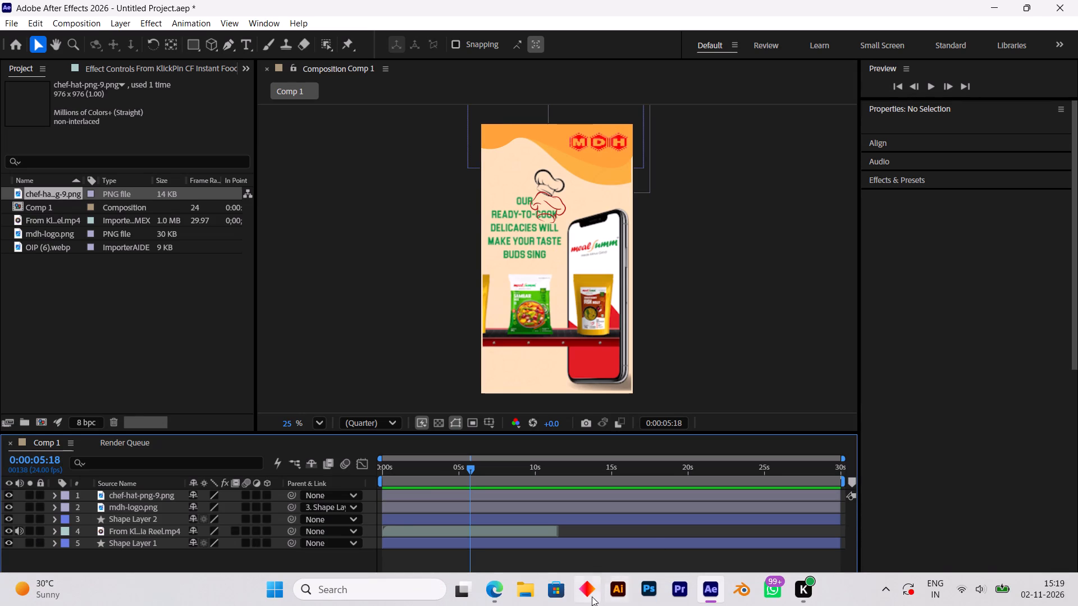
click(501, 583)
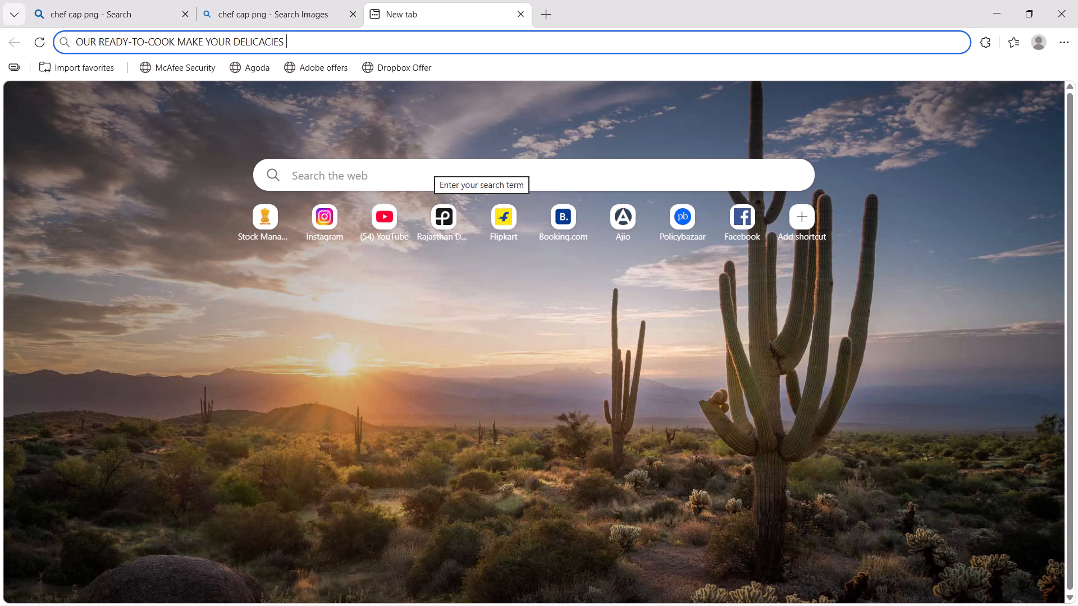
text(WILL MAKE YOUR TASTE BUDS SING)
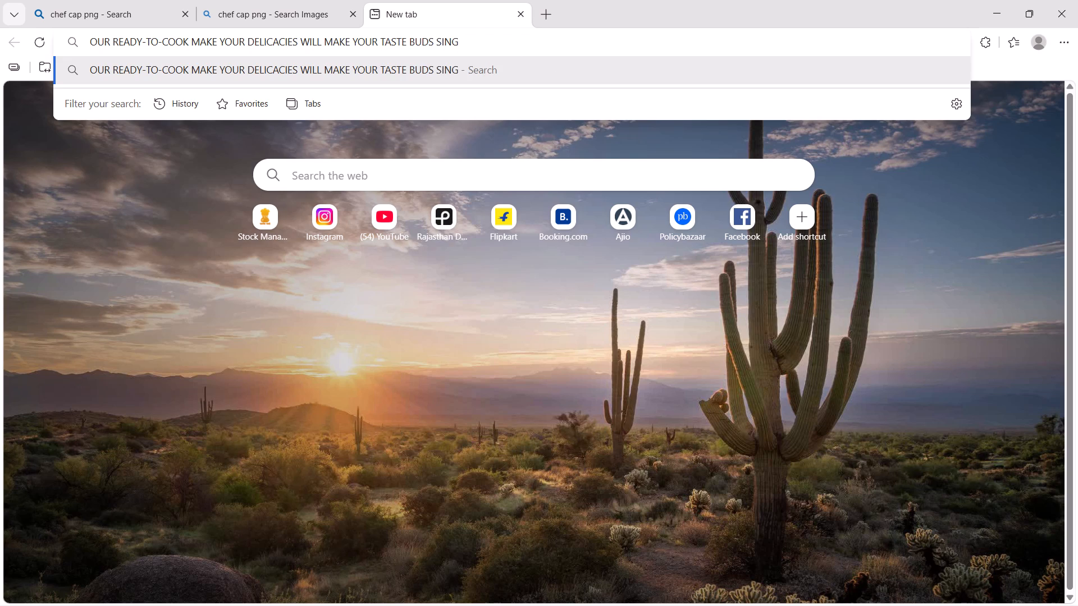
Cut the whole drafted caption to the clipboard, close its browser tab and return to After Effects.
drag(463, 39, 81, 97)
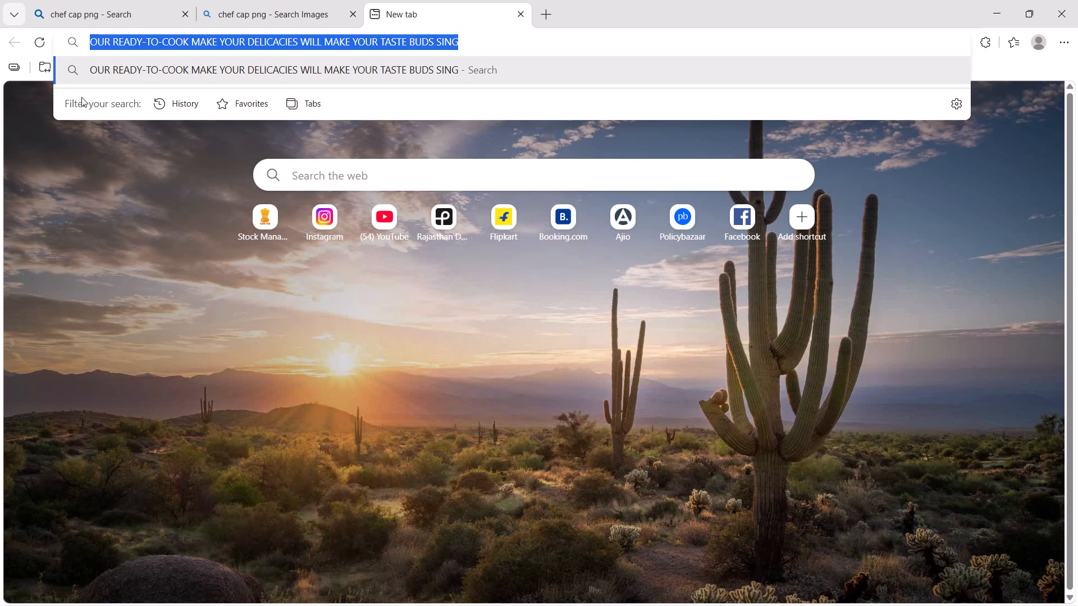
key(ctrl+c)
key(ctrl+x)
click(517, 13)
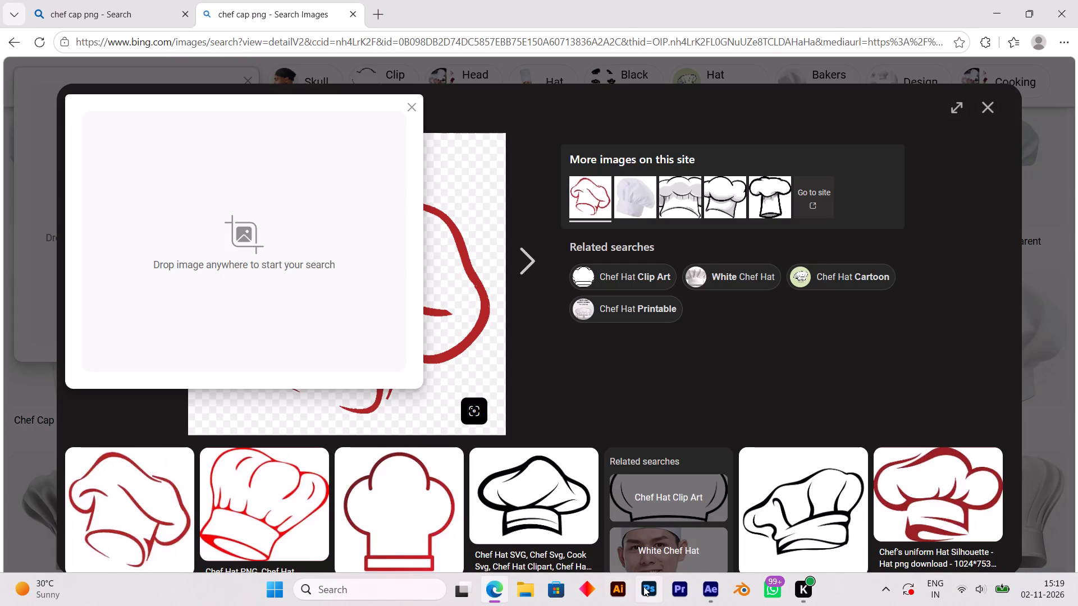
click(719, 587)
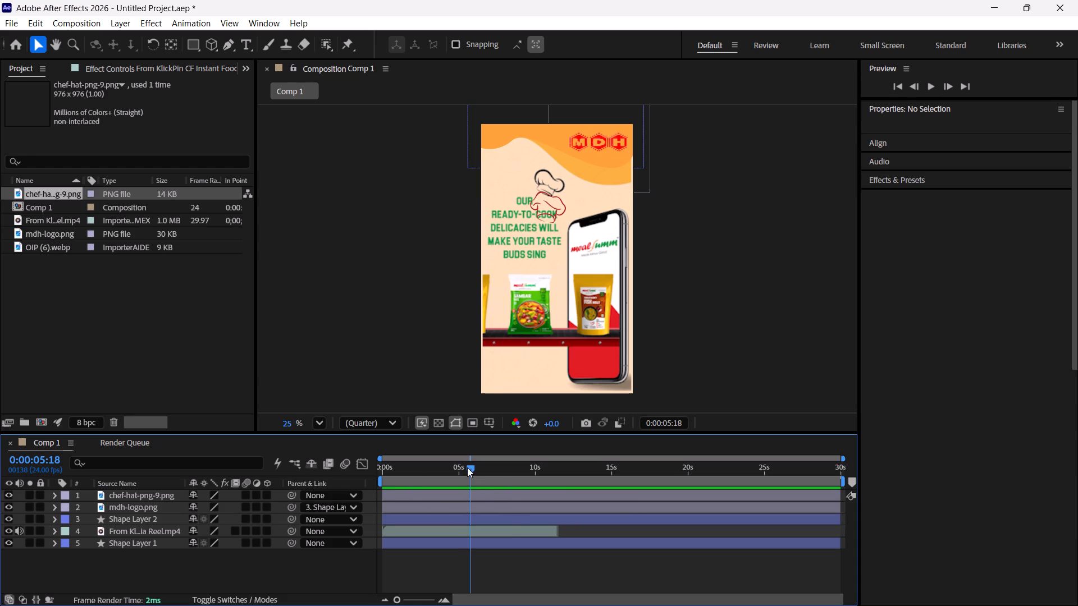
Hide the reference reel video layer.
click(6, 532)
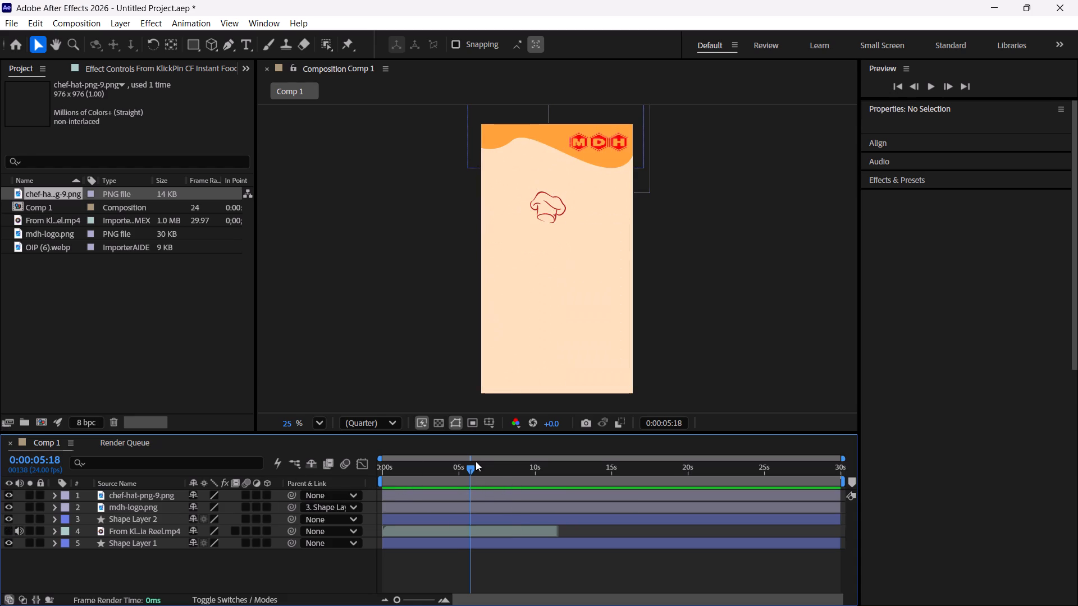
At 0:00:03:15, add a text layer near the chef hat containing the copied ready-to-cook caption.
drag(469, 469, 450, 460)
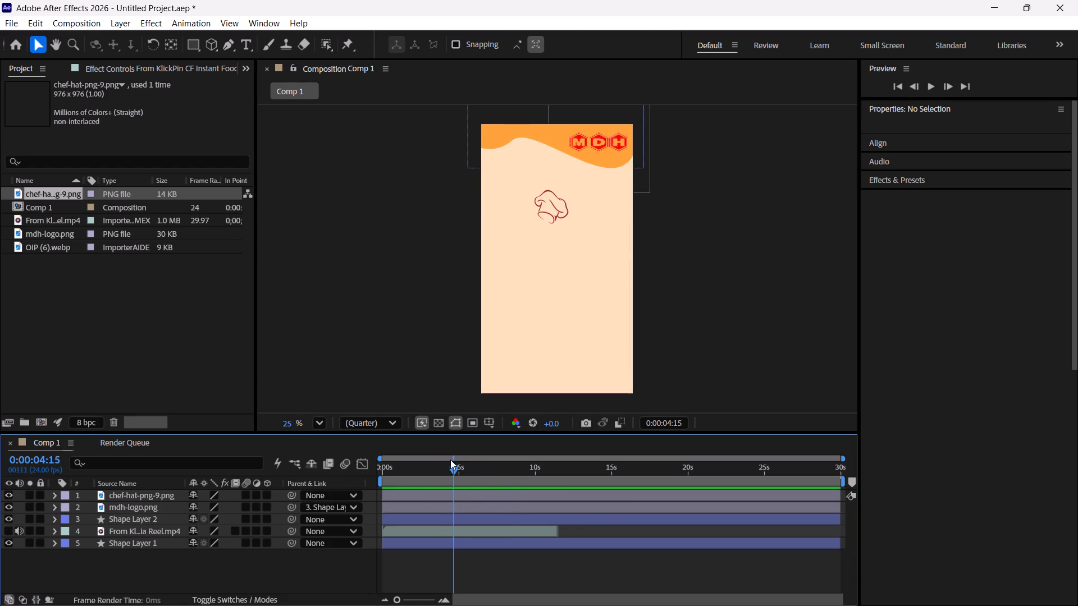
drag(450, 460, 437, 451)
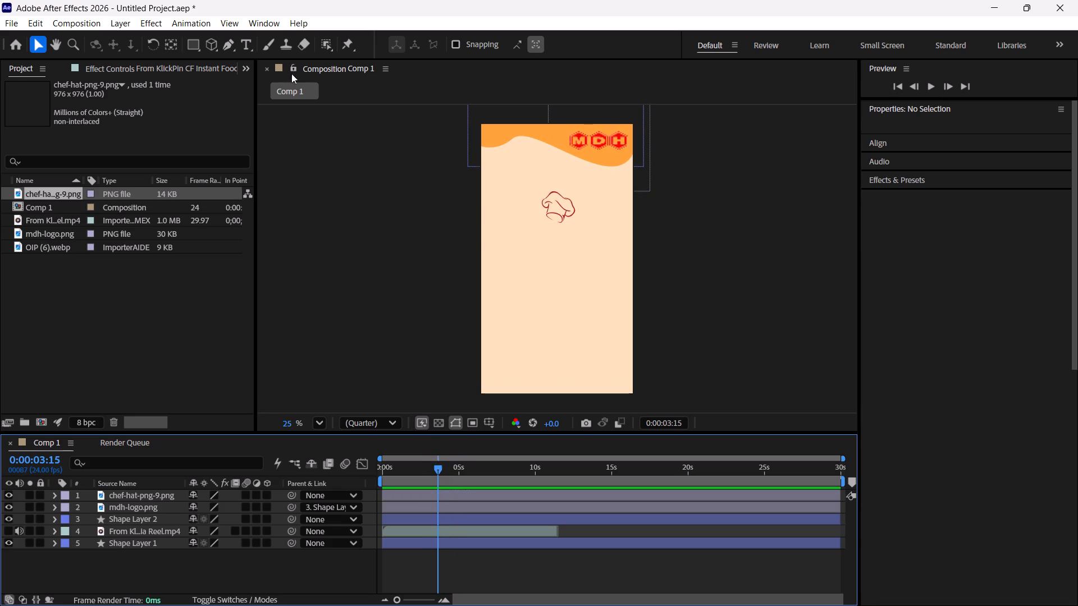
click(249, 43)
click(511, 199)
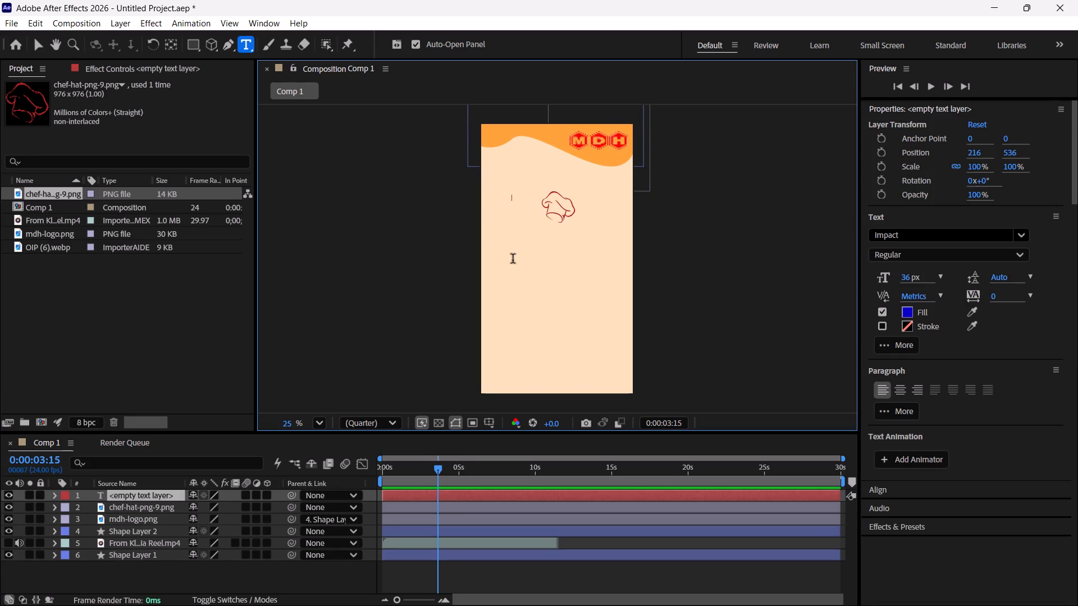
key(ctrl+v)
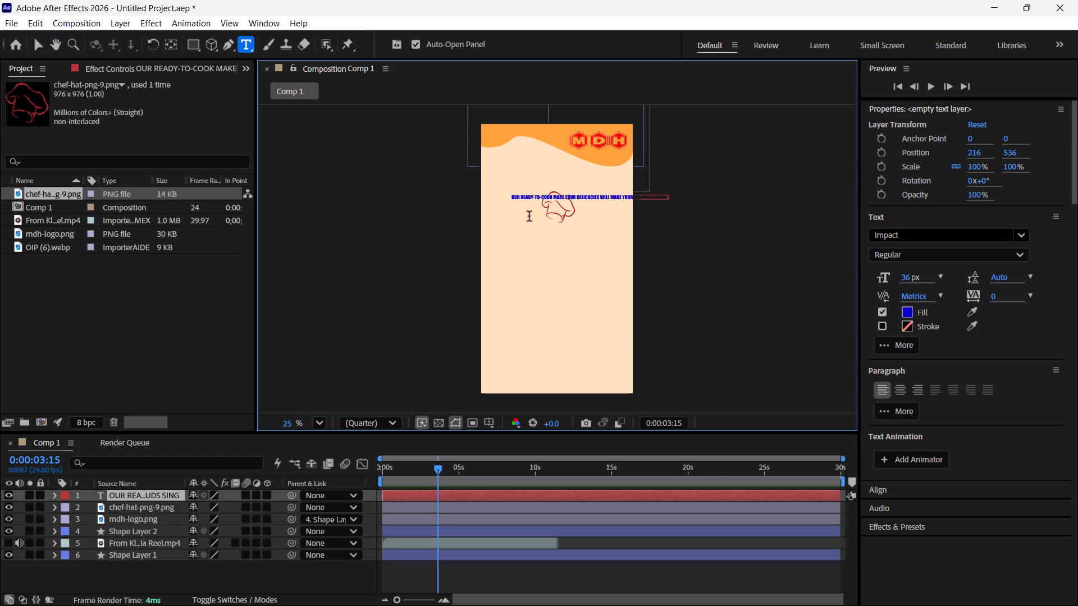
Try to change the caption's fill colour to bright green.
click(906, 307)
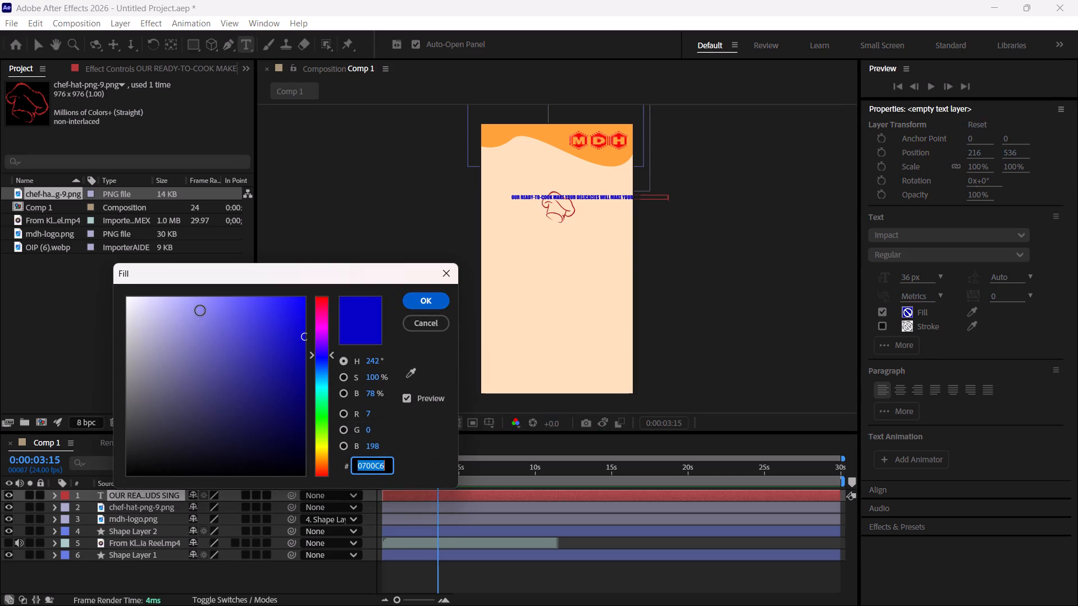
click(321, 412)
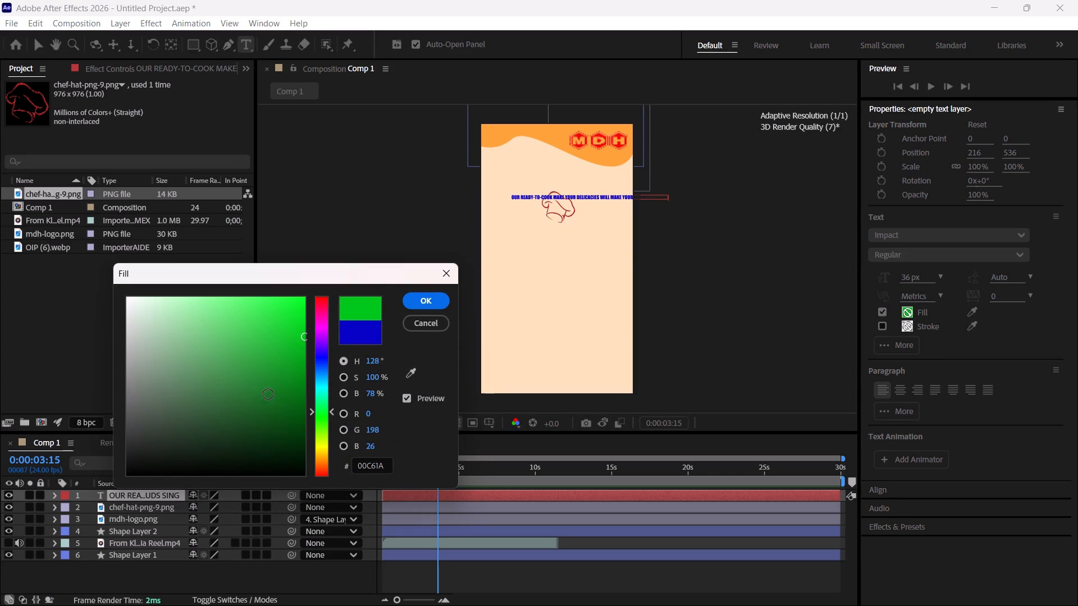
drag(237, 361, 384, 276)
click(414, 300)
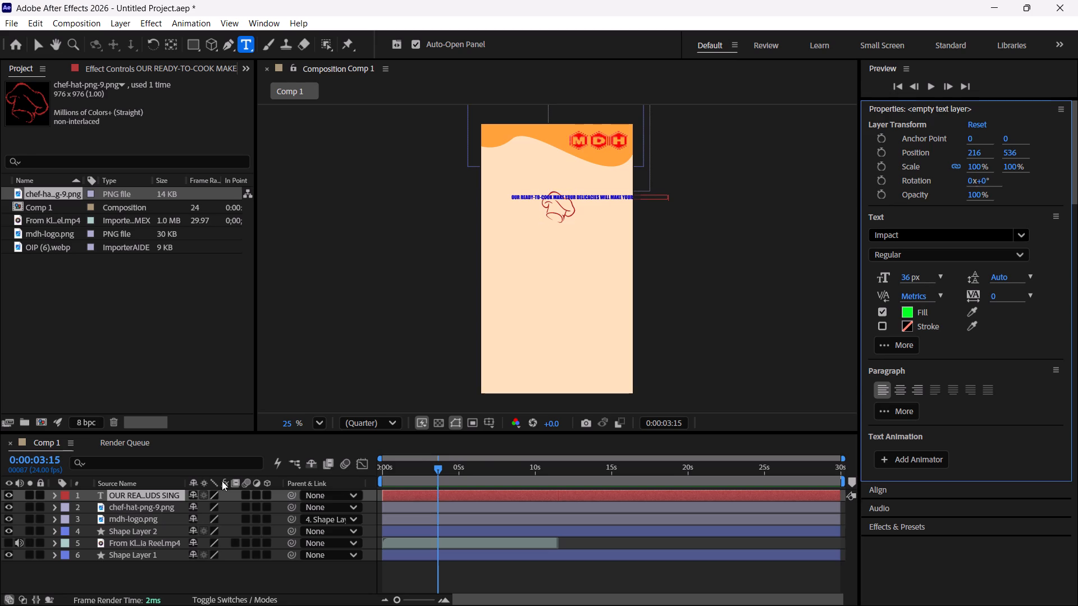
Move the caption layer below the chef hat, to a position of about 60, 812.
click(129, 492)
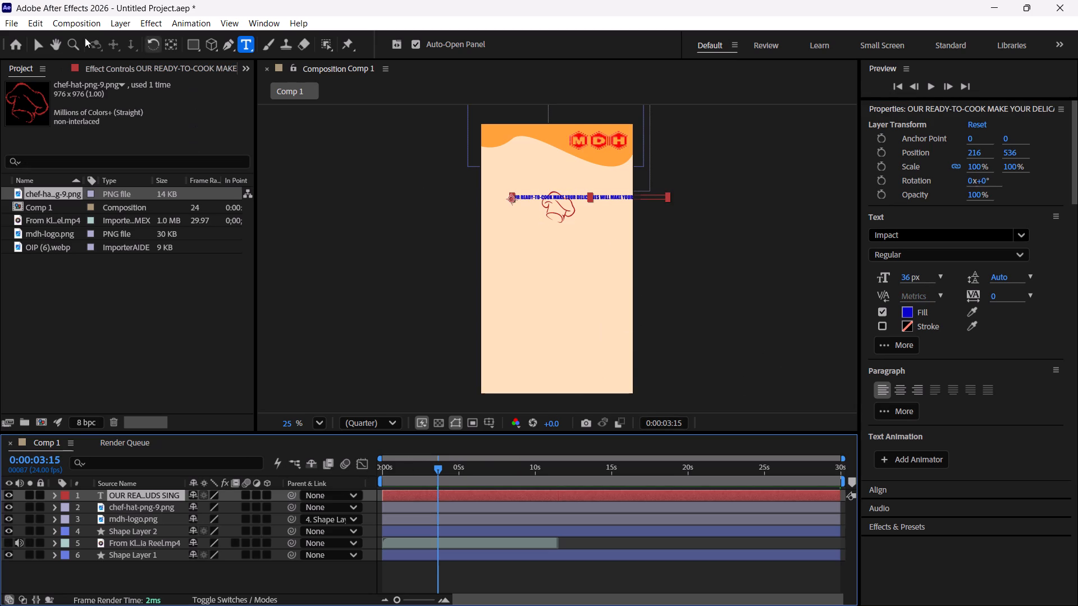
click(38, 40)
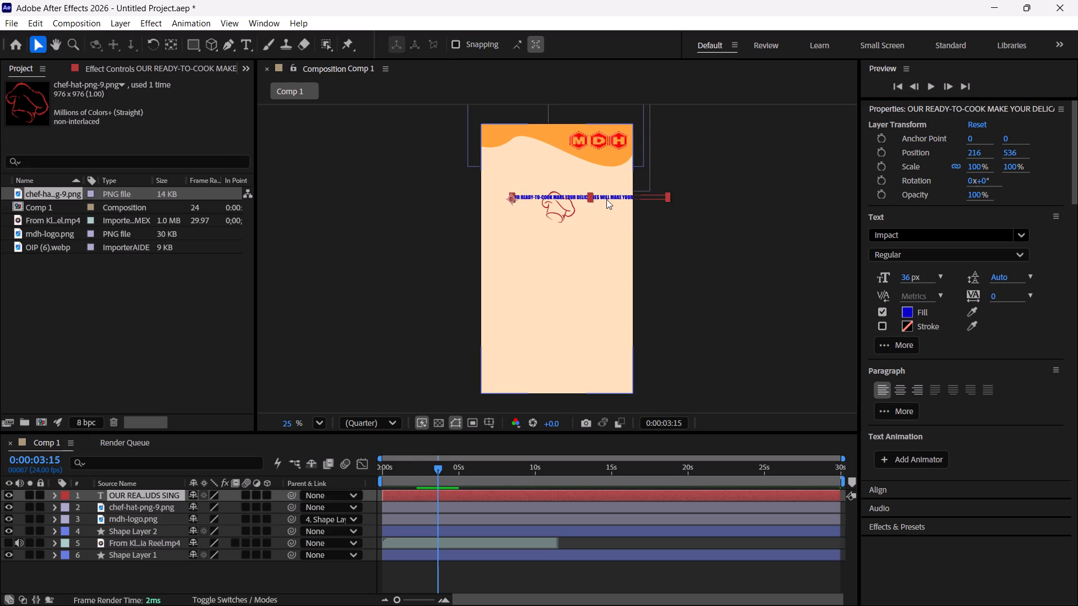
drag(606, 195, 584, 234)
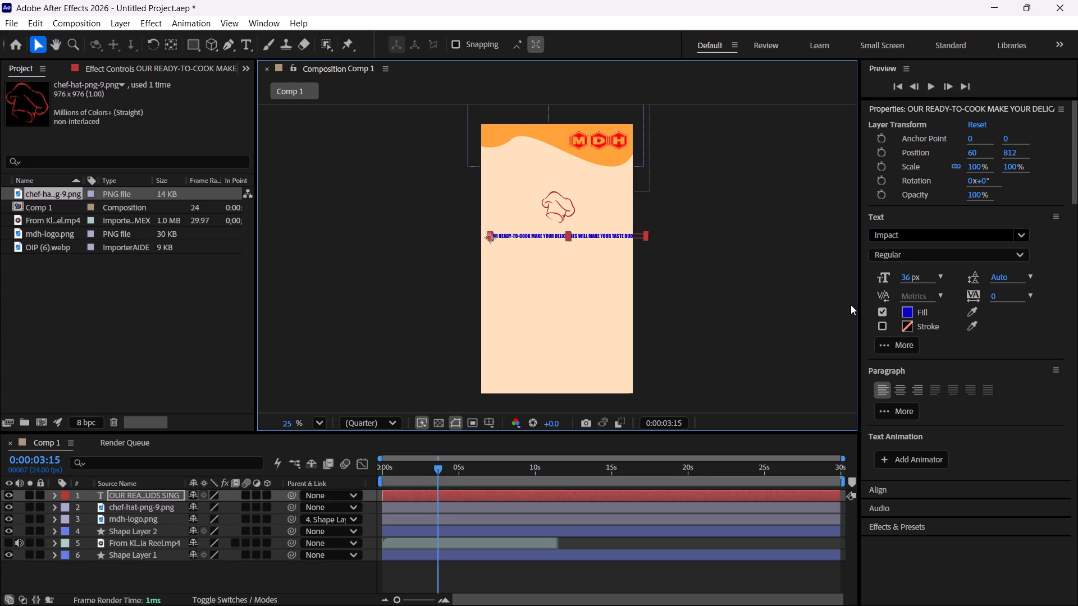
Change the caption layer's fill colour from blue to a medium-dark green.
click(908, 309)
click(328, 417)
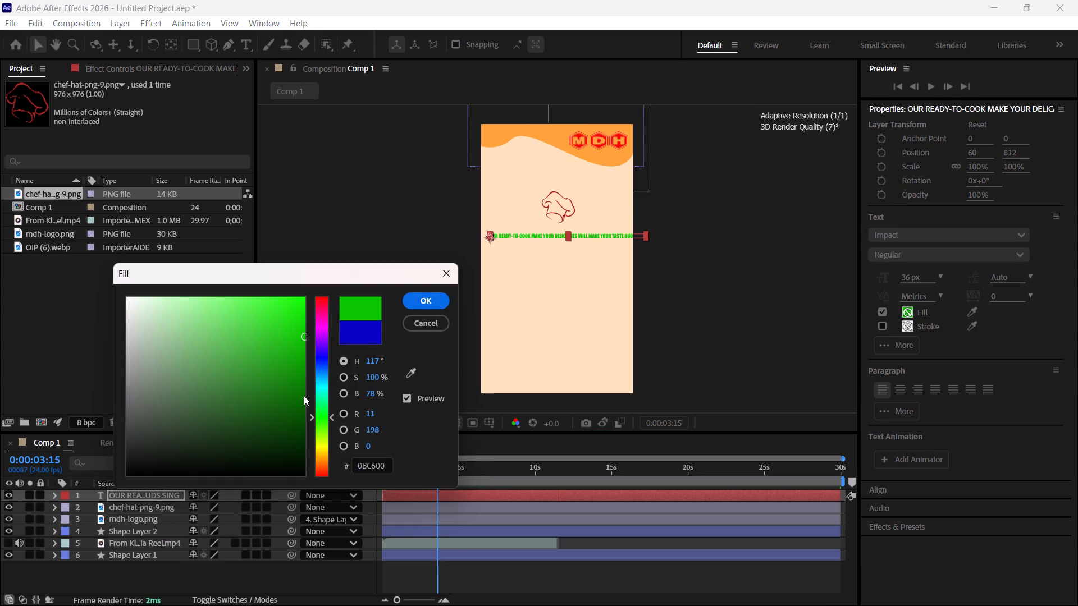
drag(289, 347, 451, 348)
click(427, 297)
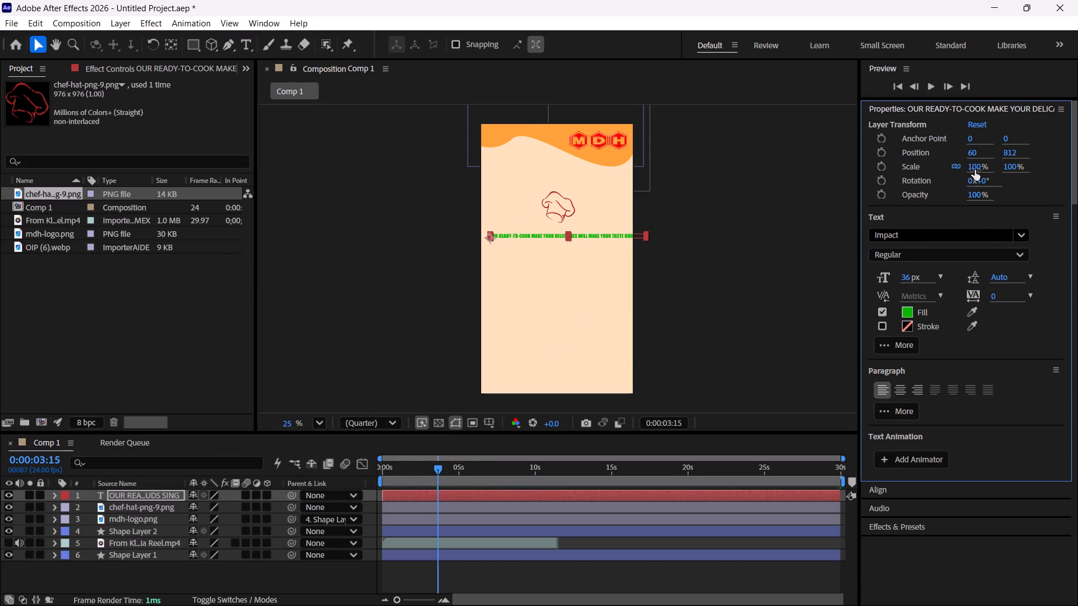
Scale the caption layer up uniformly to 214%.
drag(974, 166, 1077, 185)
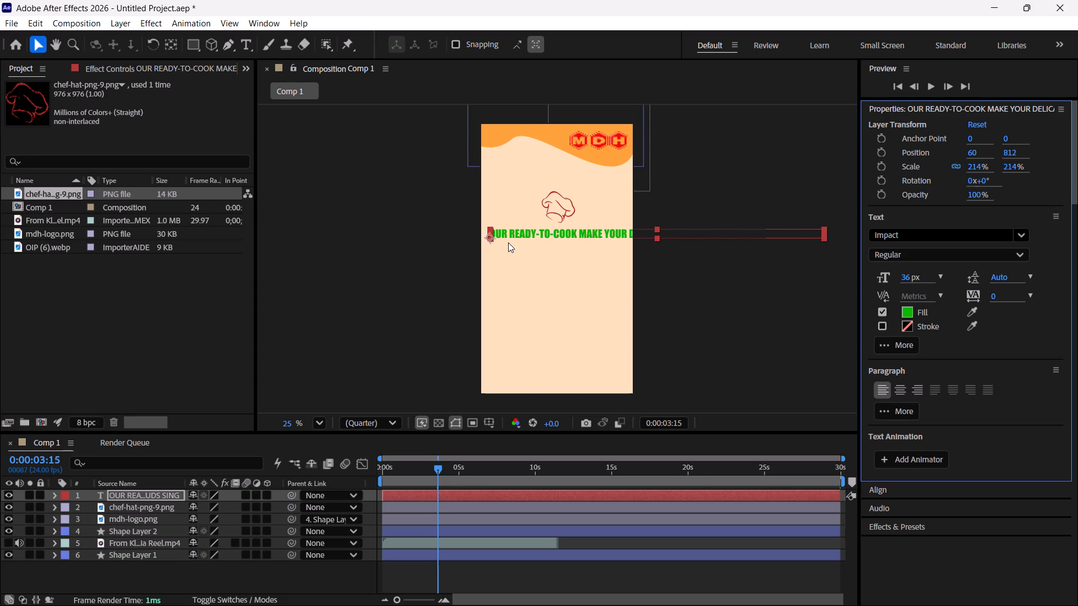
Break the caption into five lines: "OUR", "READY-TO-COOK", "MAKE YOUR DELICACIES", "WILL MAKE YOUR" and "TASTE BUDS SING".
click(248, 45)
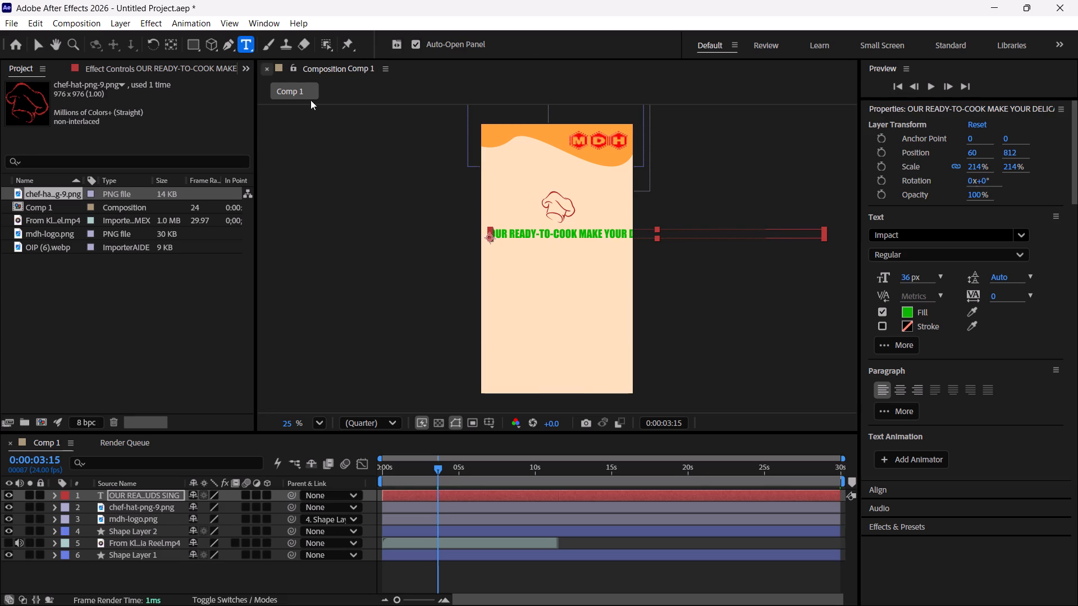
click(506, 229)
key(space)
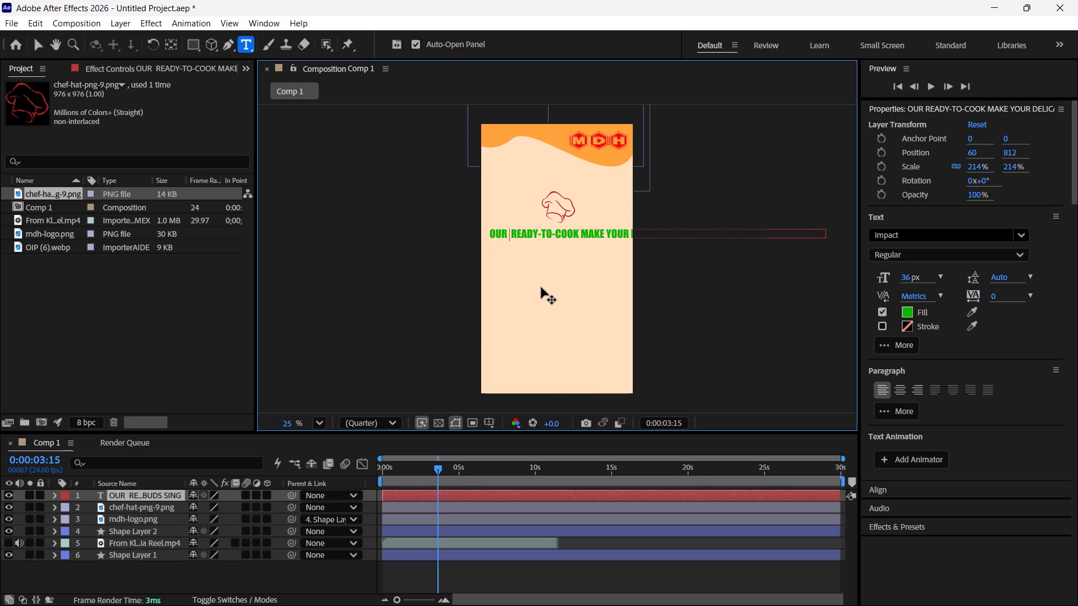
key(BackSpace)
key(Return)
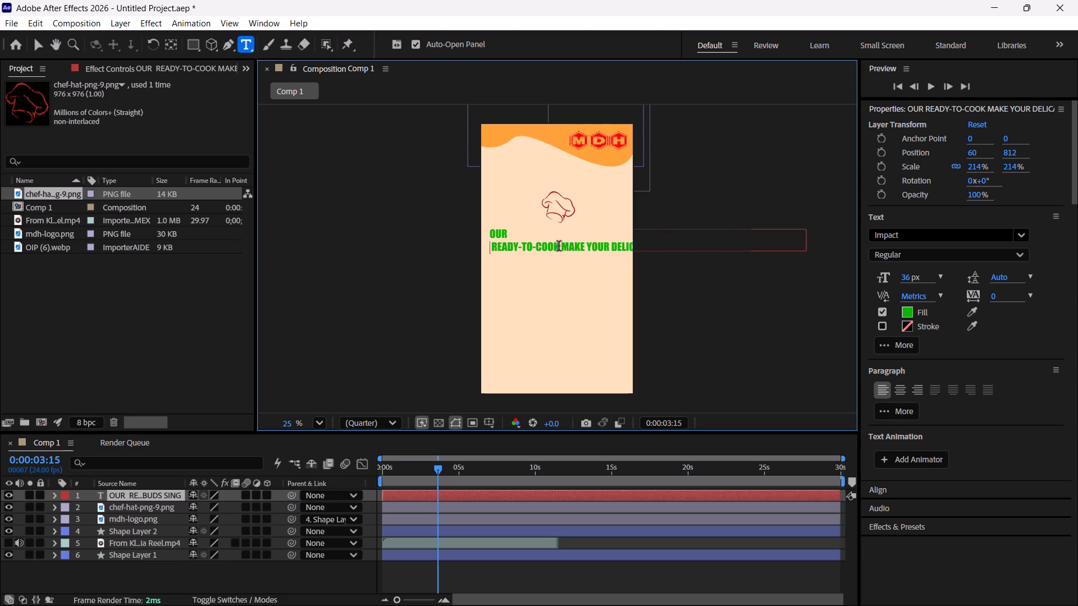
click(559, 246)
key(Return)
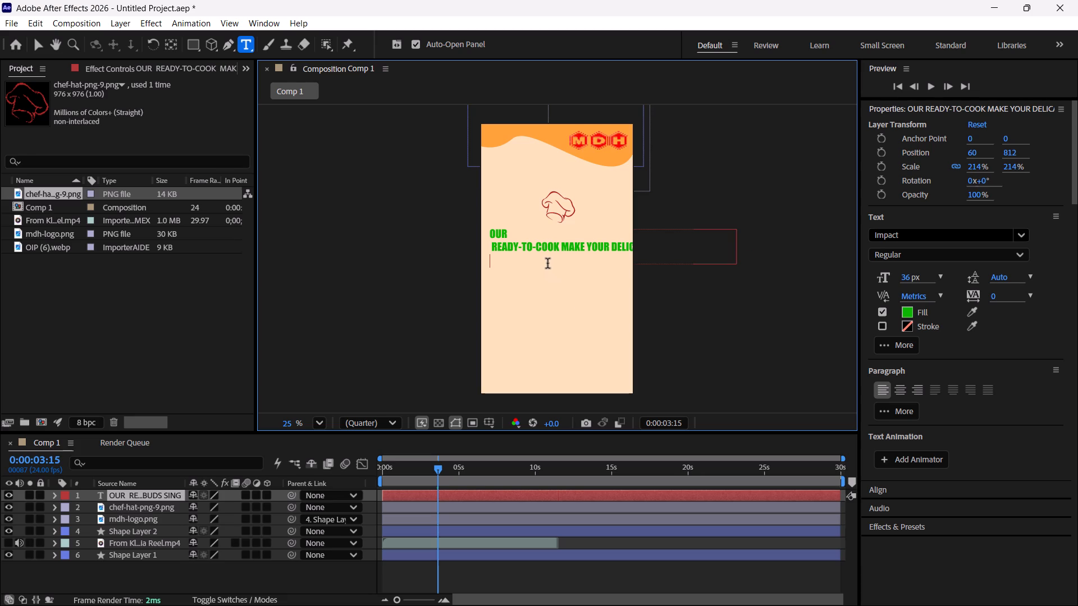
click(591, 260)
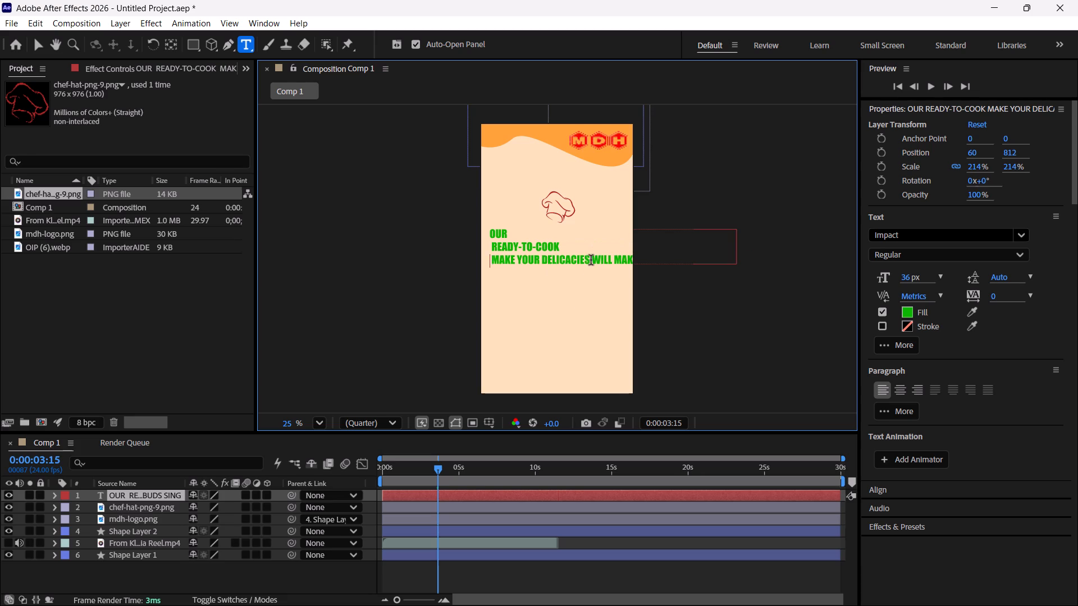
key(Return)
click(561, 270)
key(Return)
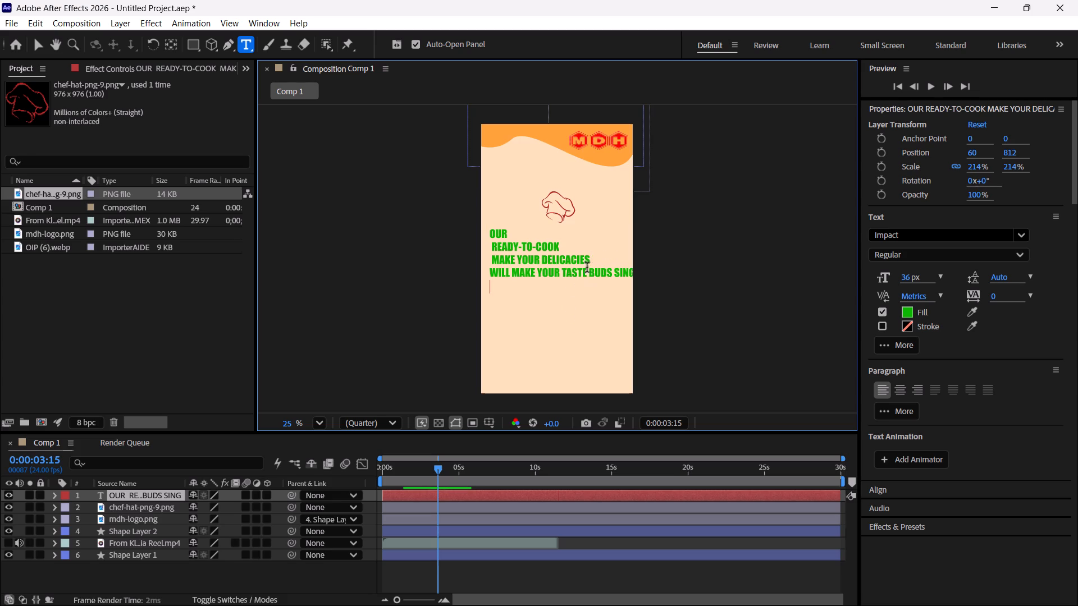
Indent the caption line "TASTE BUDS SING" with three spaces.
key(space)
key(space)
key(space)
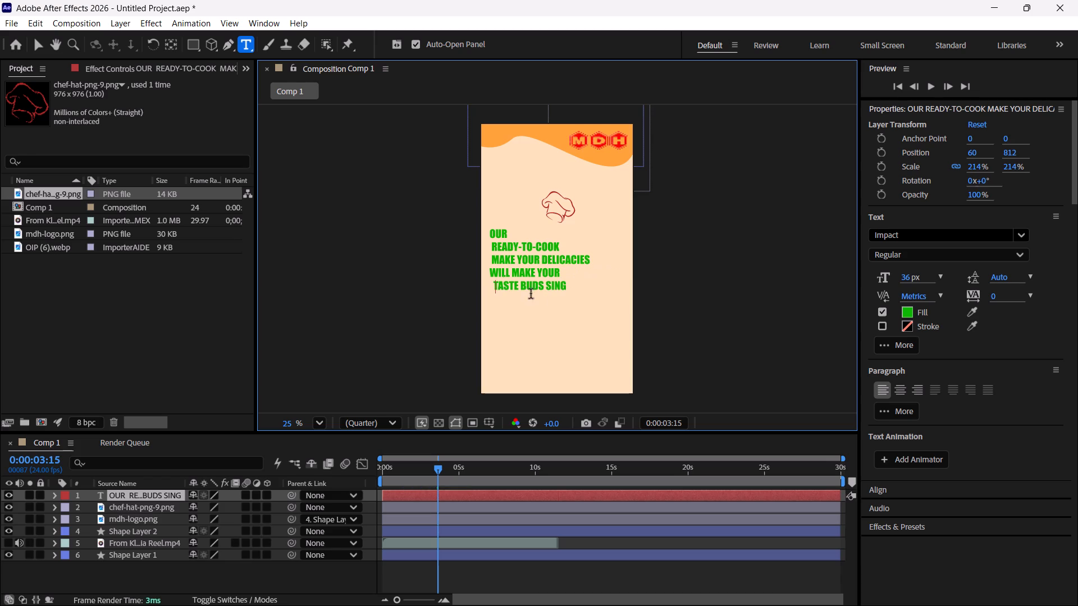
Indent the caption's first line, "OUR", with fifteen spaces towards the middle of the text block.
click(490, 271)
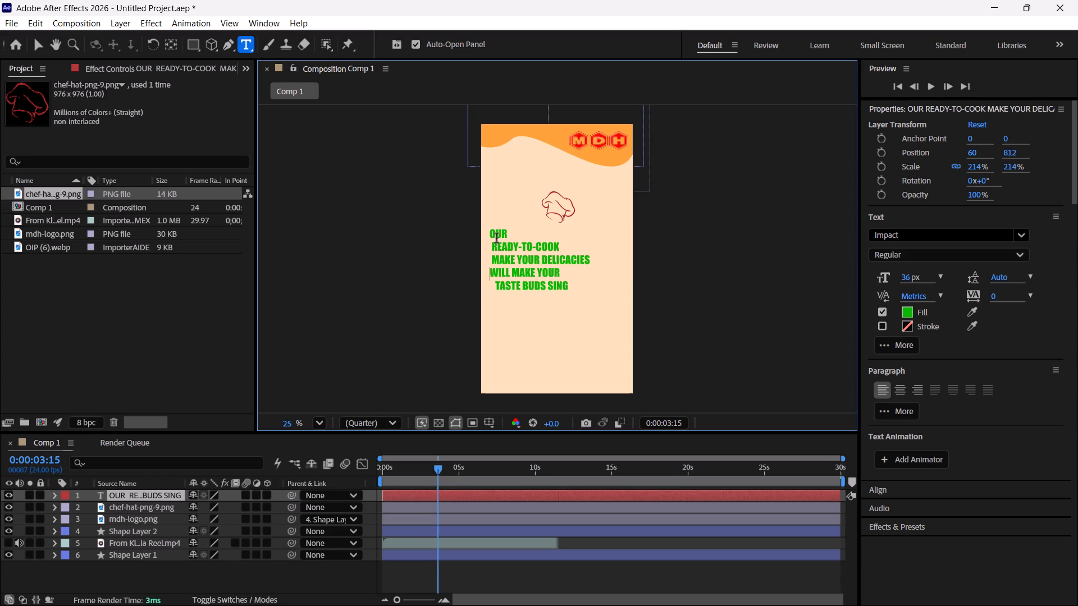
click(490, 232)
key(space)
key(space)
key(space)
key(space)
key(space)
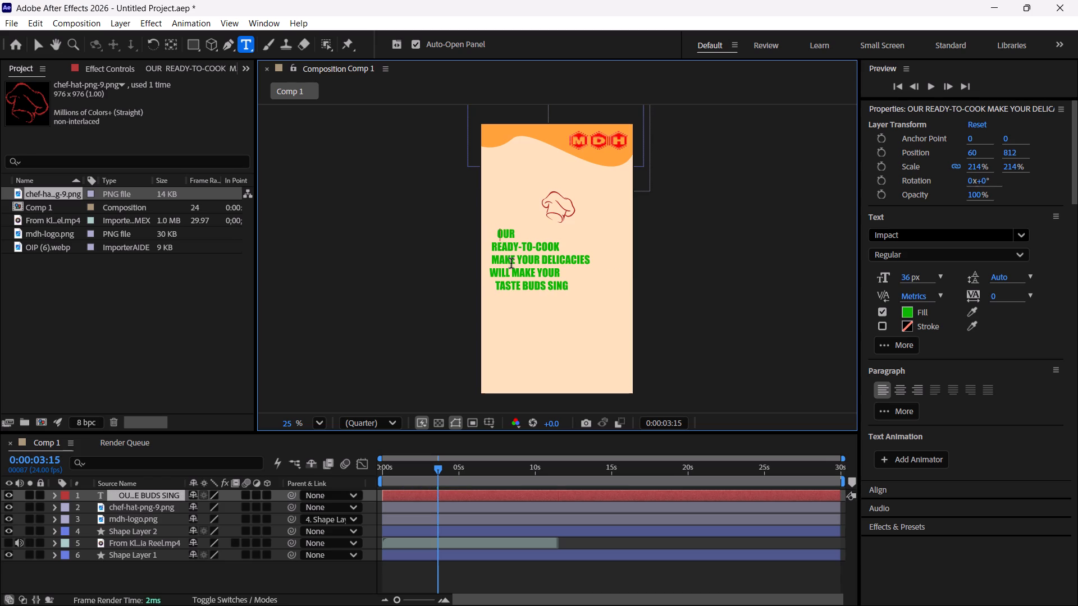
key(space)
key(space)
key(space)
key(space)
key(space)
key(space)
key(space)
key(space)
key(space)
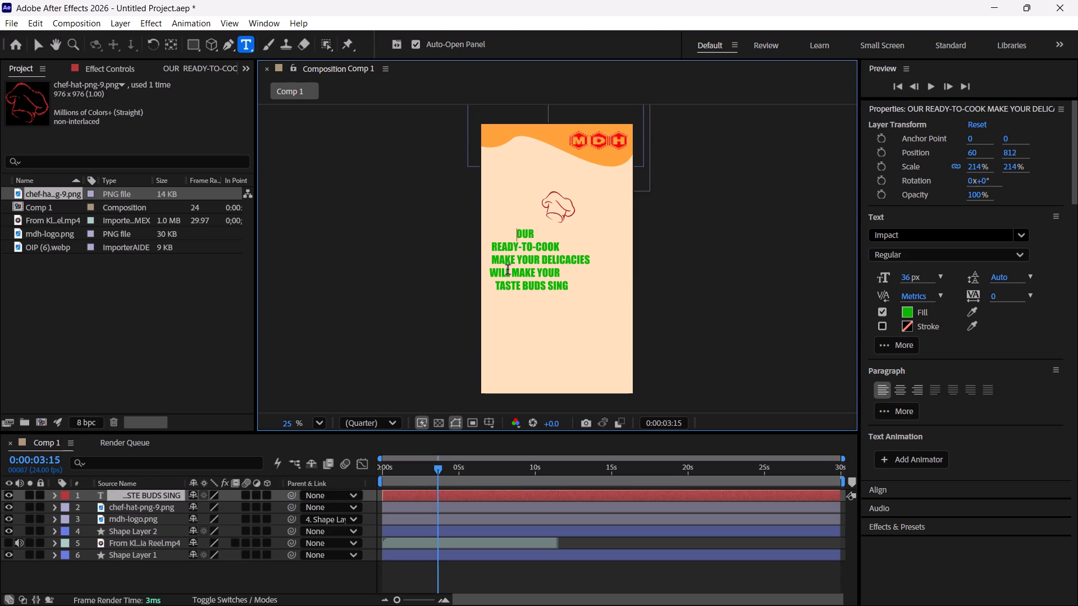
key(space)
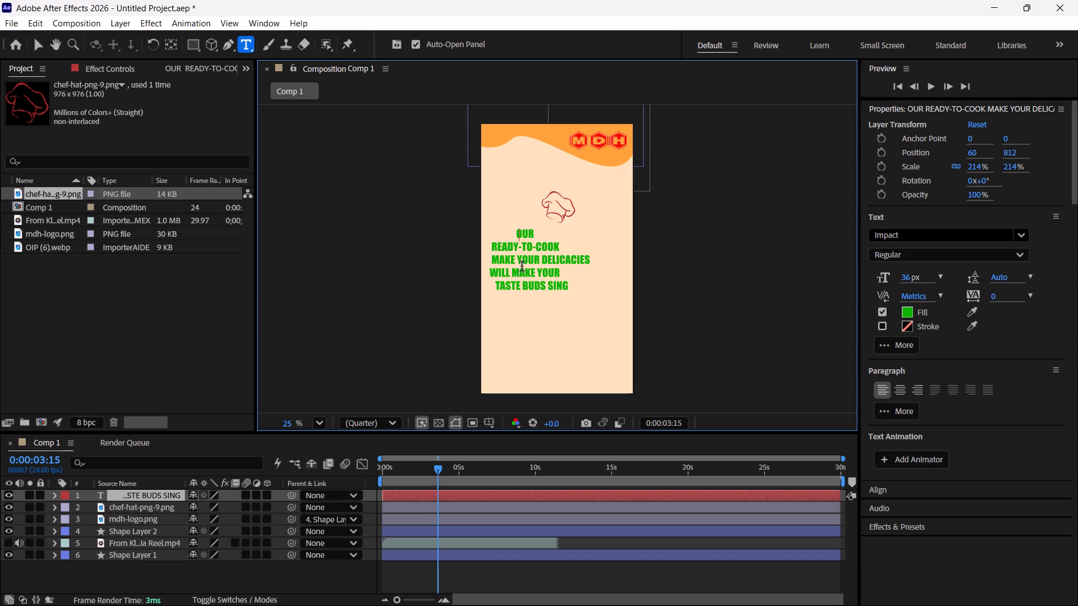
Indent the "READY-TO-COOK" line by six more spaces to centre it within the caption.
click(491, 245)
key(space)
key(space)
key(space)
key(space)
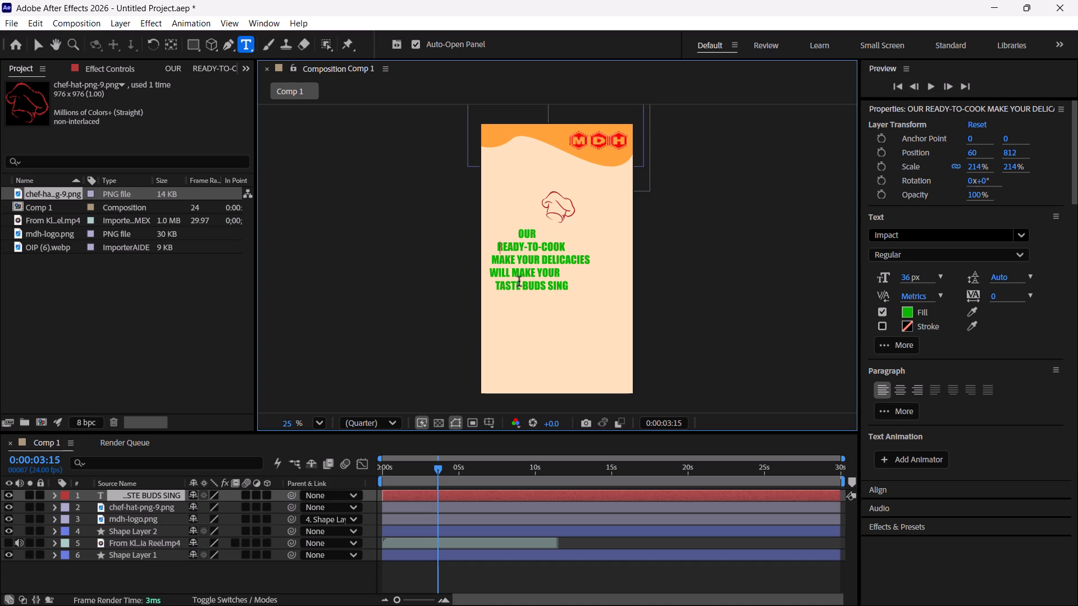
key(space)
key(space)
key(space)
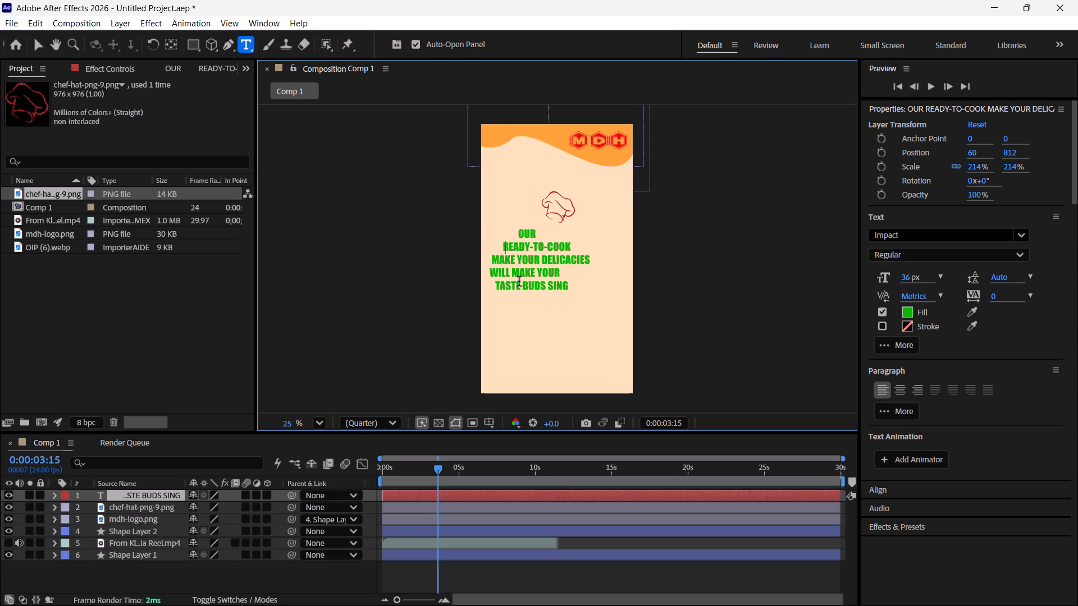
key(BackSpace)
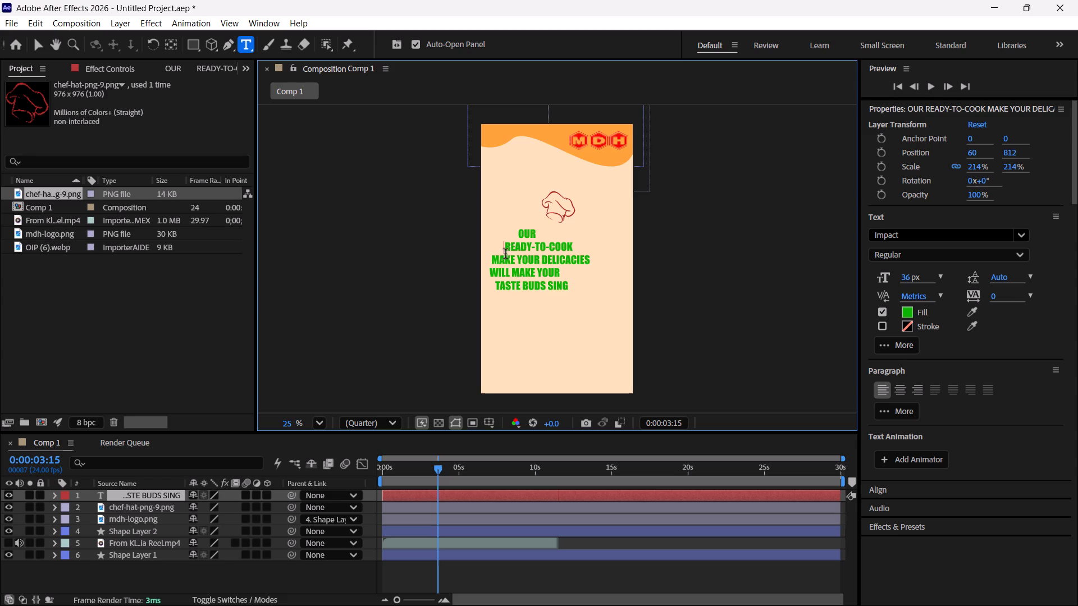
Remove the leading space before "MAKE YOUR DELICACIES" in the caption.
click(517, 229)
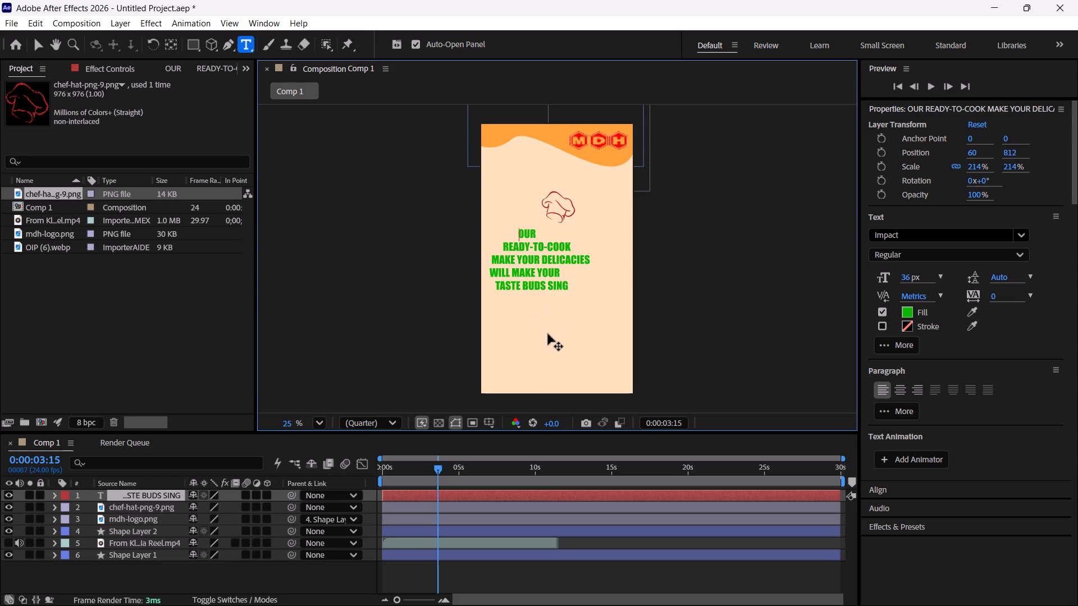
click(492, 259)
key(BackSpace)
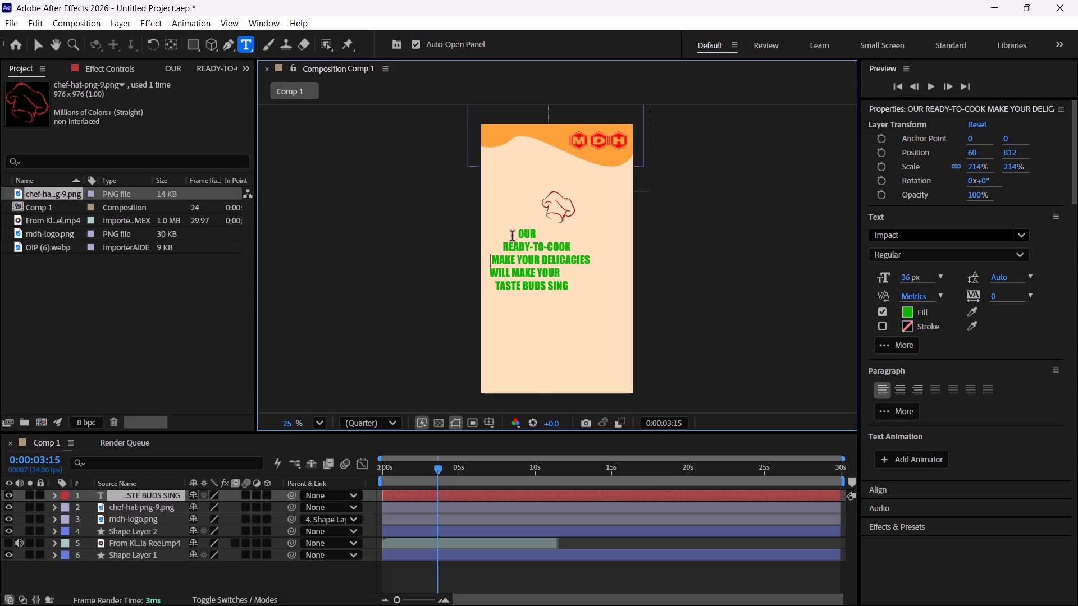
Indent the caption's first line, "OUR", by three more spaces.
click(518, 235)
key(space)
key(space)
key(space)
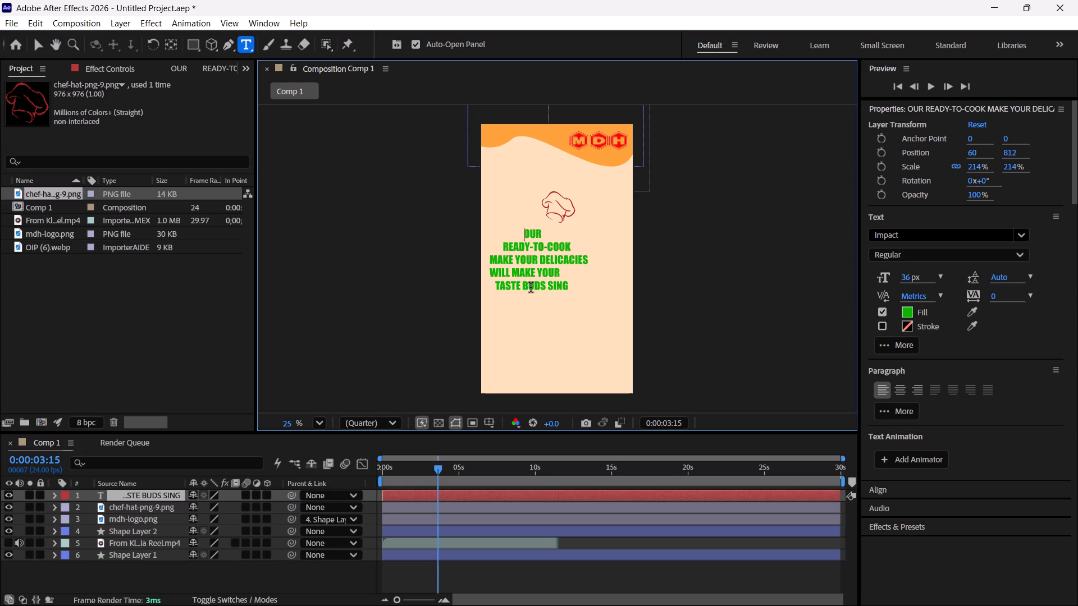
Indent the "WILL MAKE YOUR" line with seven spaces to centre it within the caption.
click(488, 273)
key(space)
key(space)
key(space)
key(space)
key(space)
key(space)
key(space)
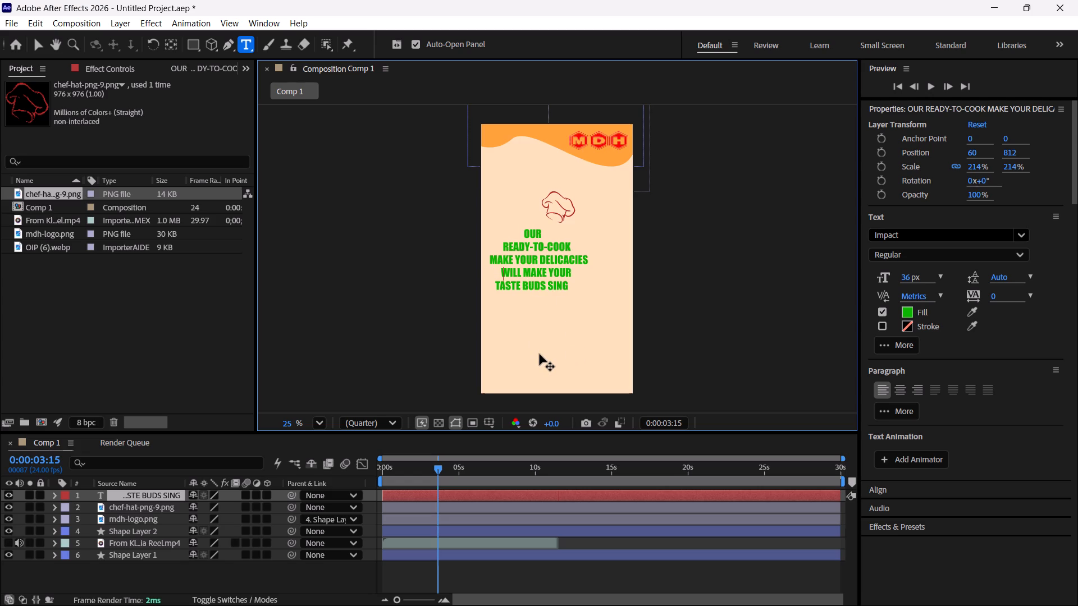
Indent the caption's last line, "TASTE BUDS SING", by three more spaces.
click(495, 284)
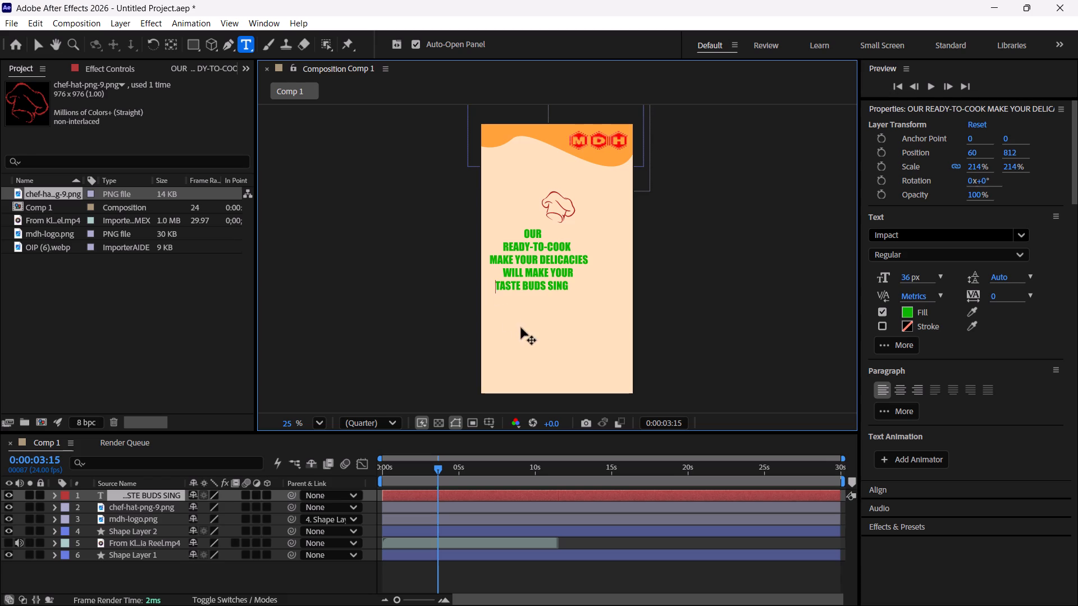
key(space)
key(space)
key(space)
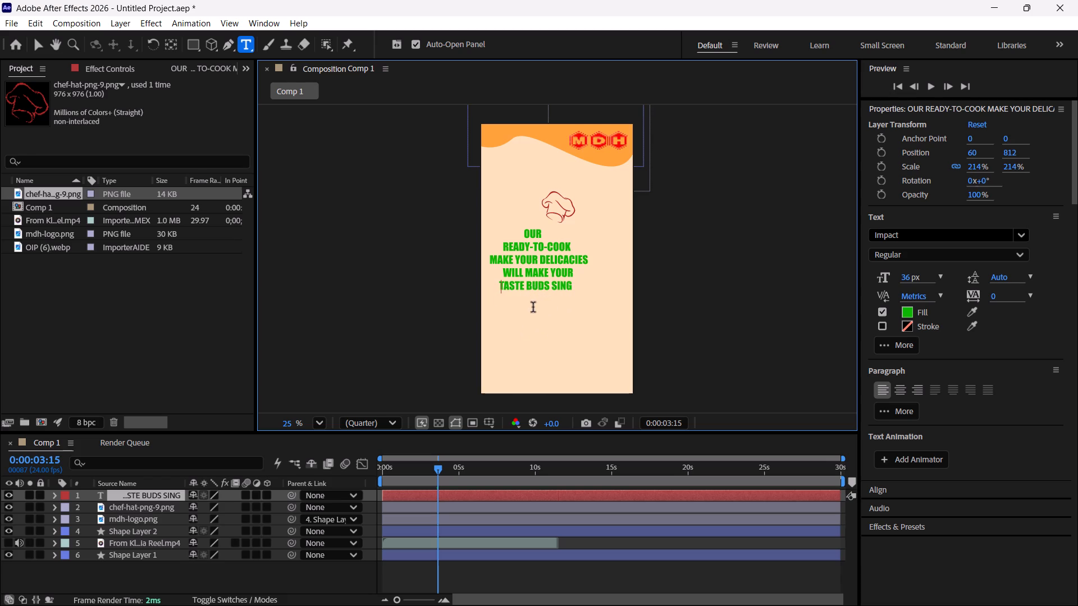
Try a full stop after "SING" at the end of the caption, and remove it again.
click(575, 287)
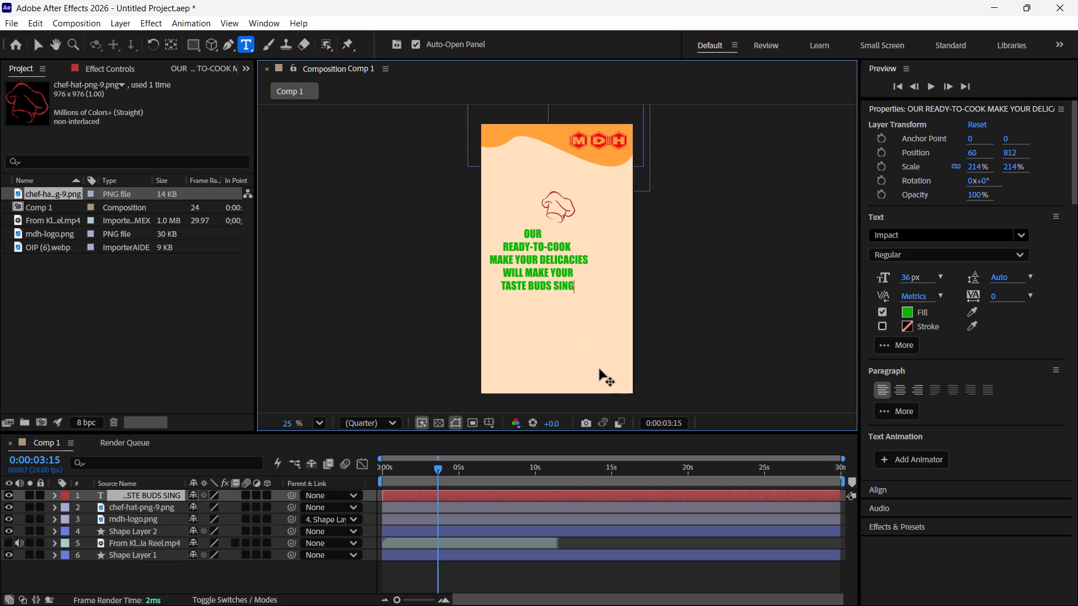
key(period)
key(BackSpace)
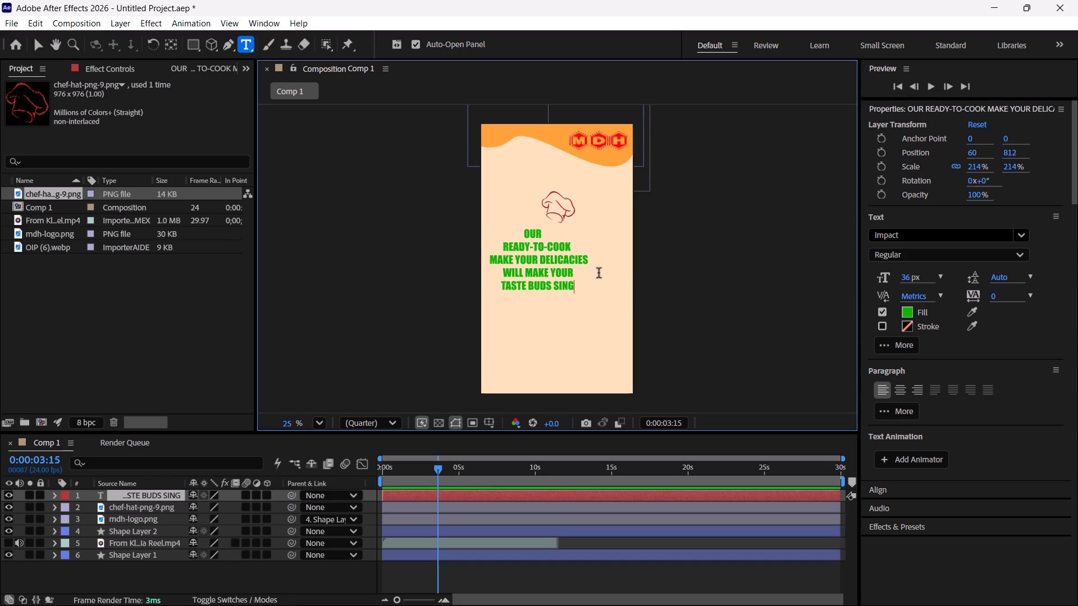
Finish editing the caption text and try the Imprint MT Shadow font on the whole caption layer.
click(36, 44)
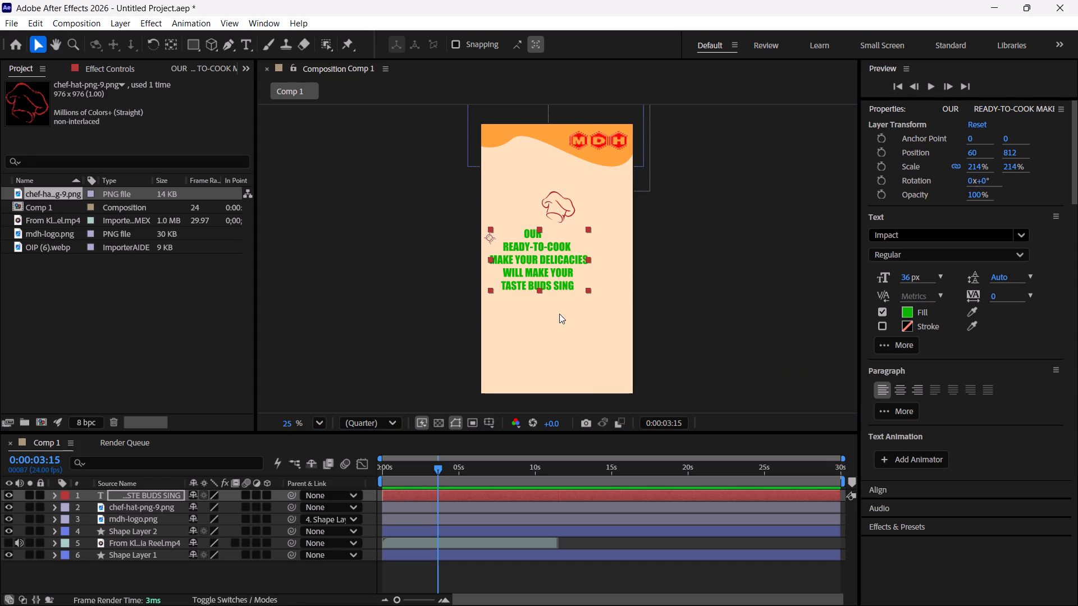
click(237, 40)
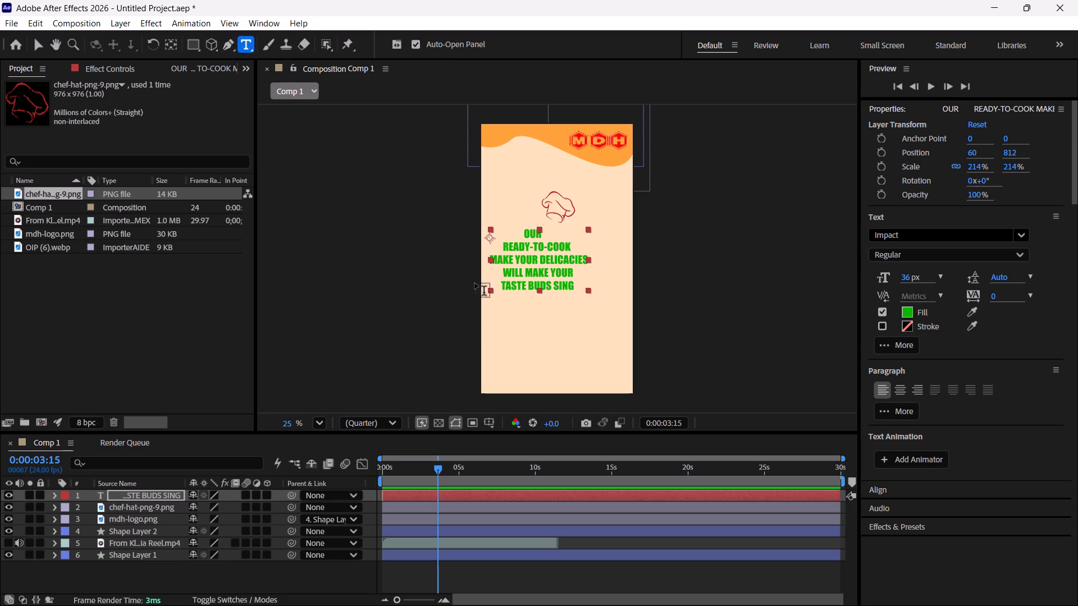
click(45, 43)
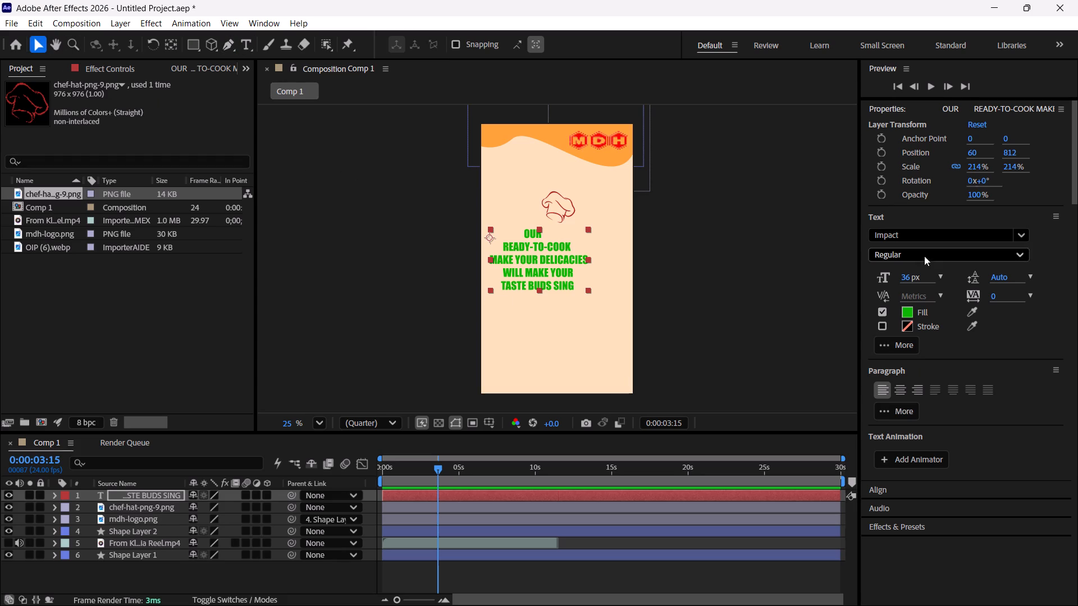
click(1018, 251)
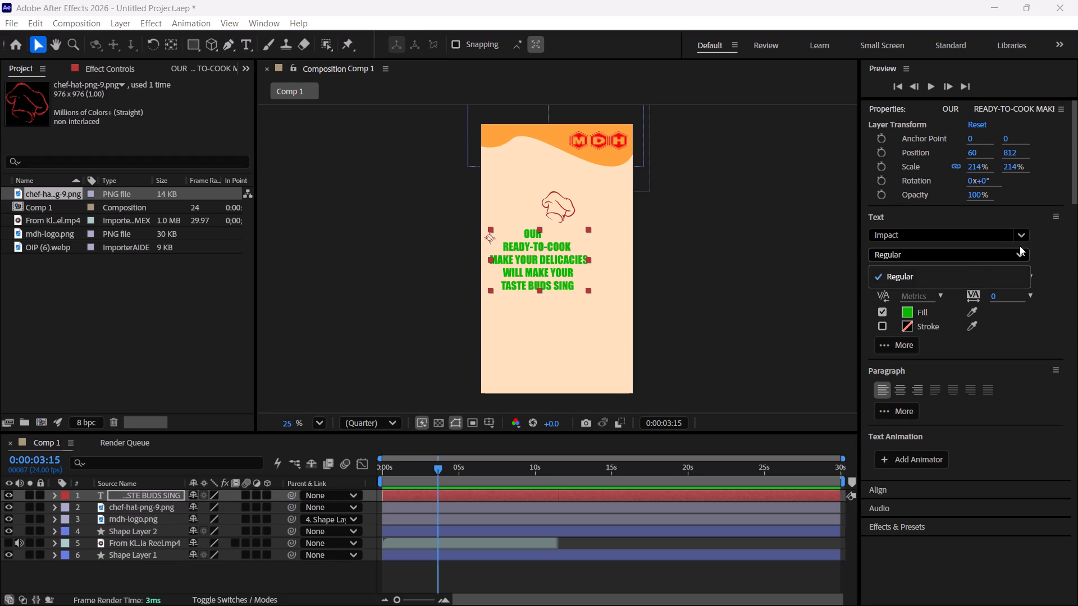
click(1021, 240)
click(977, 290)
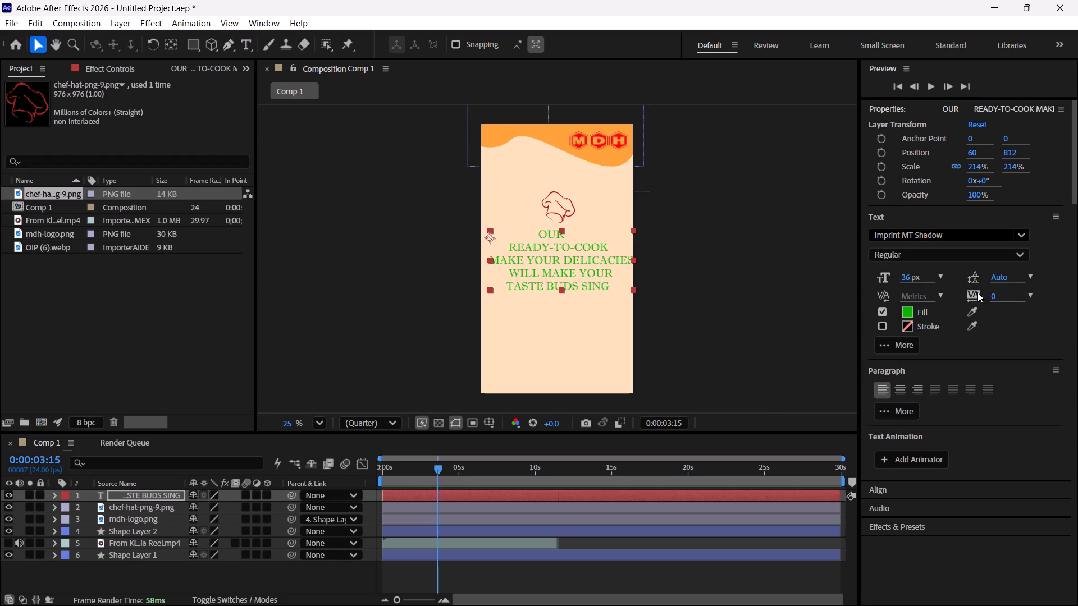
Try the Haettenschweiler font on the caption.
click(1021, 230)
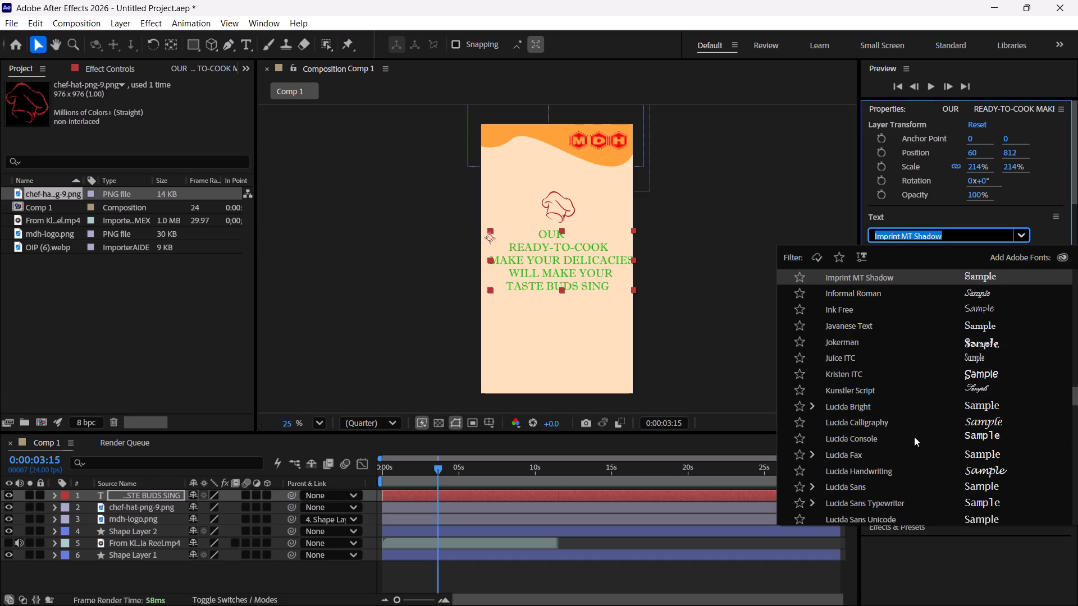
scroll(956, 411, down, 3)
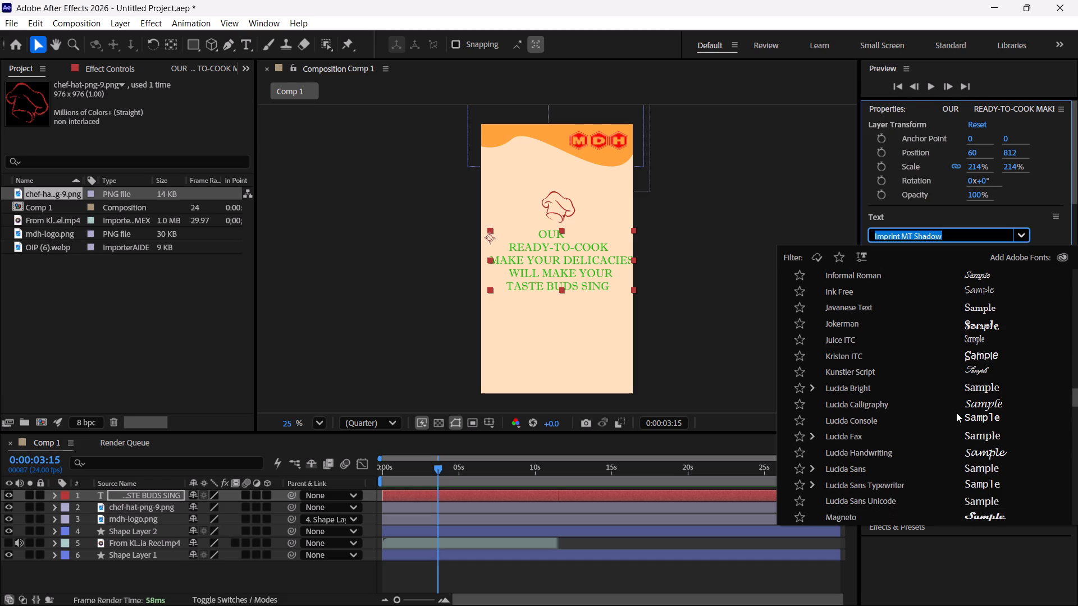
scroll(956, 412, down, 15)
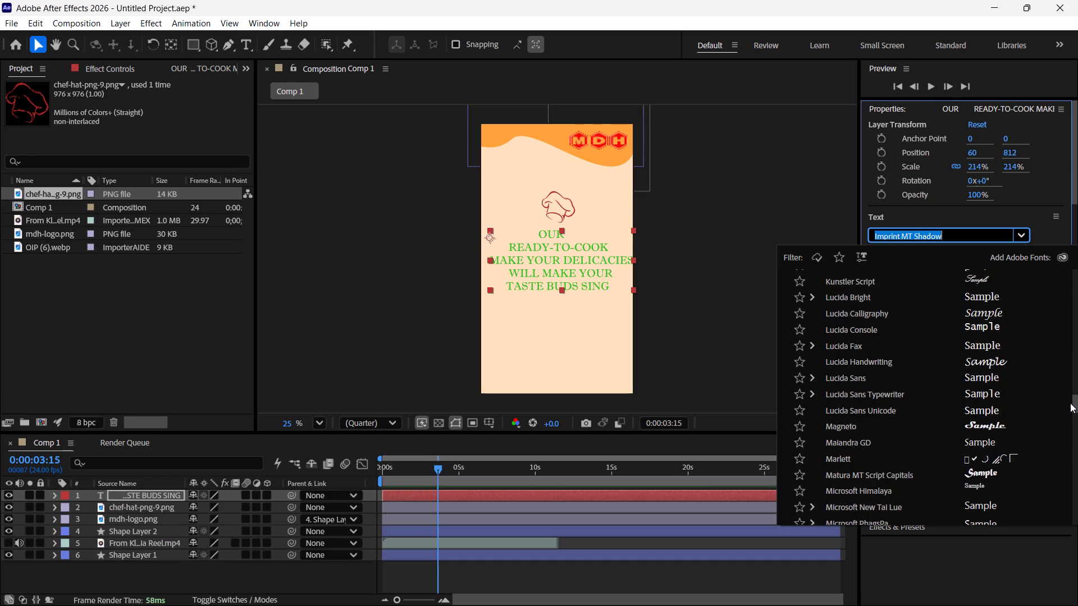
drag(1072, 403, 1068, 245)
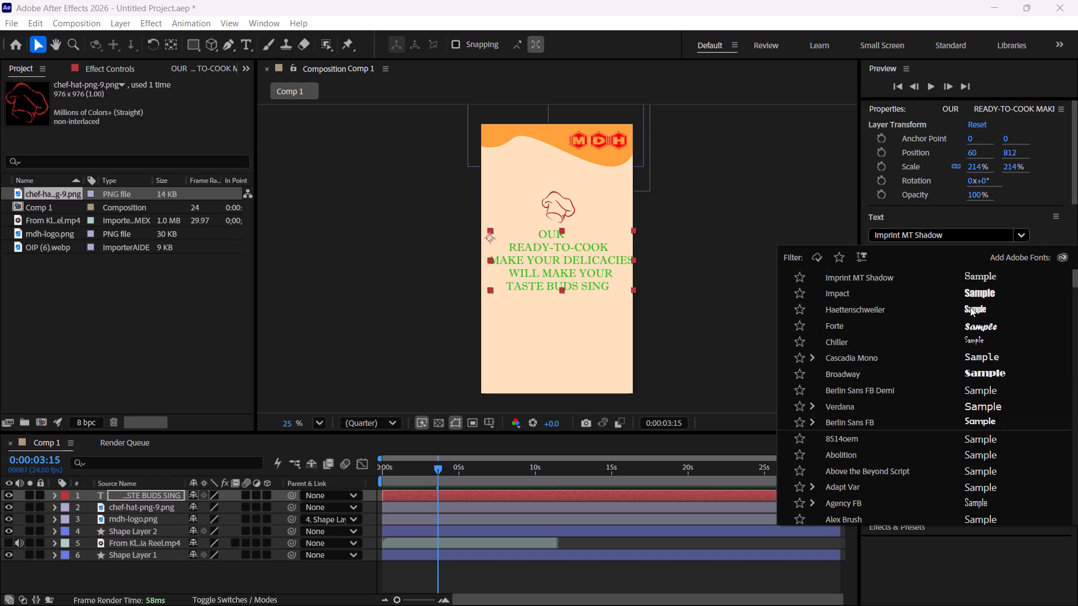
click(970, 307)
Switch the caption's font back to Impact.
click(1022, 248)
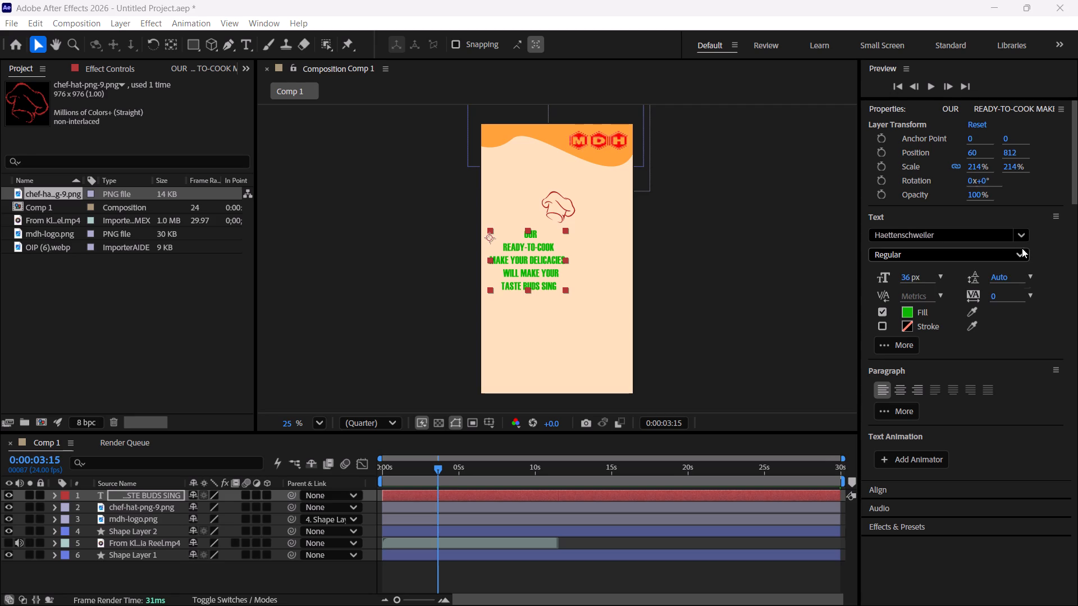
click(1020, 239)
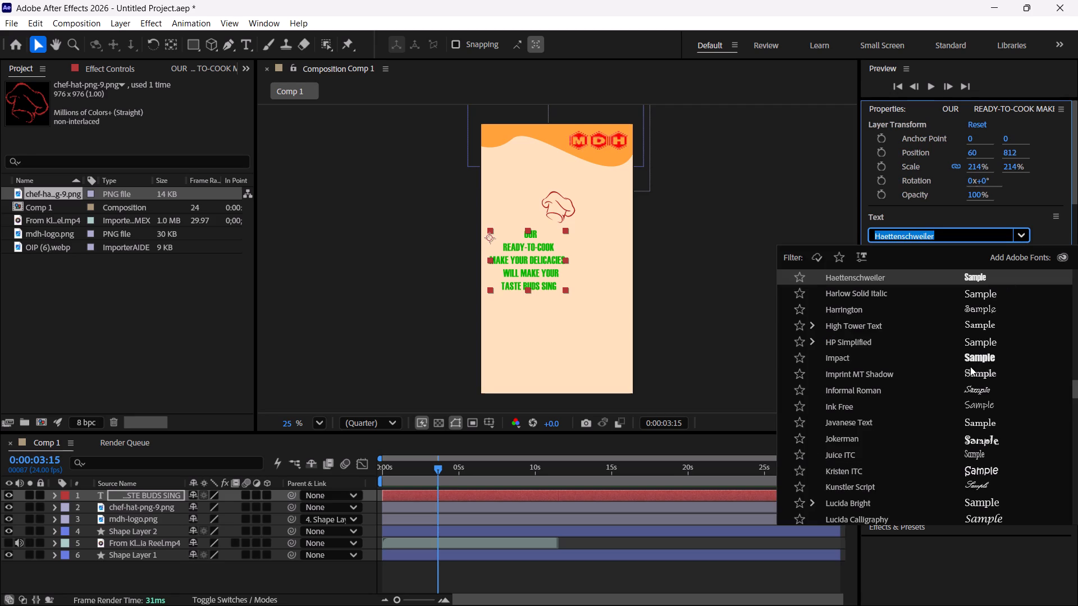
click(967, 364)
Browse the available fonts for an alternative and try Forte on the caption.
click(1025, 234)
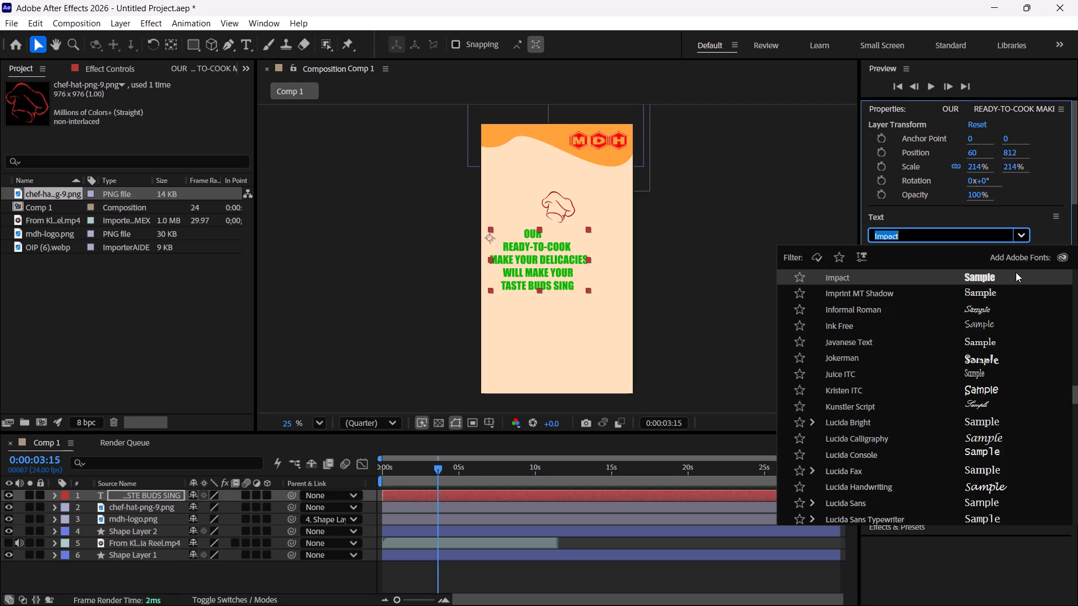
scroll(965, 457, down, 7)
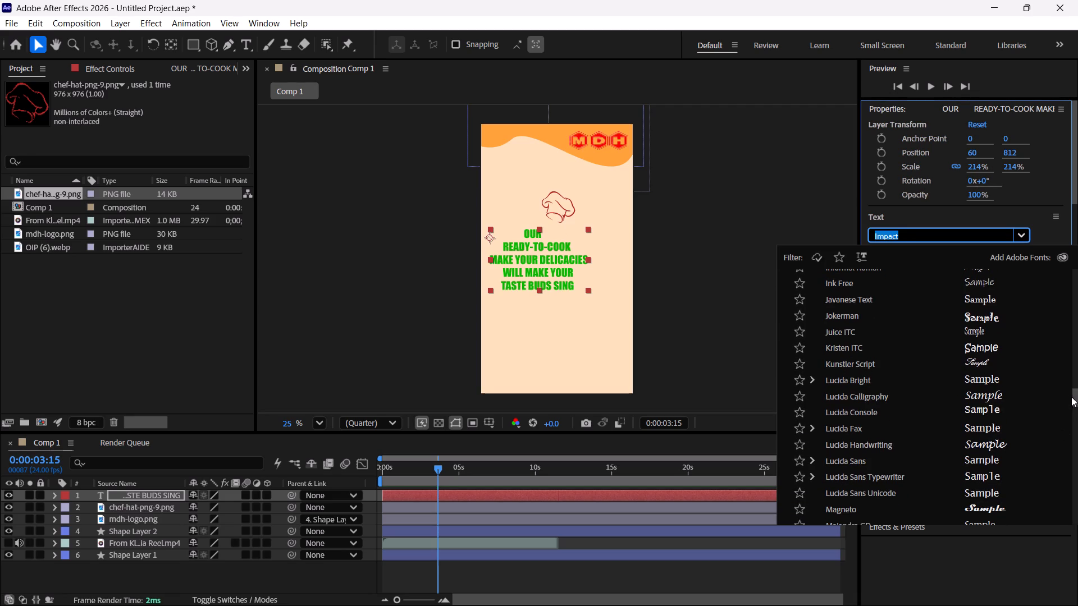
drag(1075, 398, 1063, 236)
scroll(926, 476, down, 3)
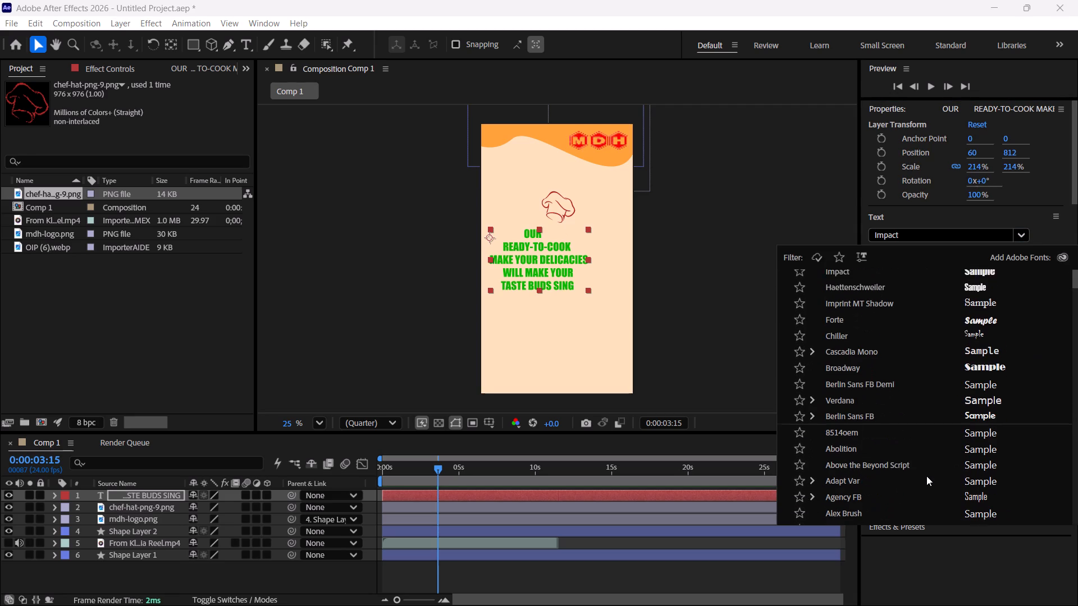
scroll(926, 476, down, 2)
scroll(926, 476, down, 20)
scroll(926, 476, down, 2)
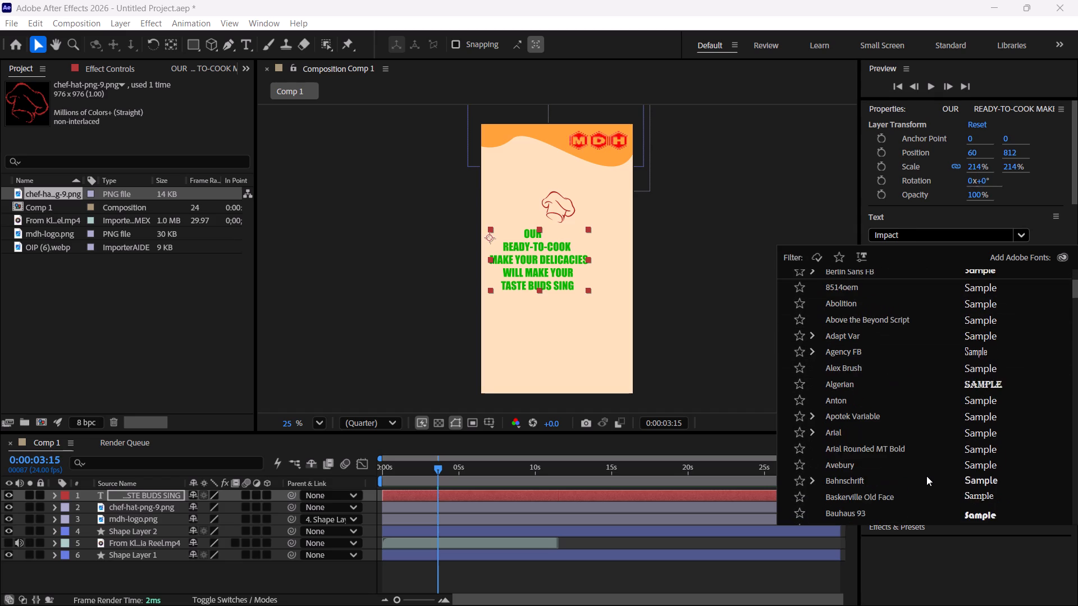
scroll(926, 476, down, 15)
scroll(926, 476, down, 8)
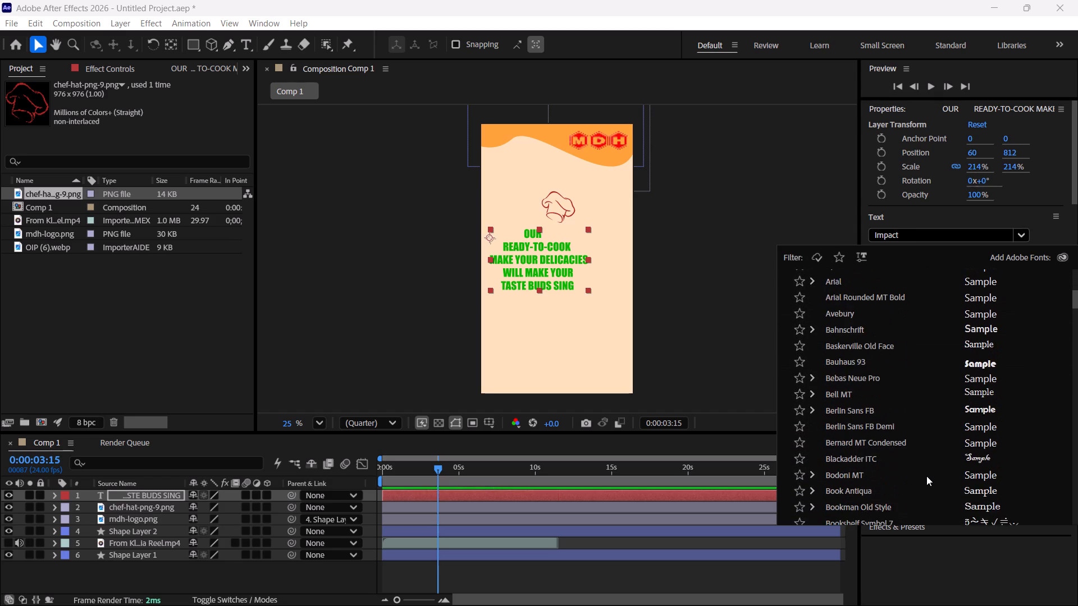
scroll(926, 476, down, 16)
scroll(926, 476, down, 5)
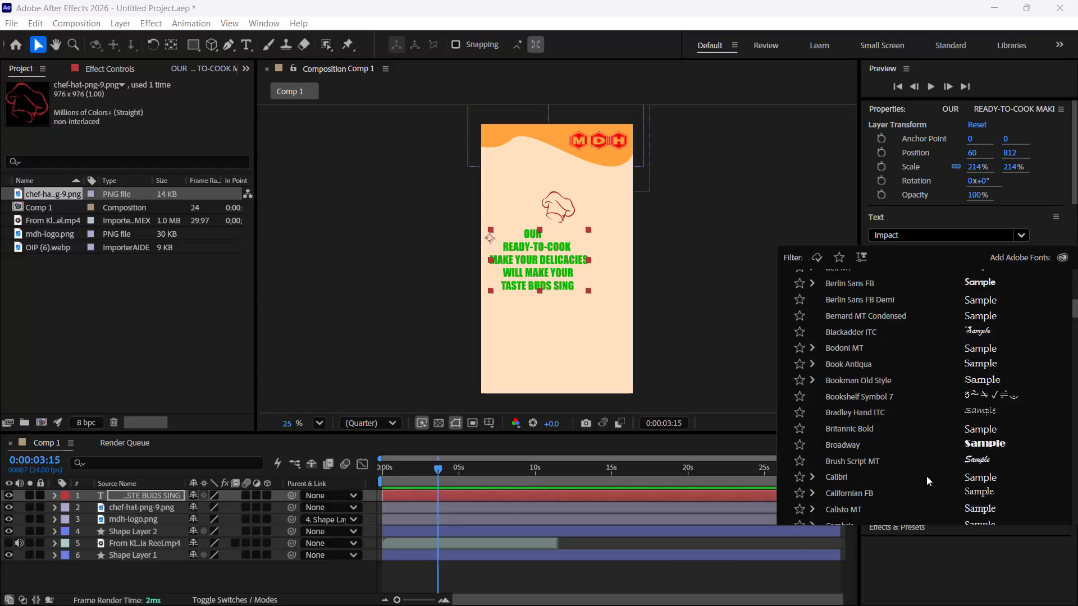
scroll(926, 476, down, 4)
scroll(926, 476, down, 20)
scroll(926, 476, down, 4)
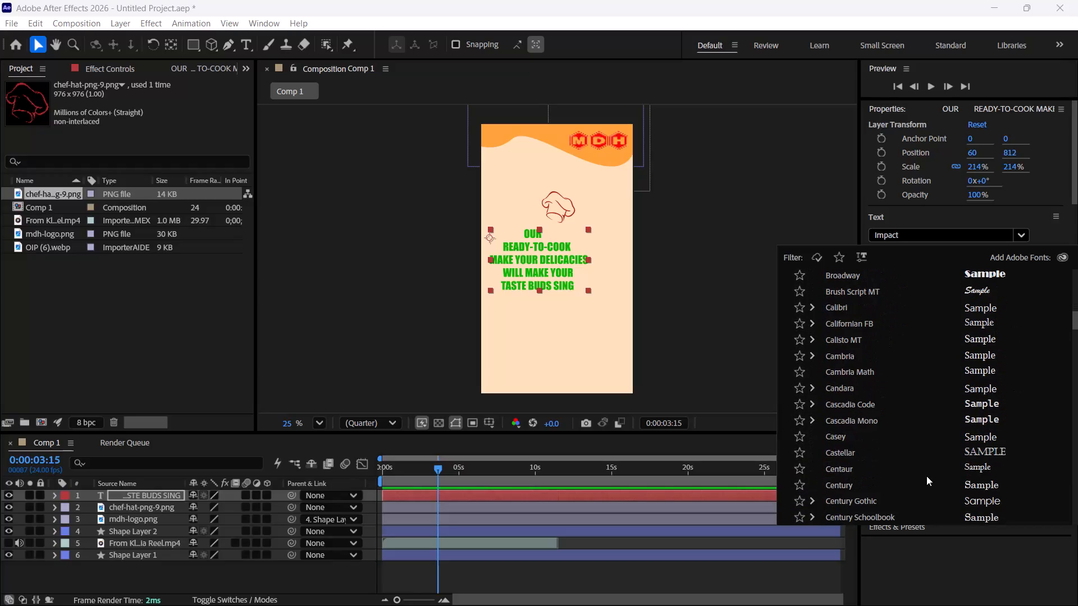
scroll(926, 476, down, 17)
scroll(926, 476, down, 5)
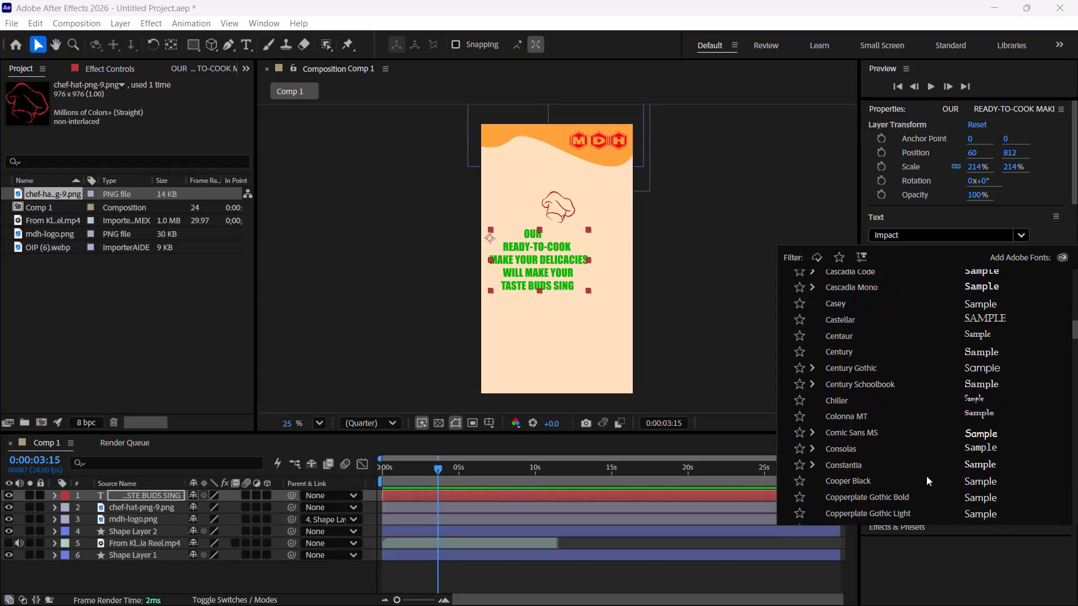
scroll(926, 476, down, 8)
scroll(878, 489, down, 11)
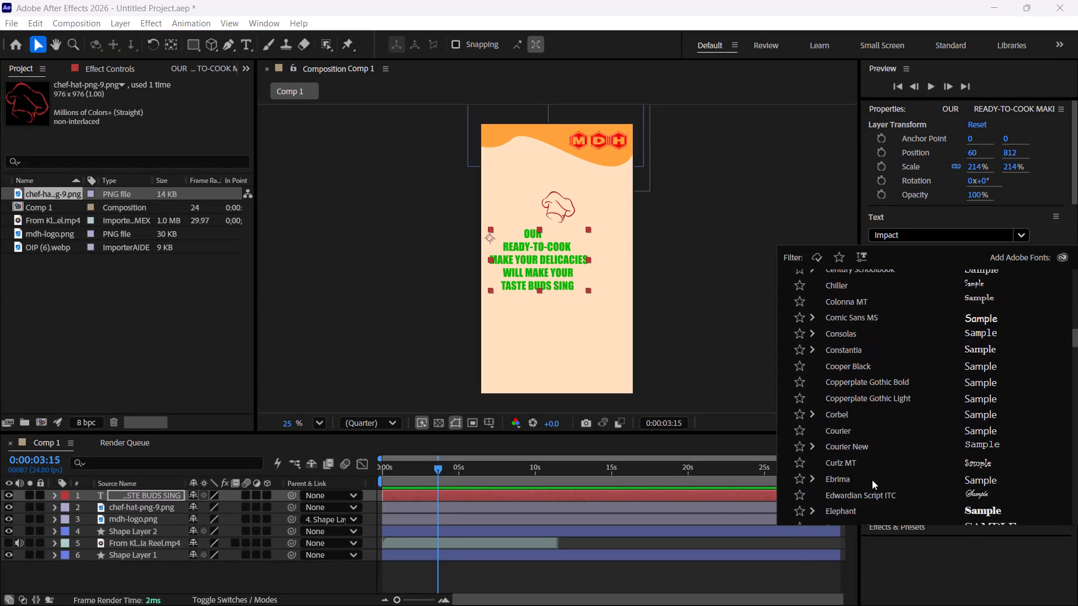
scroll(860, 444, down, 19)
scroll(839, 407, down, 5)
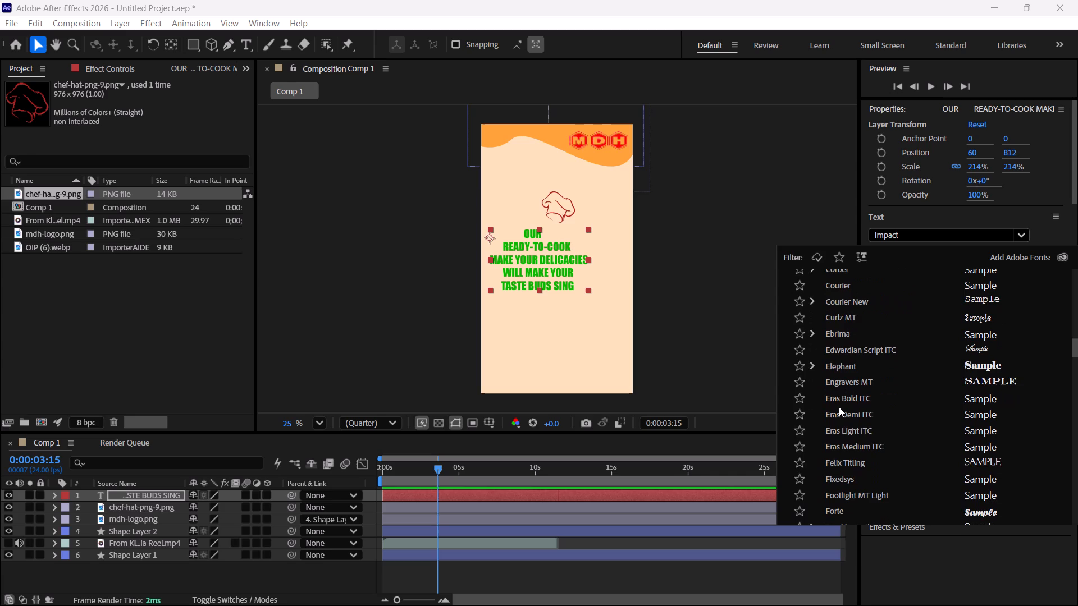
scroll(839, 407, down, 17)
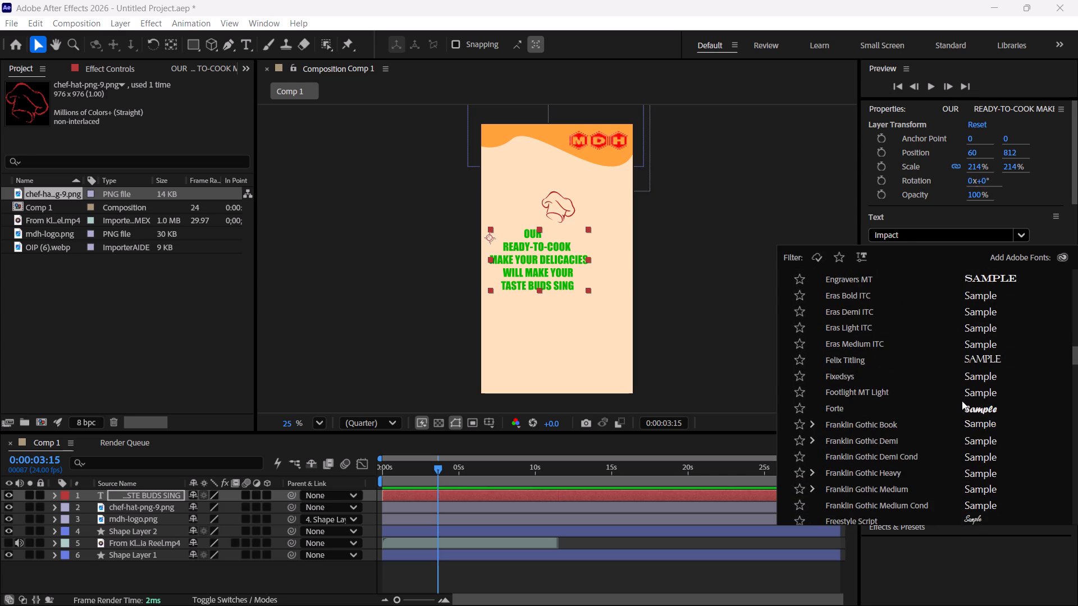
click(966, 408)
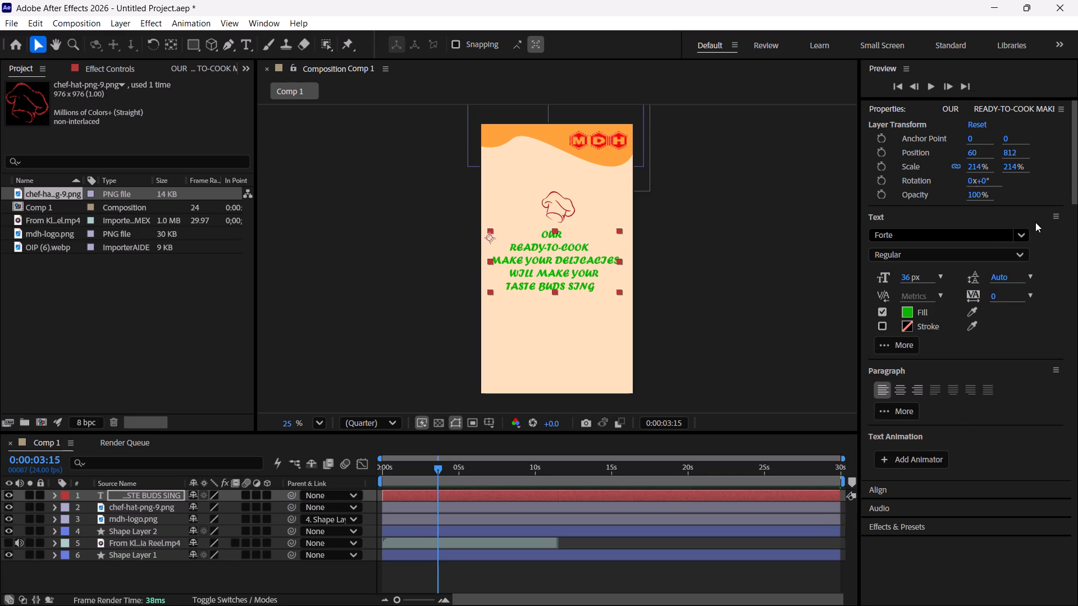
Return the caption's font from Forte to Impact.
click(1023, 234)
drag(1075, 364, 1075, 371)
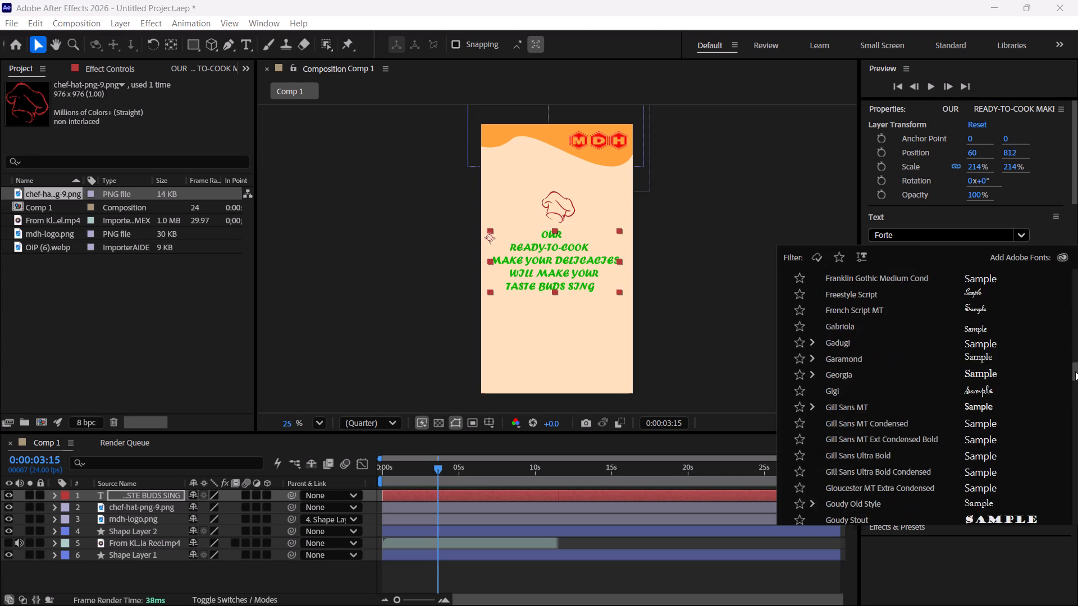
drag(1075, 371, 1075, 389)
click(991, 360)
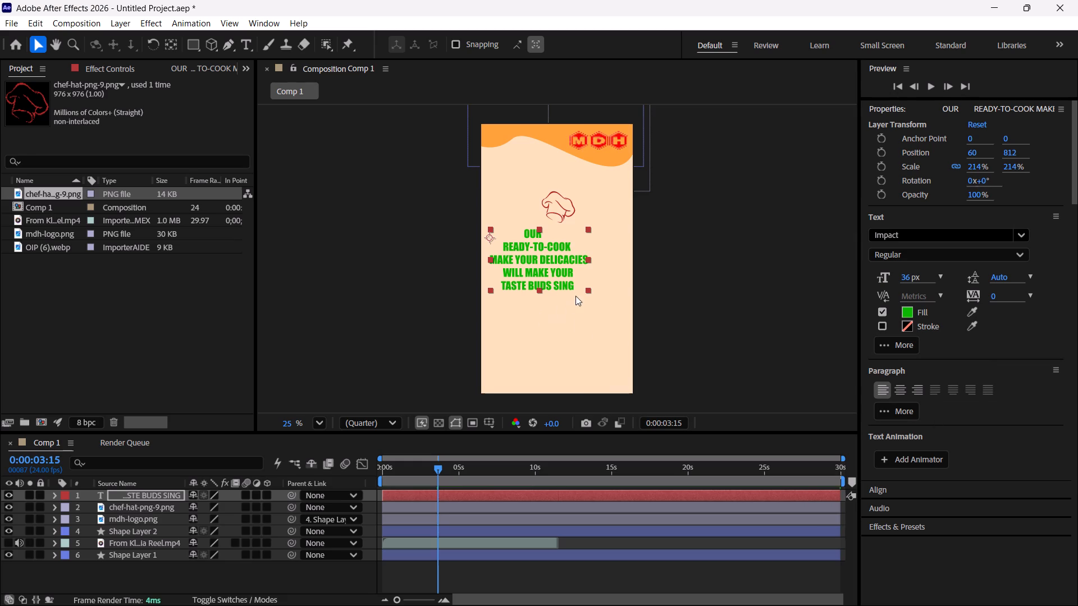
Enlarge the caption layer uniformly to a scale of 227%.
drag(972, 164, 981, 167)
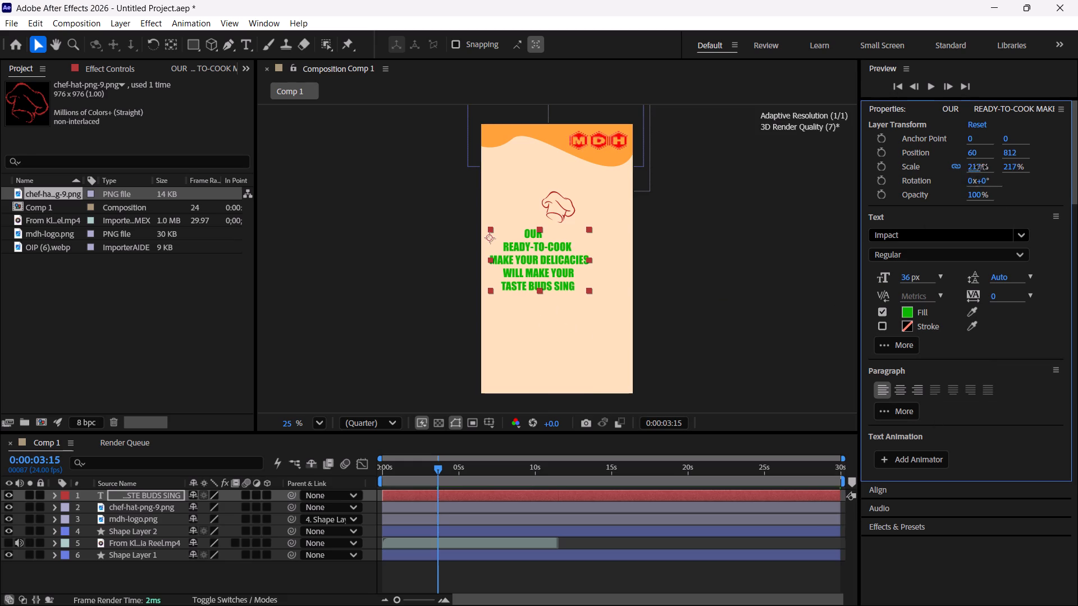
drag(981, 167, 999, 173)
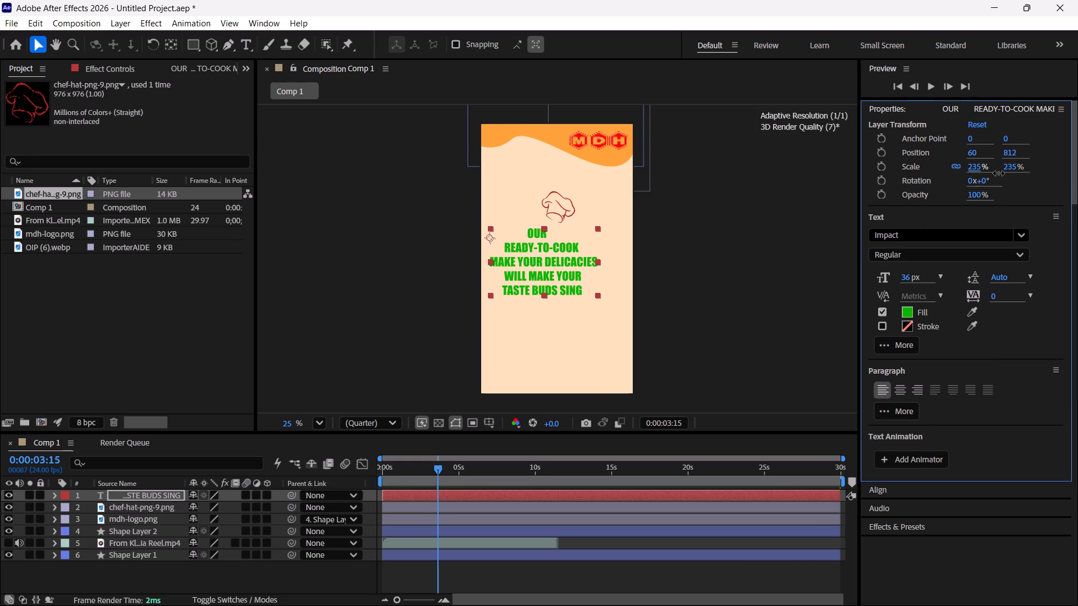
drag(999, 173, 993, 173)
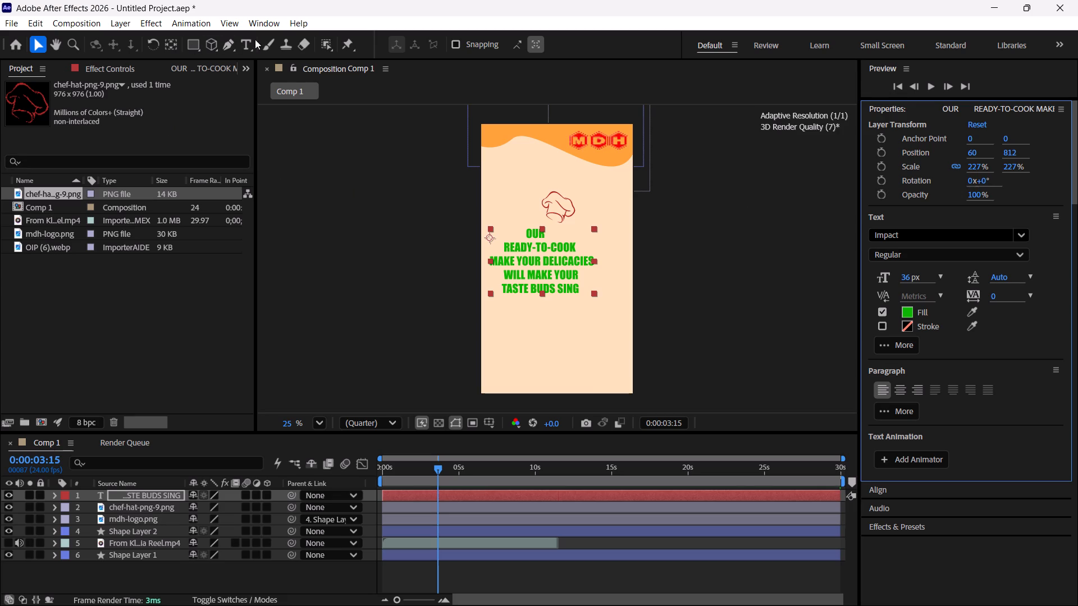
Insert a line break between "MAKE YOUR" and "DELICACIES" in the caption text.
click(245, 43)
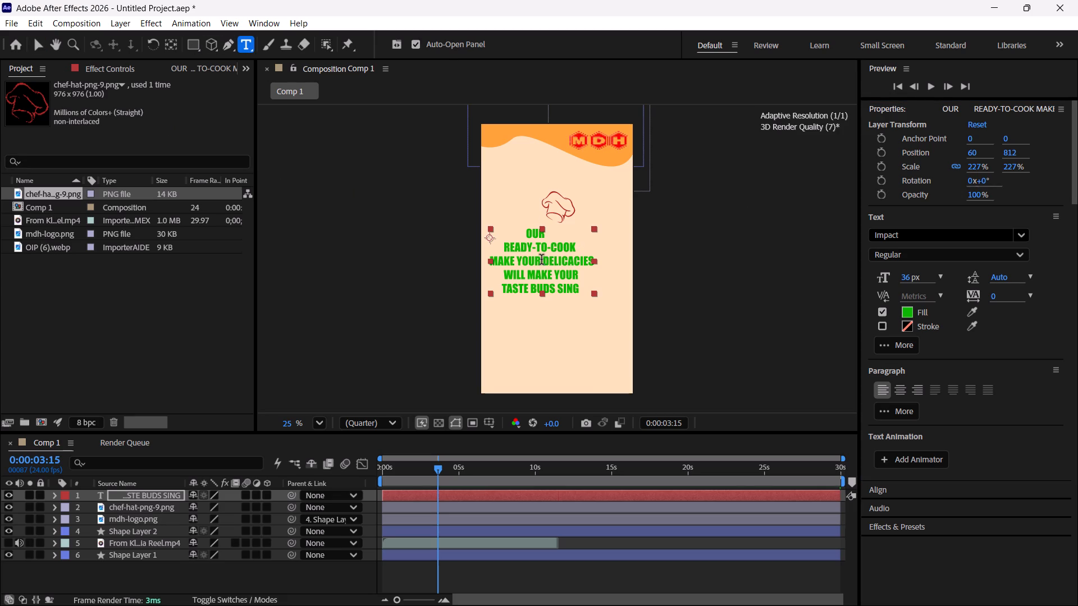
click(541, 259)
key(Return)
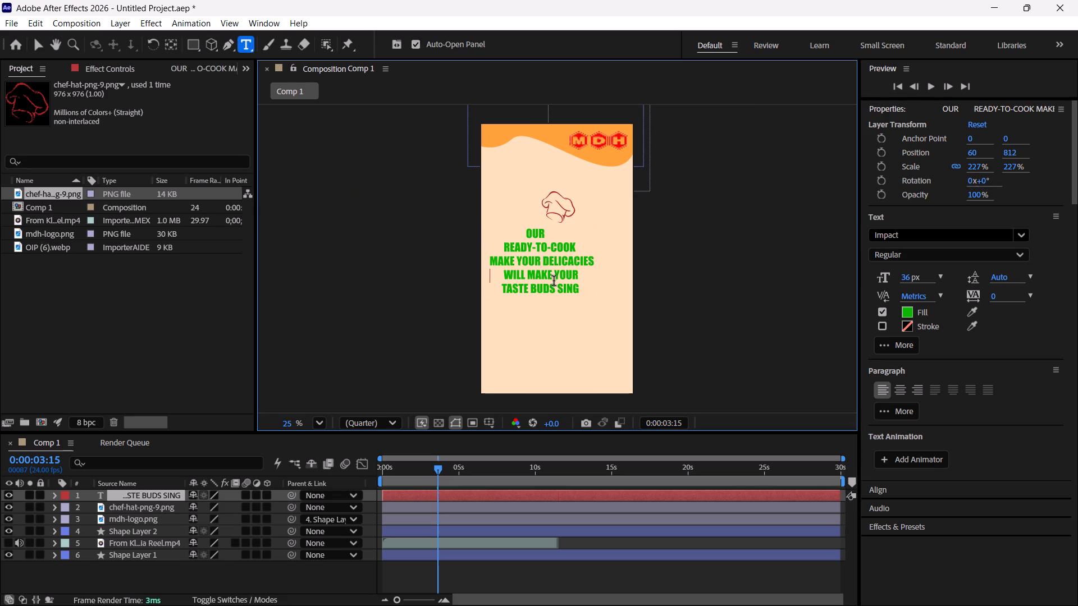
Indent the caption's "MAKE YOUR" line with leading spaces so it is centred under "READY-TO-COOK".
click(491, 260)
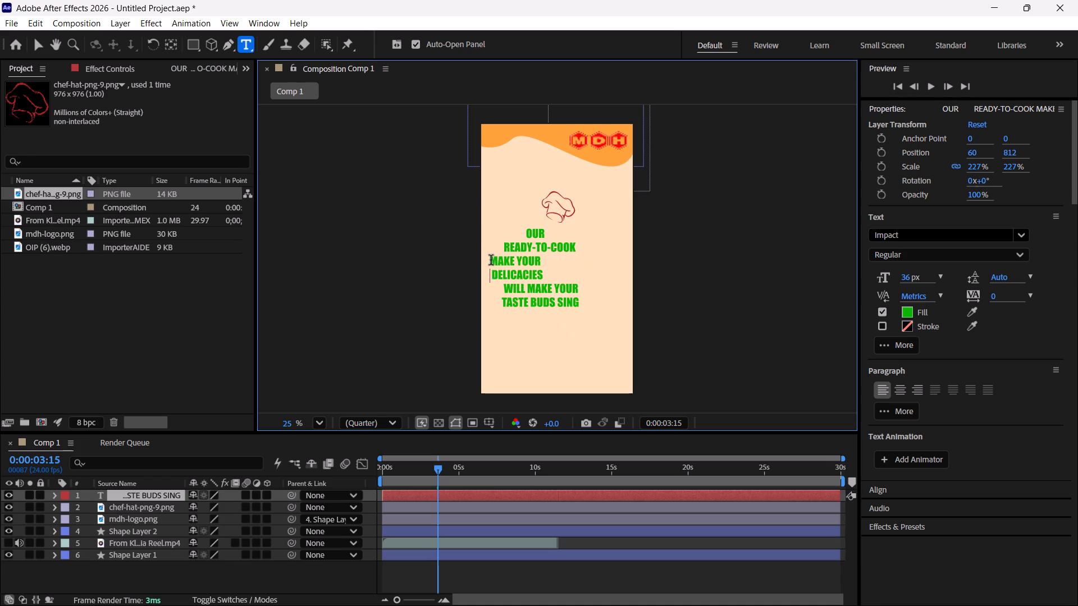
key(space)
key(space)
key(space)
key(space)
key(space)
key(space)
key(space)
key(space)
key(space)
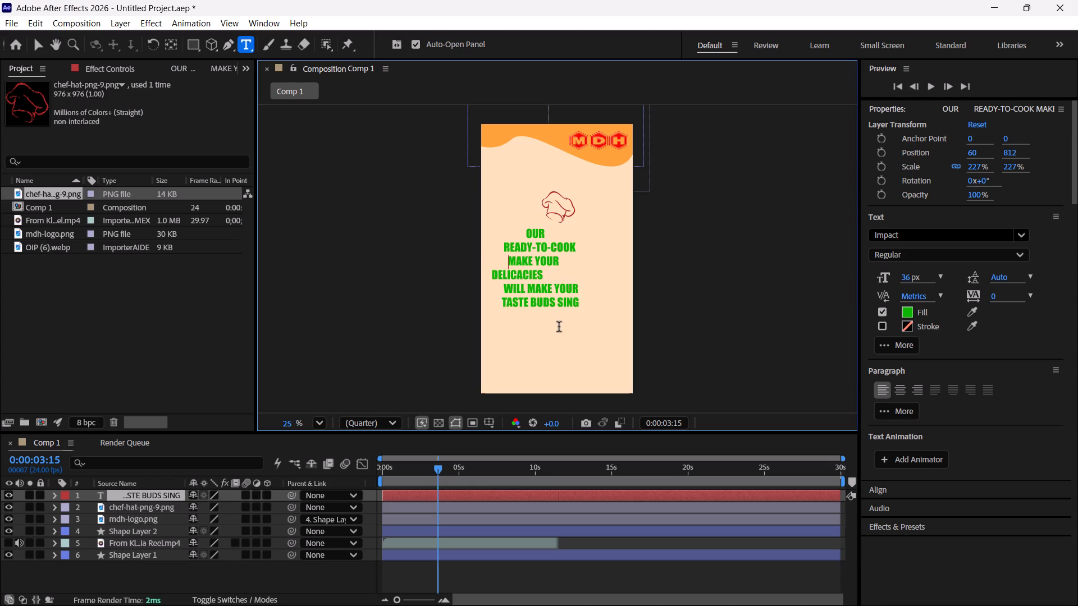
key(space)
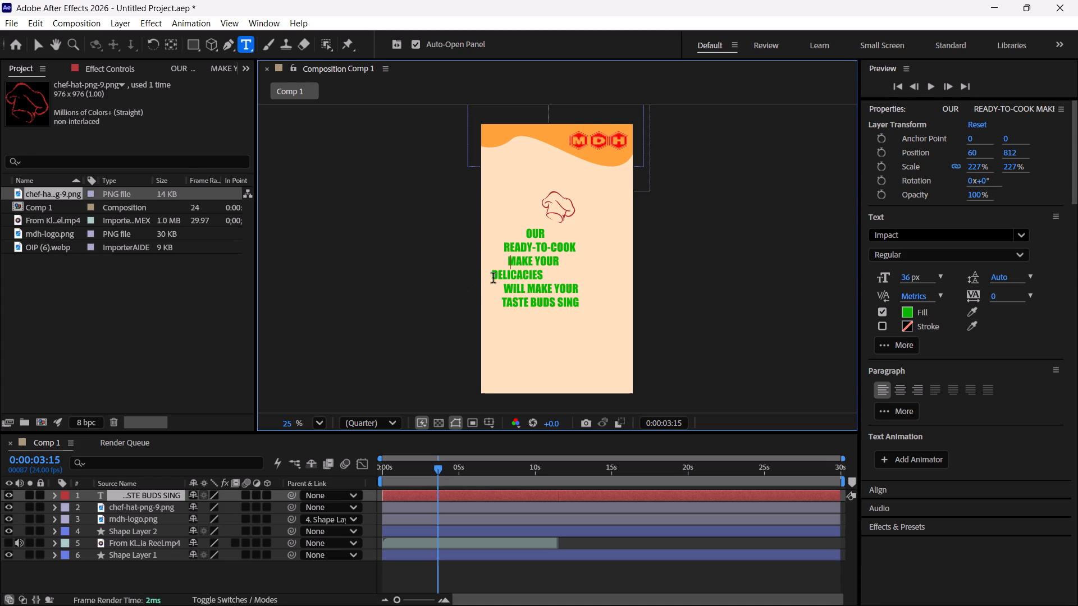
Indent the caption's "DELICACIES" line with leading spaces so it is centred under "MAKE YOUR".
click(491, 274)
key(space)
key(space)
key(space)
key(space)
key(space)
key(space)
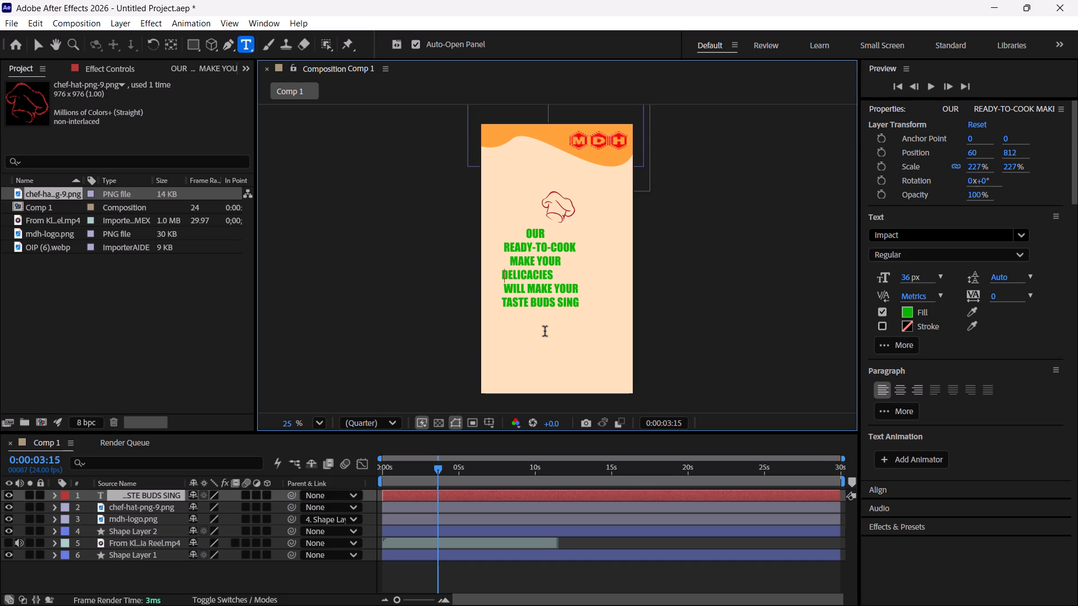
key(space)
key(space)
key(space)
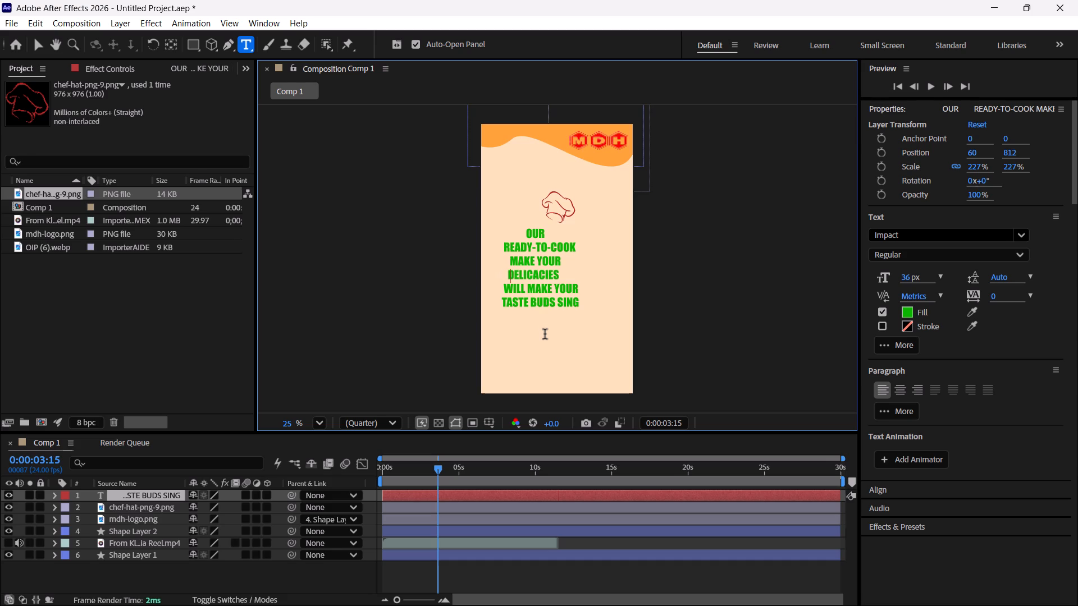
Change "MAKE" to "MAKES" in the caption's "MAKE YOUR" line.
click(535, 258)
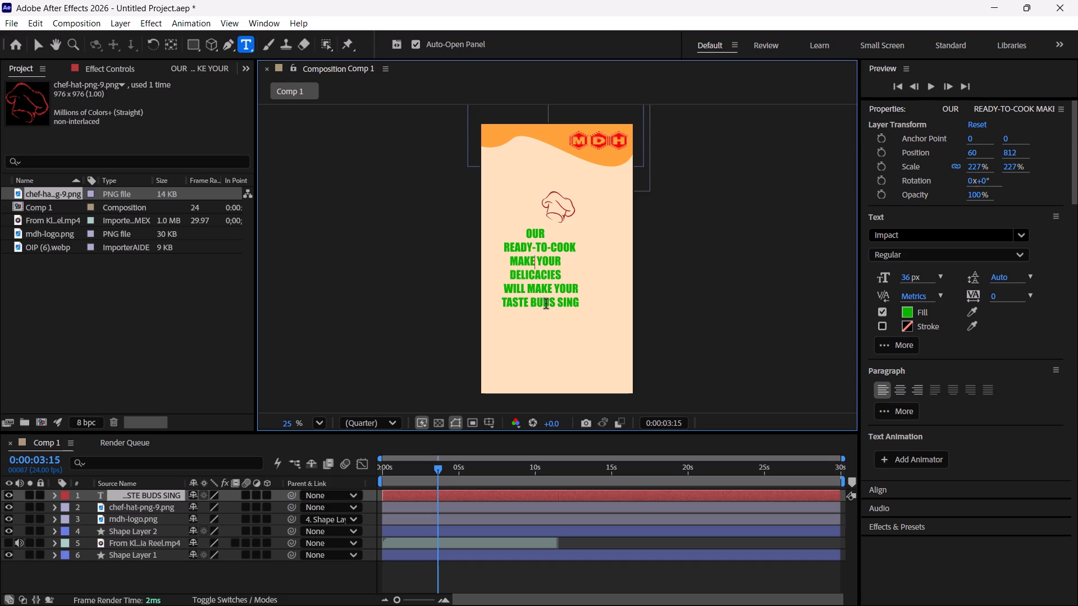
key(s)
key(BackSpace)
key(shift+s)
Fine-tune the leading spaces of the "MAKES YOUR" and "DELICACIES" lines to centre them in the caption.
click(509, 264)
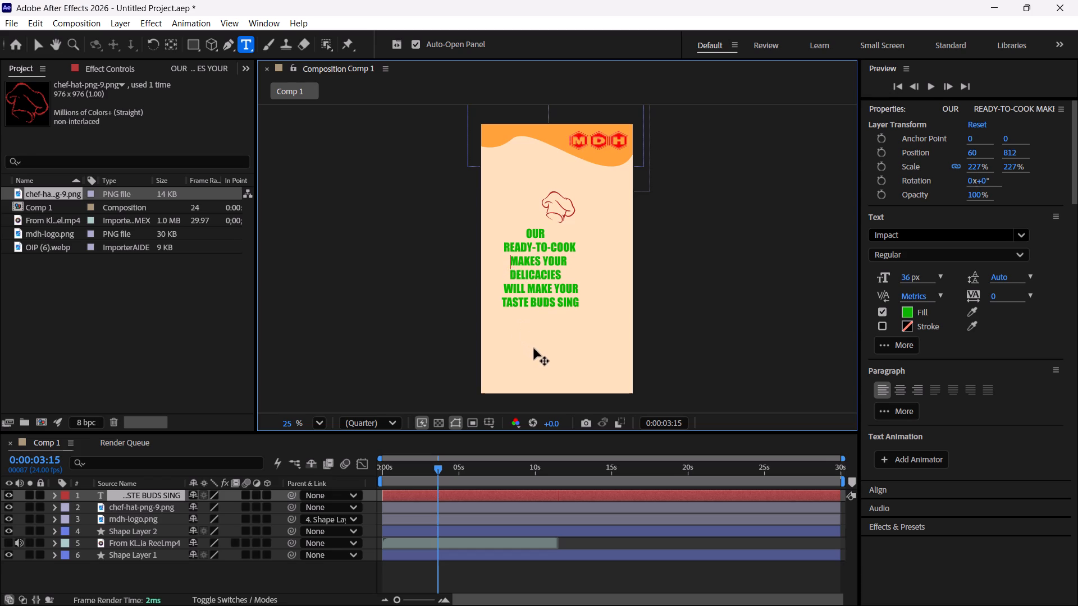
key(BackSpace)
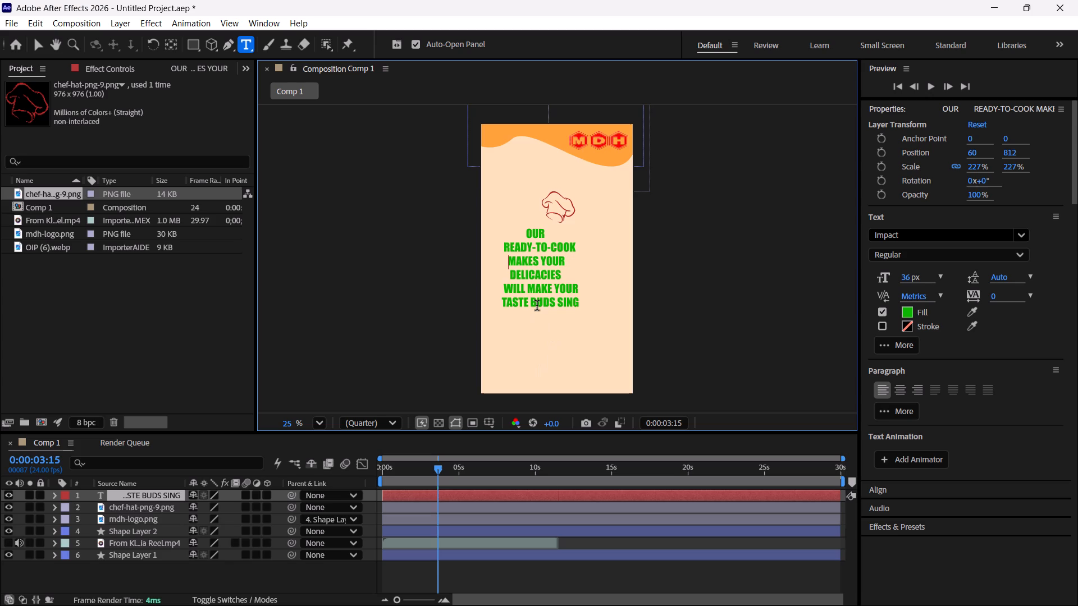
click(503, 288)
click(503, 263)
key(space)
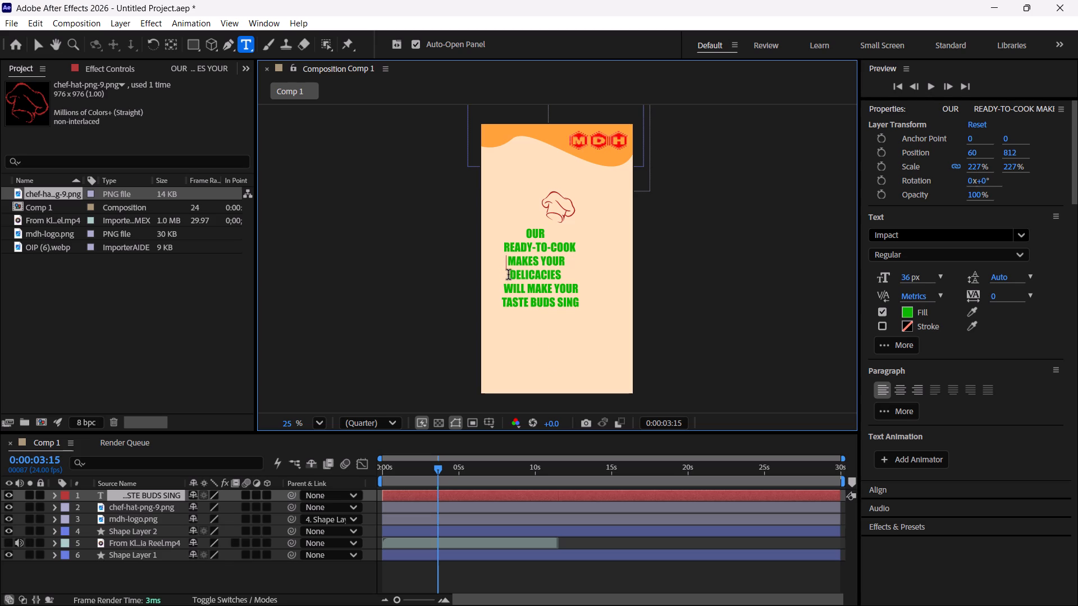
click(510, 268)
key(space)
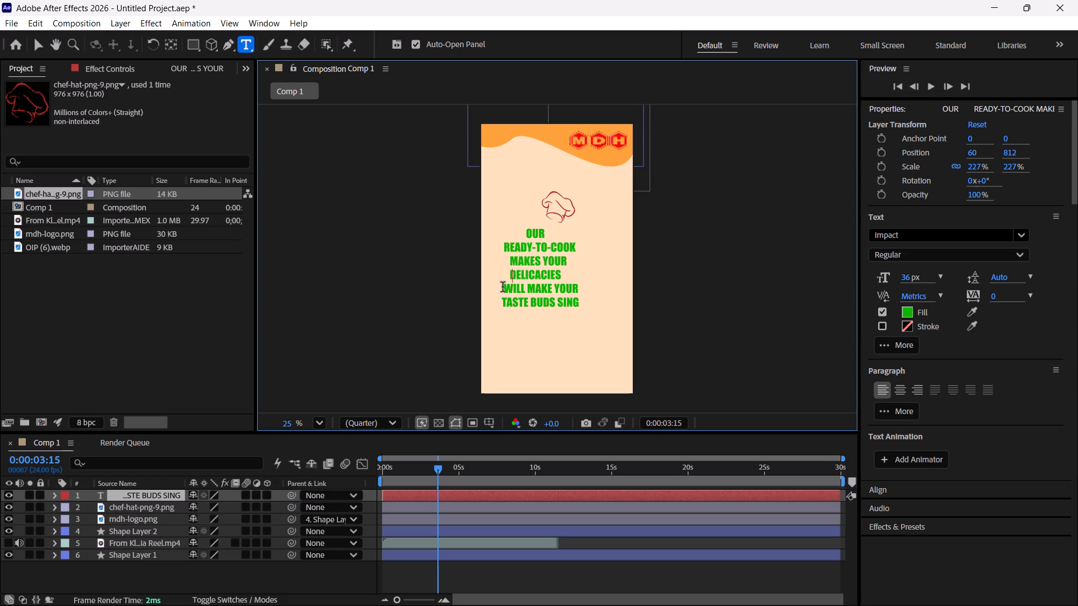
click(503, 287)
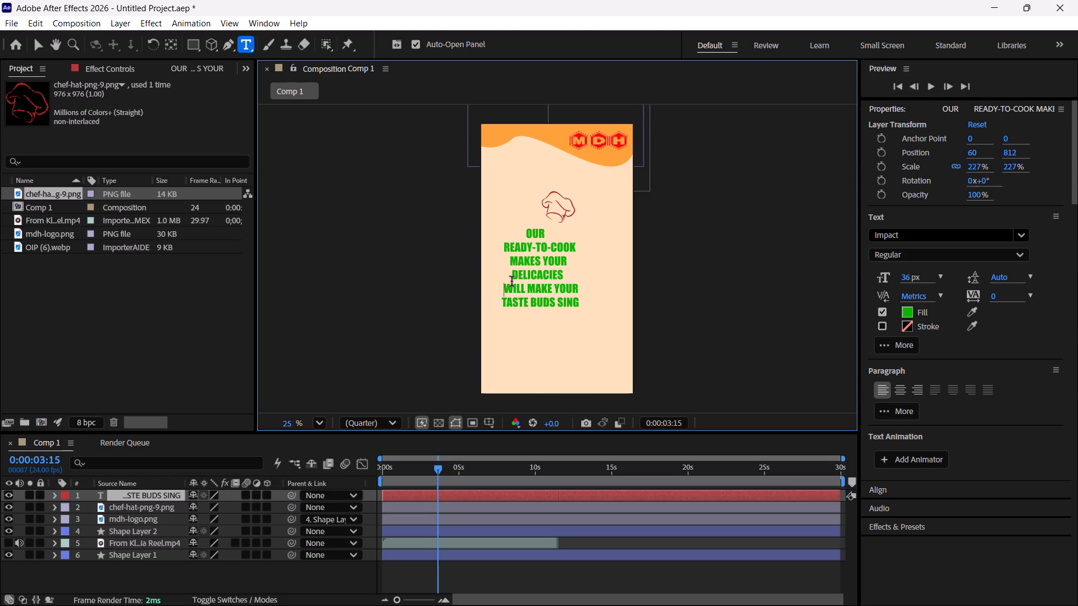
click(509, 258)
key(space)
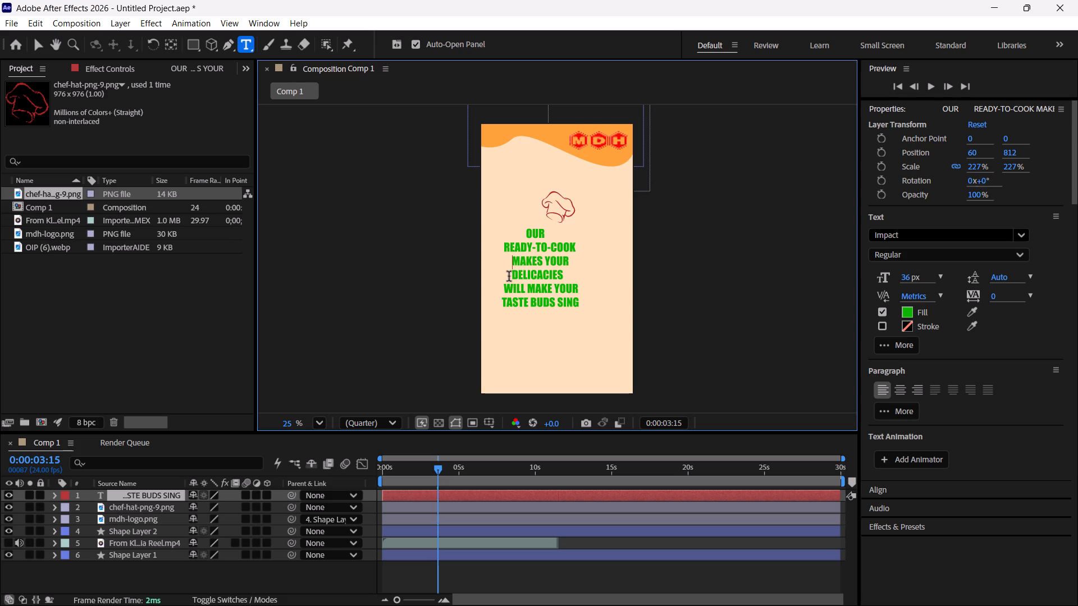
click(509, 276)
key(space)
Re-break the end of the caption into three lines: "WILL MAKE", "YOUR TASTE" and "BUDS SING".
click(554, 288)
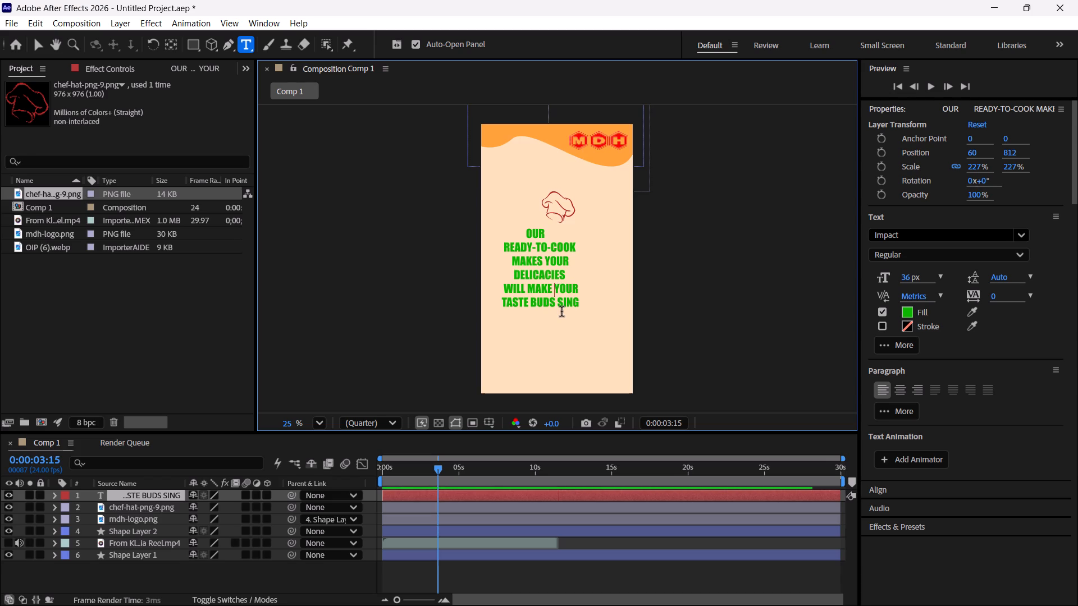
key(BackSpace)
key(Return)
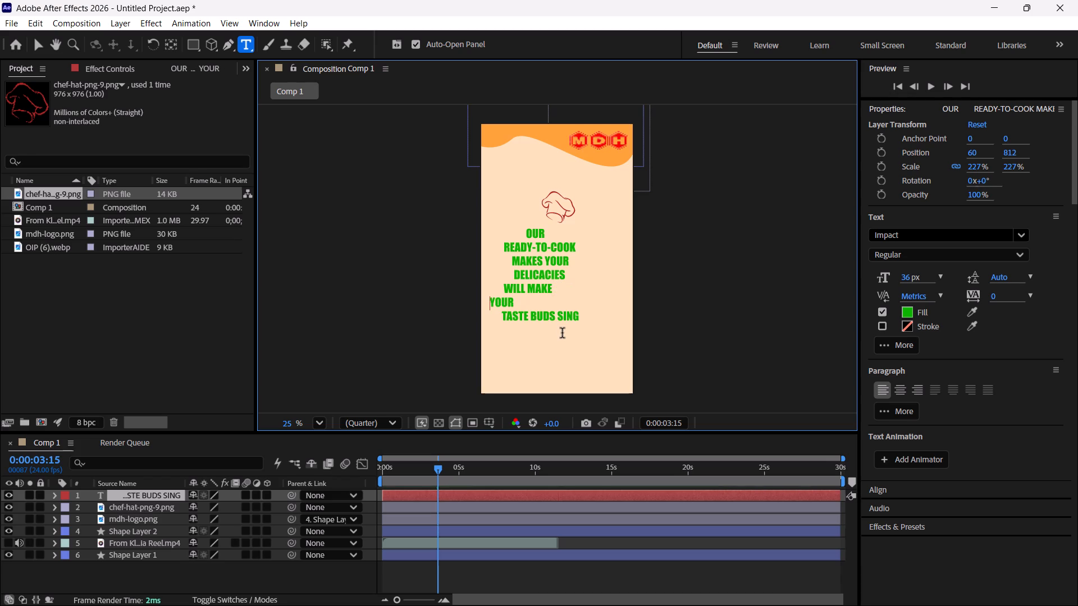
click(503, 315)
key(BackSpace)
key(BackSpace)
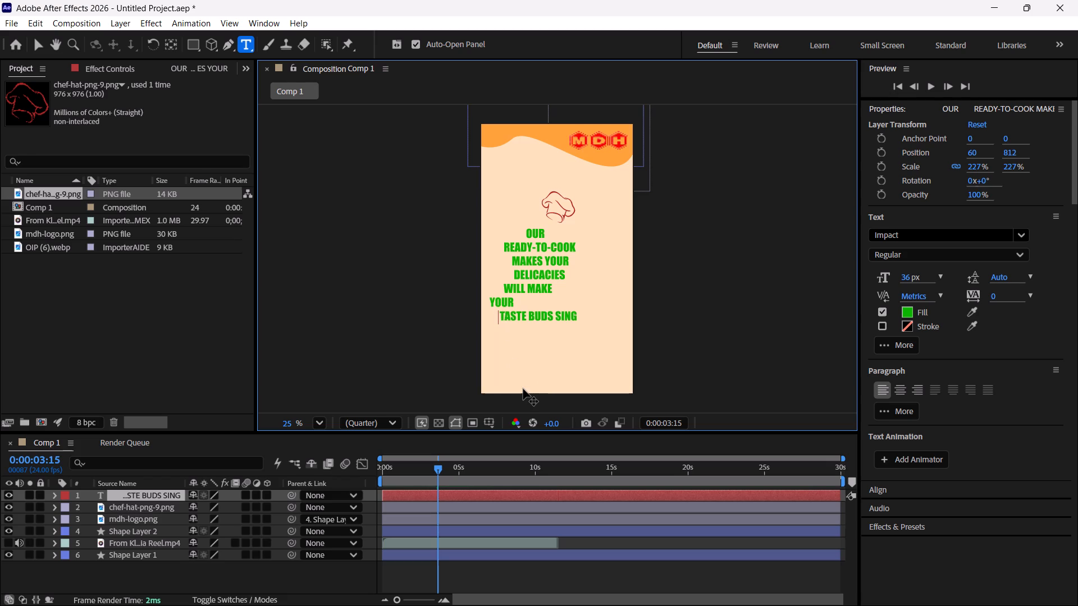
key(BackSpace)
key(BackSpace)
key(BackSpace)
key(BackSpace)
key(BackSpace)
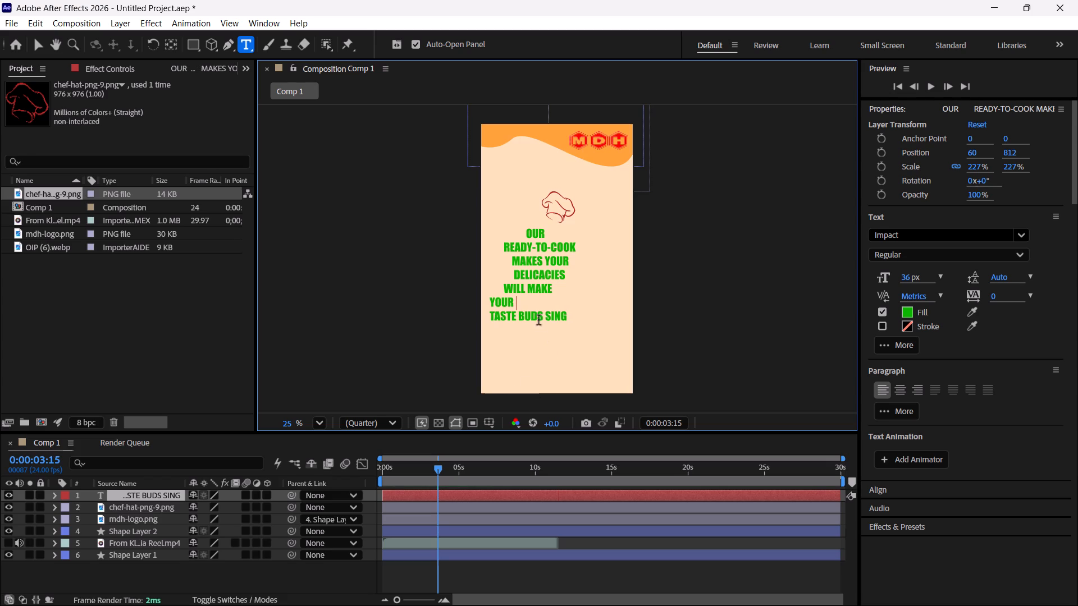
click(543, 301)
key(Return)
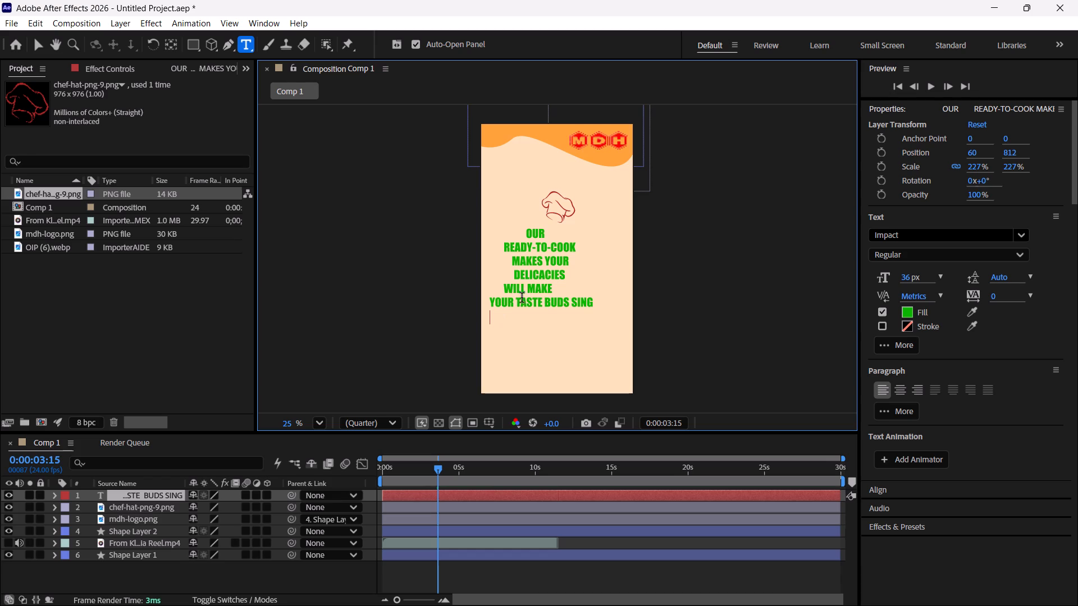
Indent the caption's "WILL MAKE" line with leading spaces so it is centred under "DELICACIES".
click(501, 286)
key(space)
key(space)
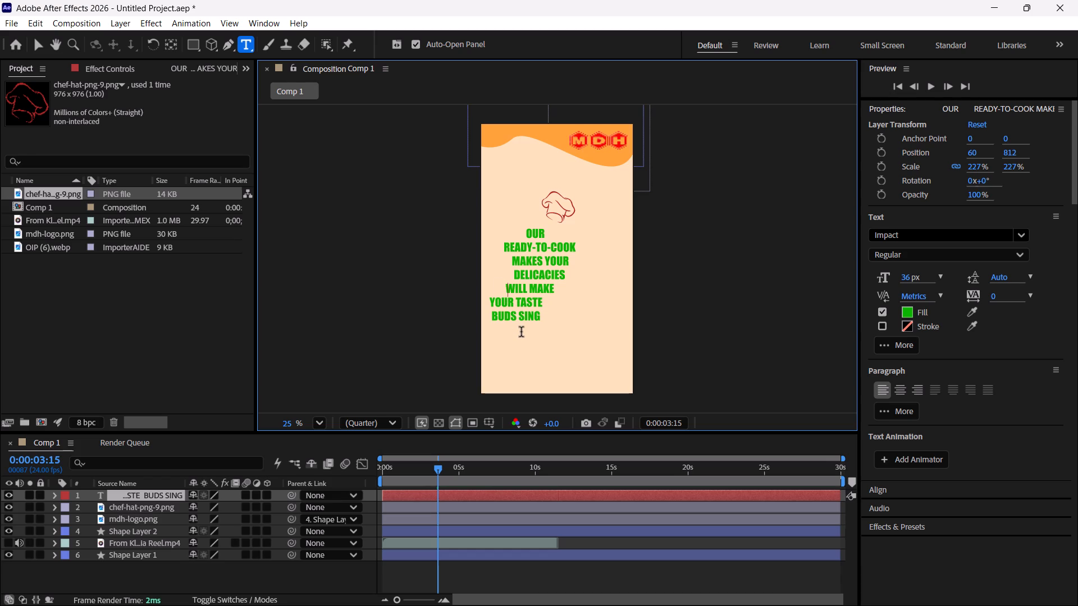
key(space)
key(space)
key(space)
key(space)
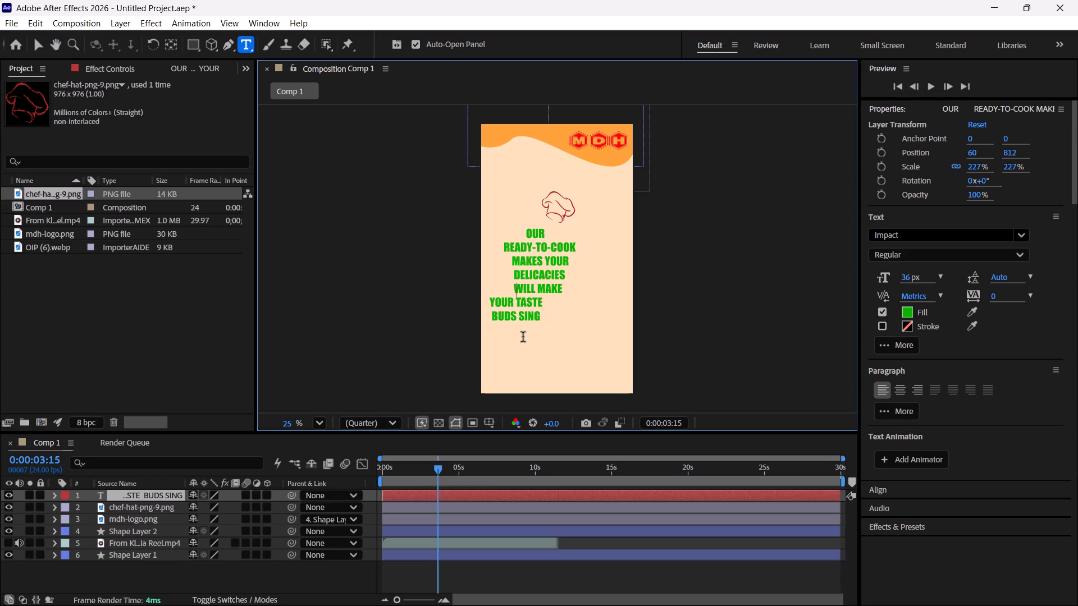
key(BackSpace)
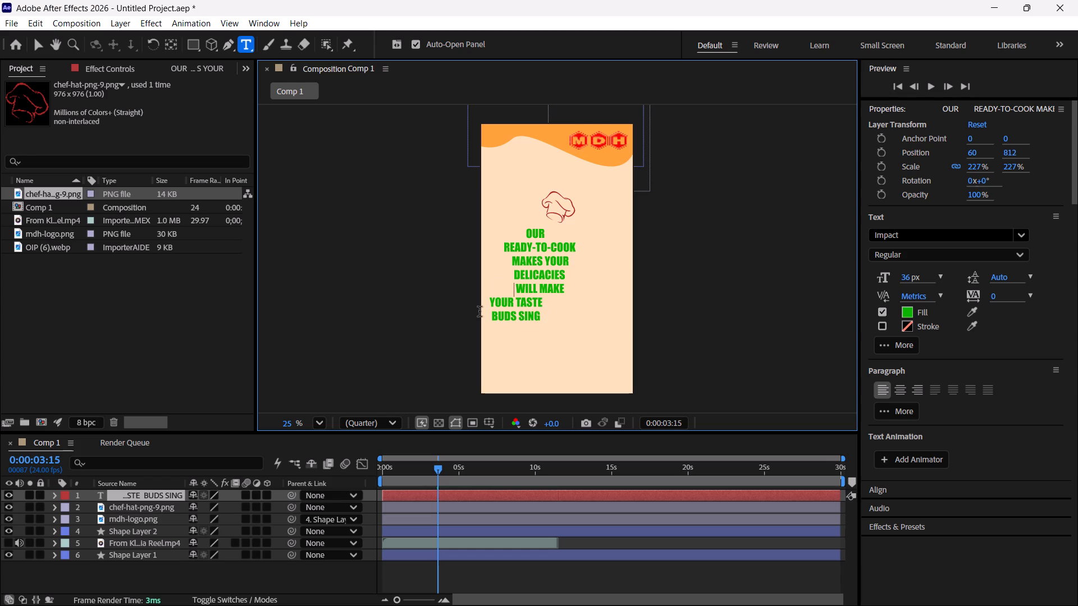
Indent the caption's "YOUR TASTE" line with leading spaces so it is centred under "WILL MAKE".
click(490, 302)
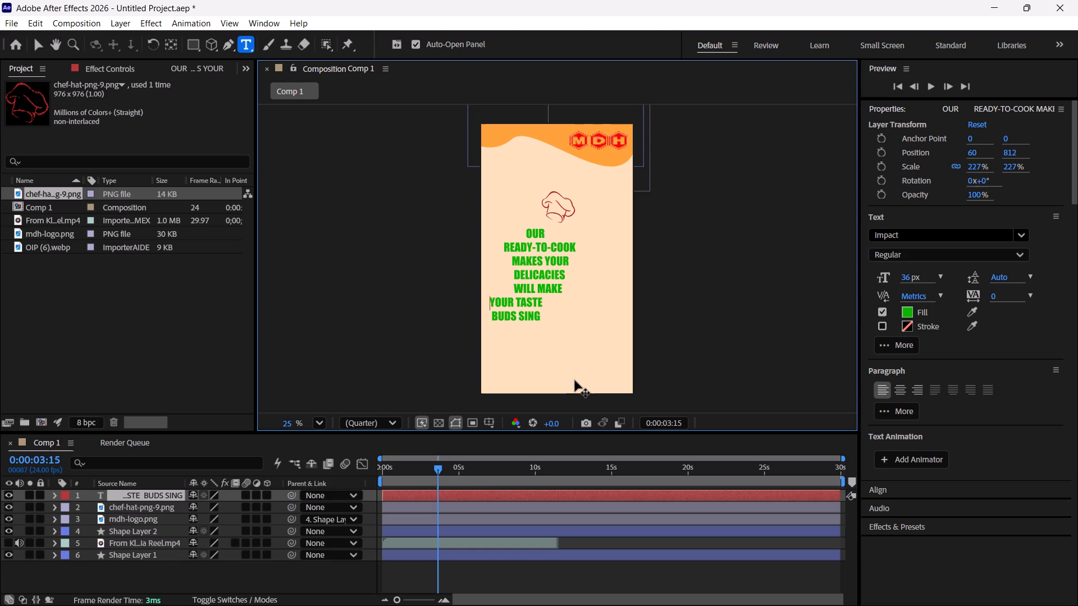
key(space)
key(space)
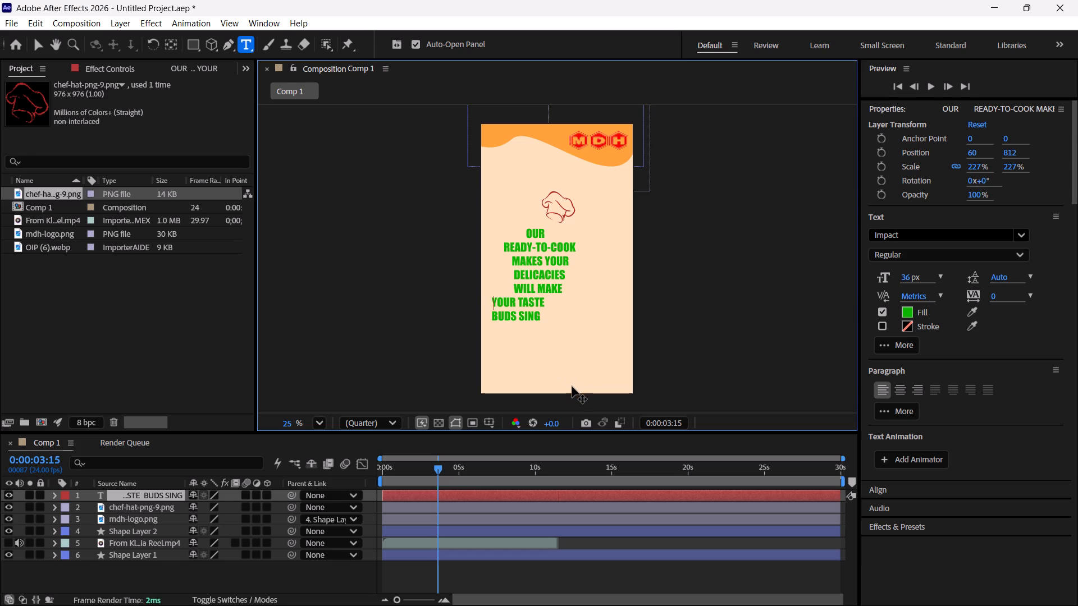
key(space)
key(space)
key(space)
key(space)
key(space)
key(space)
key(space)
key(space)
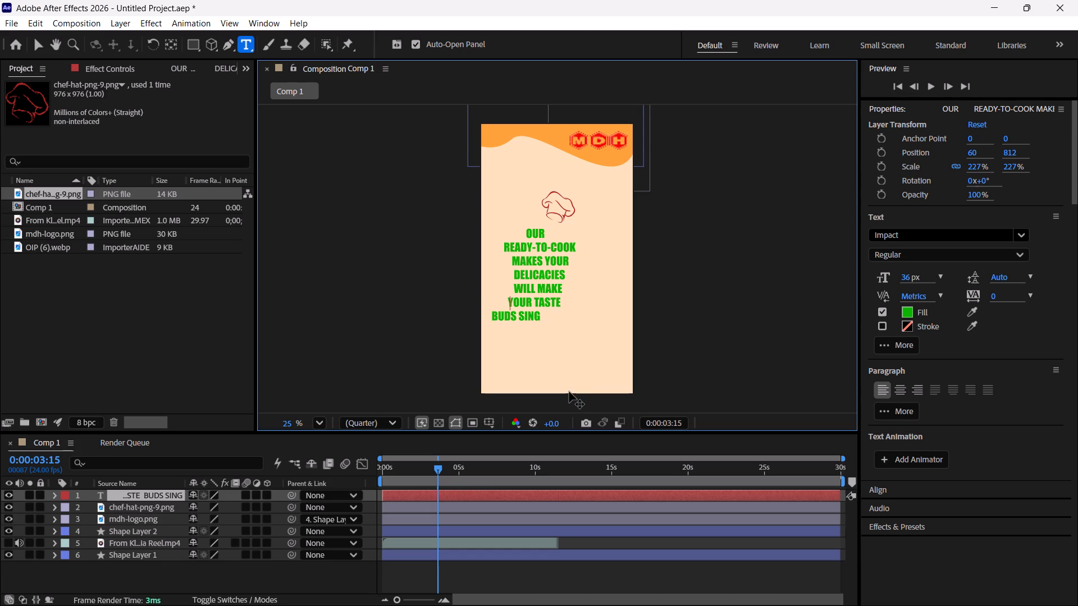
key(space)
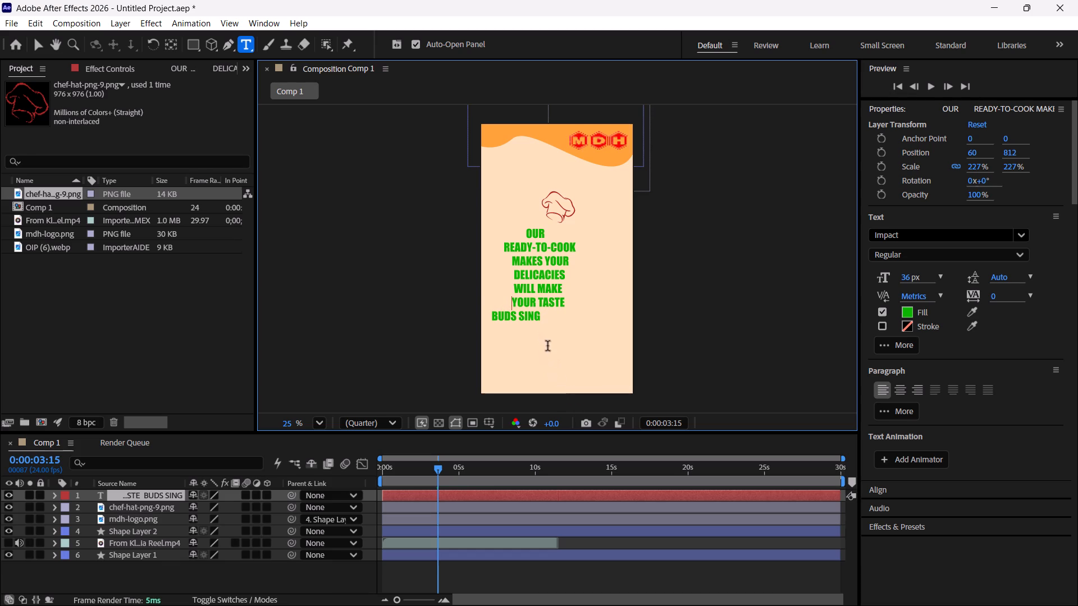
Indent the caption's "BUDS SING" line with leading spaces to centre it under "YOUR TASTE", and finish editing the text.
click(491, 318)
key(space)
key(space)
key(space)
key(space)
key(space)
key(space)
key(space)
key(space)
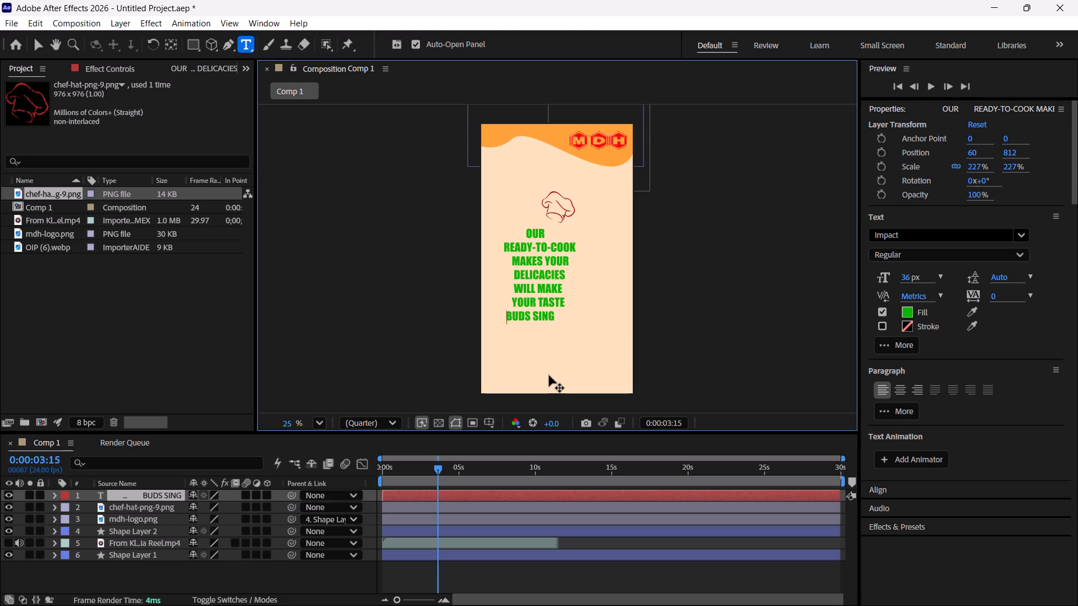
key(space)
key(space)
key(space)
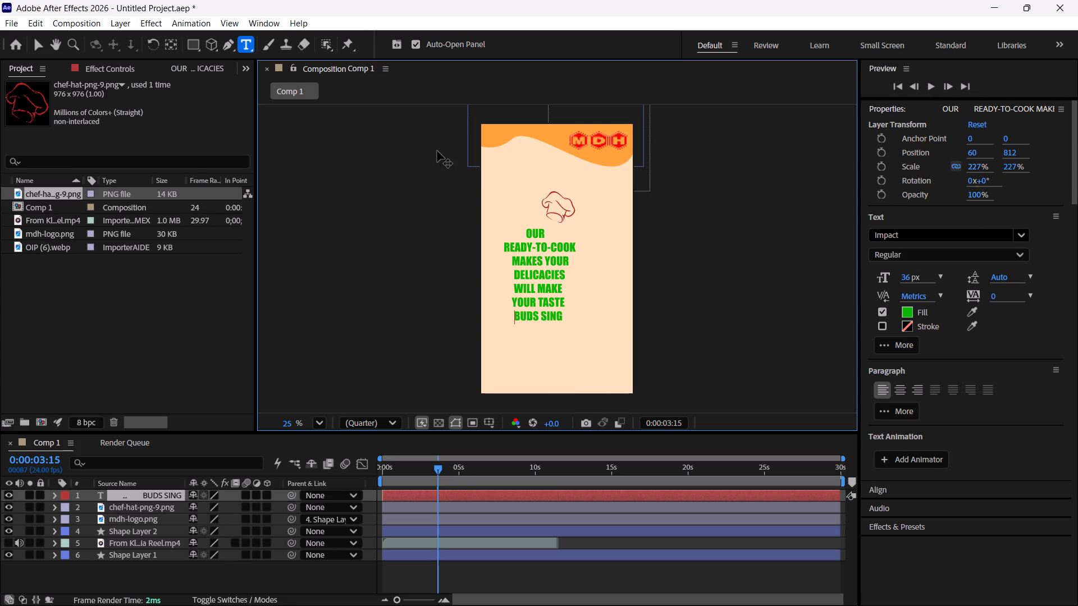
click(29, 43)
click(38, 42)
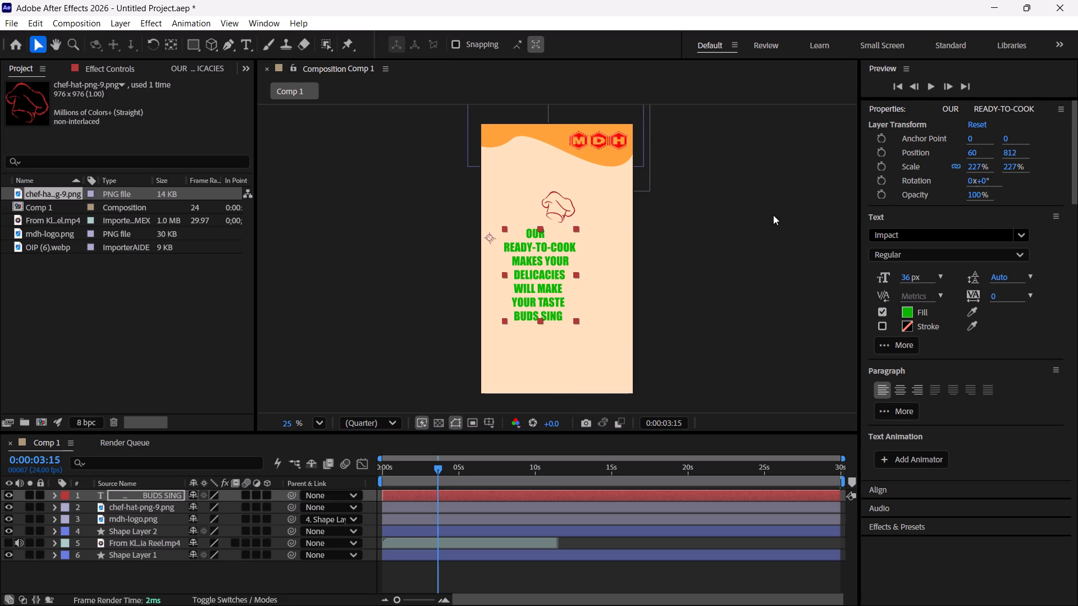
Enlarge the green ready-to-cook caption to a scale of 296%.
drag(976, 166, 999, 171)
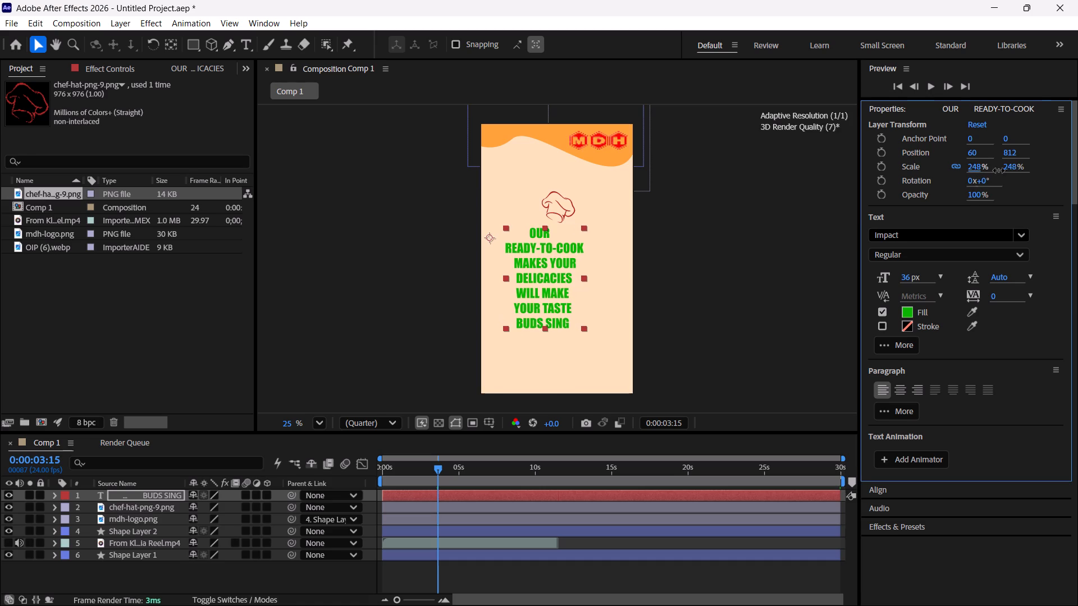
drag(999, 171, 1039, 185)
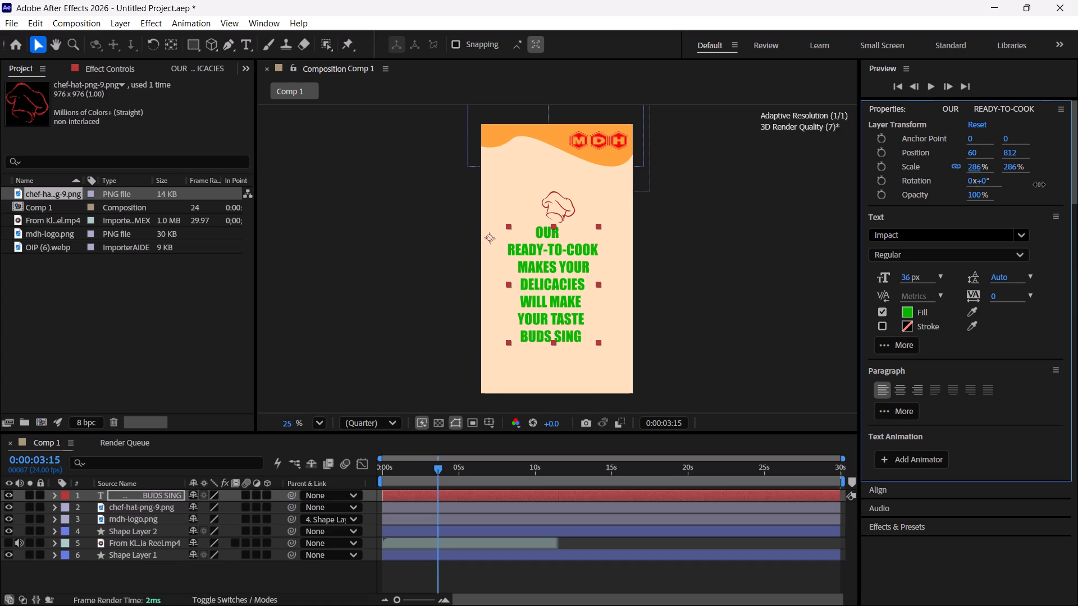
drag(1039, 185, 1050, 192)
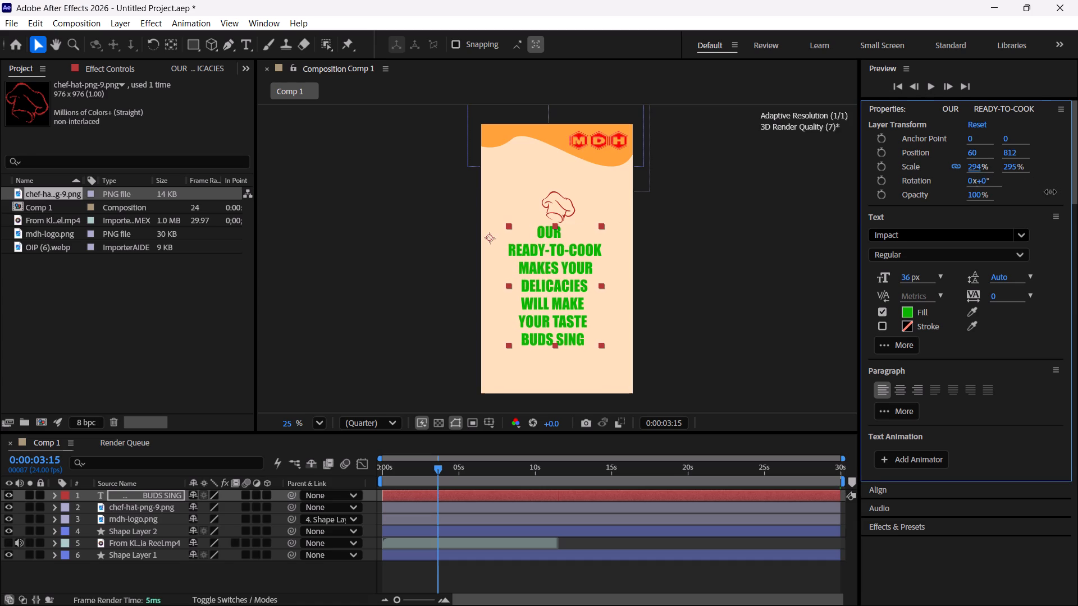
drag(1050, 192, 1053, 191)
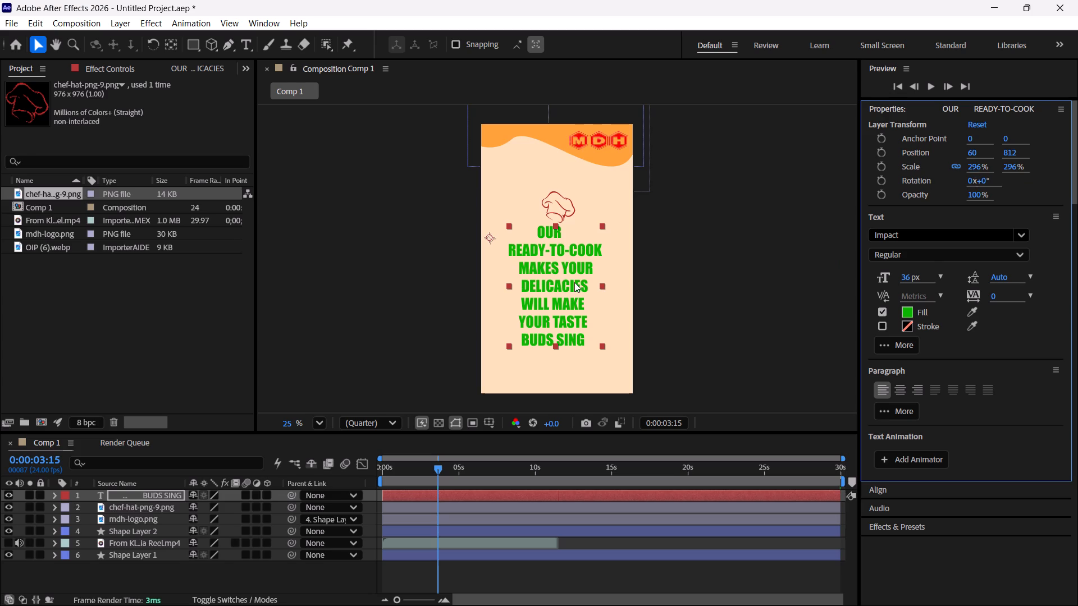
Move the caption up and left to about position -124, 680 and set its scale to 291%.
drag(574, 282, 552, 264)
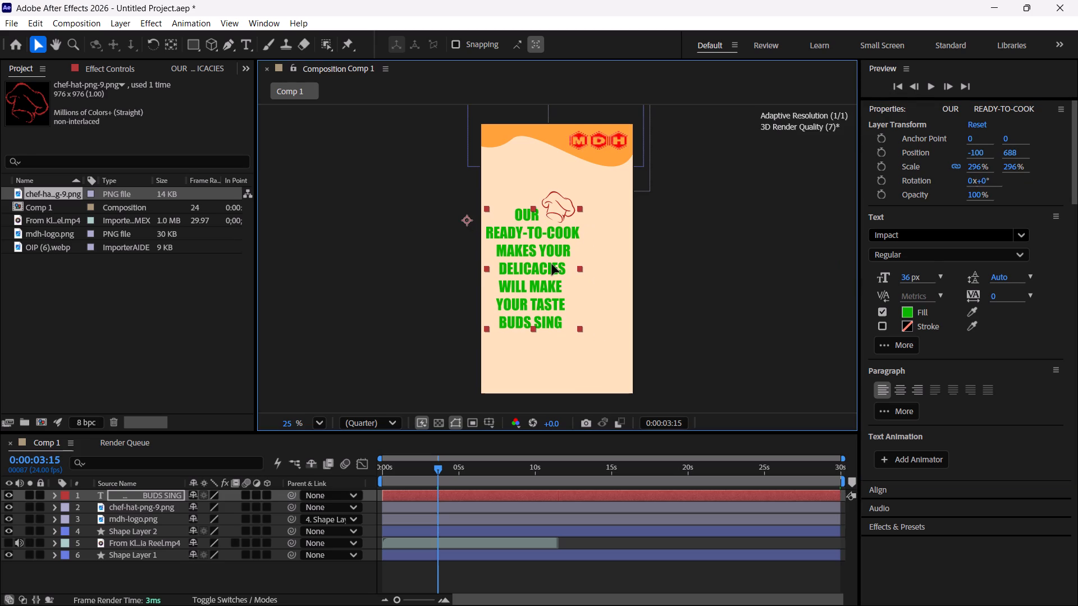
drag(552, 264, 551, 266)
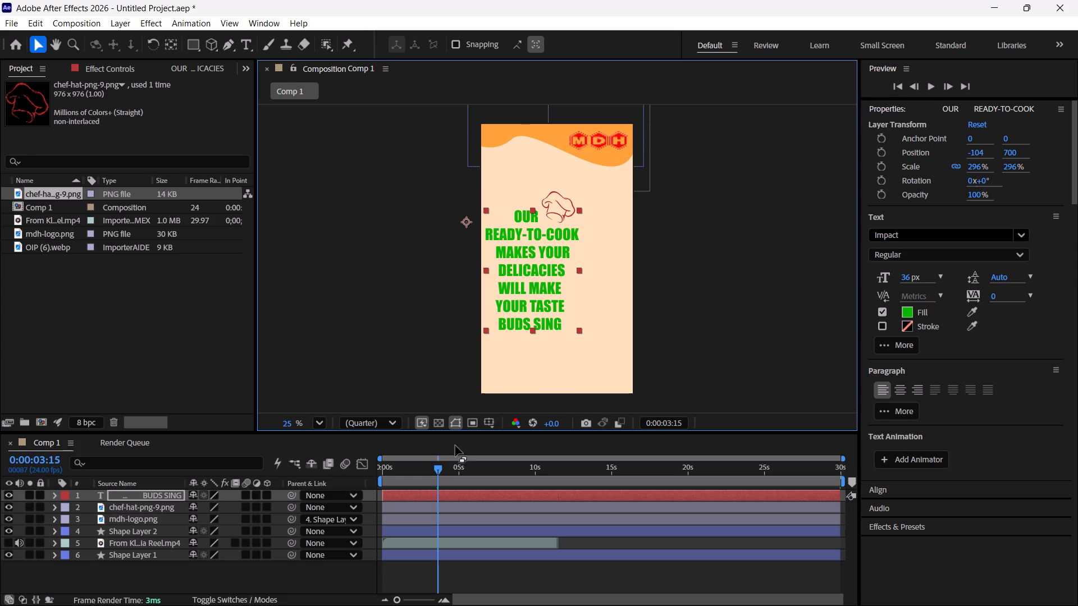
drag(438, 466, 476, 475)
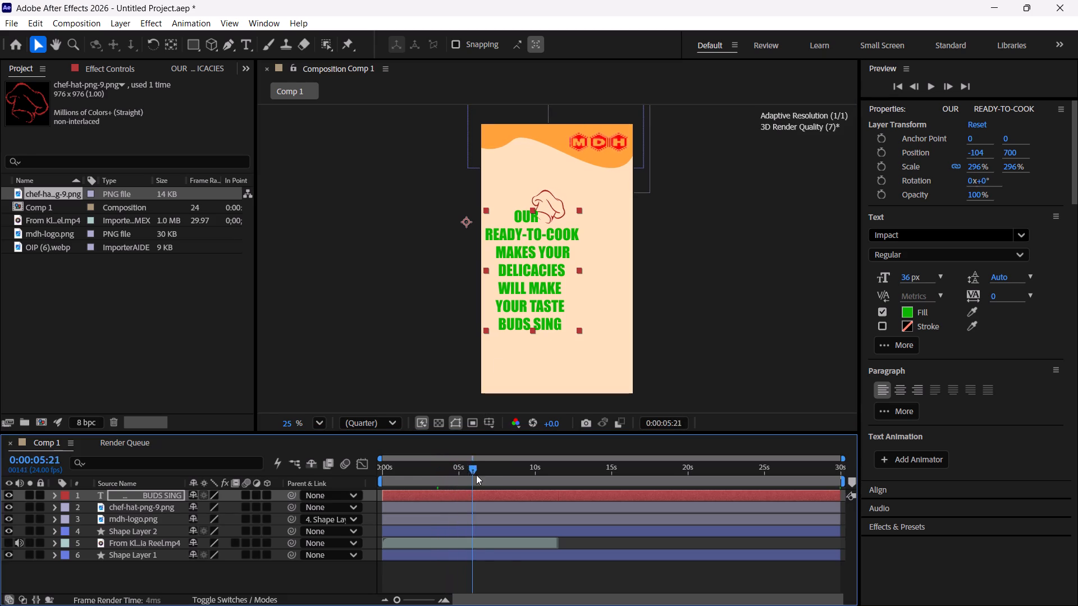
drag(476, 475, 490, 475)
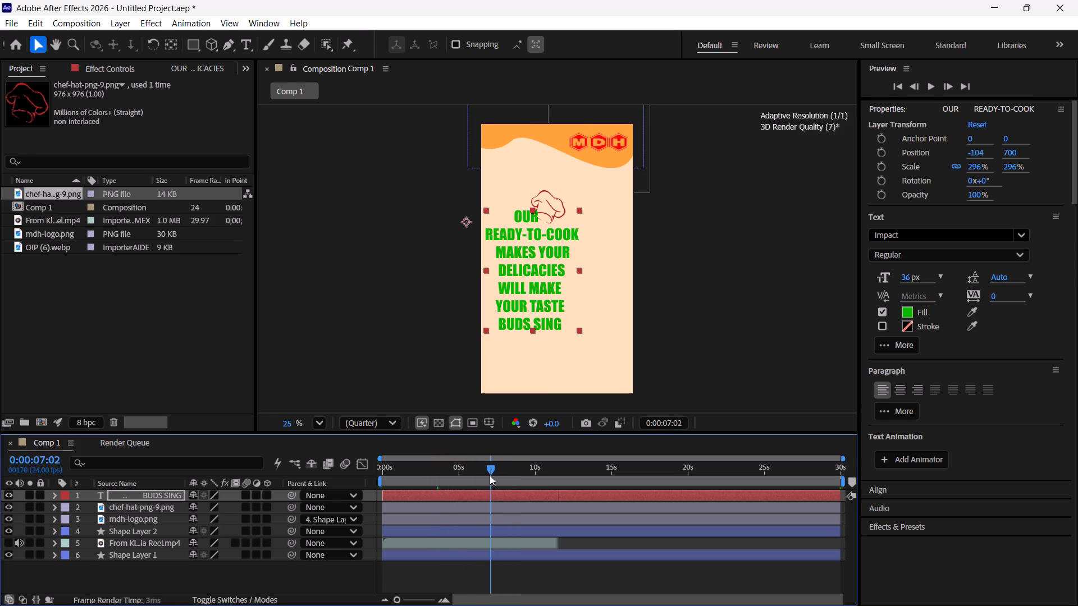
drag(490, 475, 496, 475)
click(573, 234)
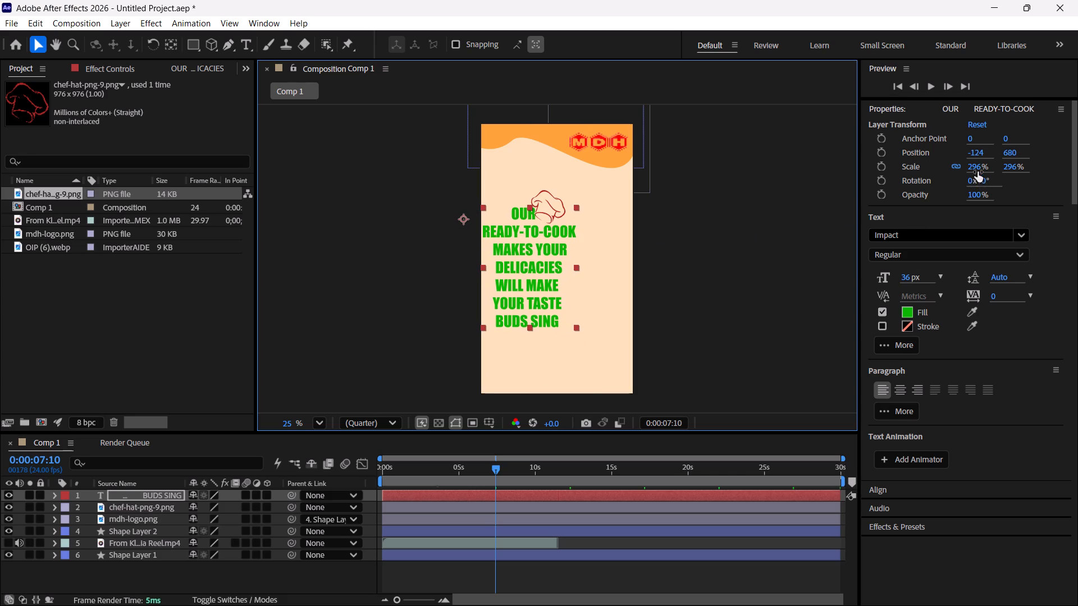
drag(977, 170, 968, 167)
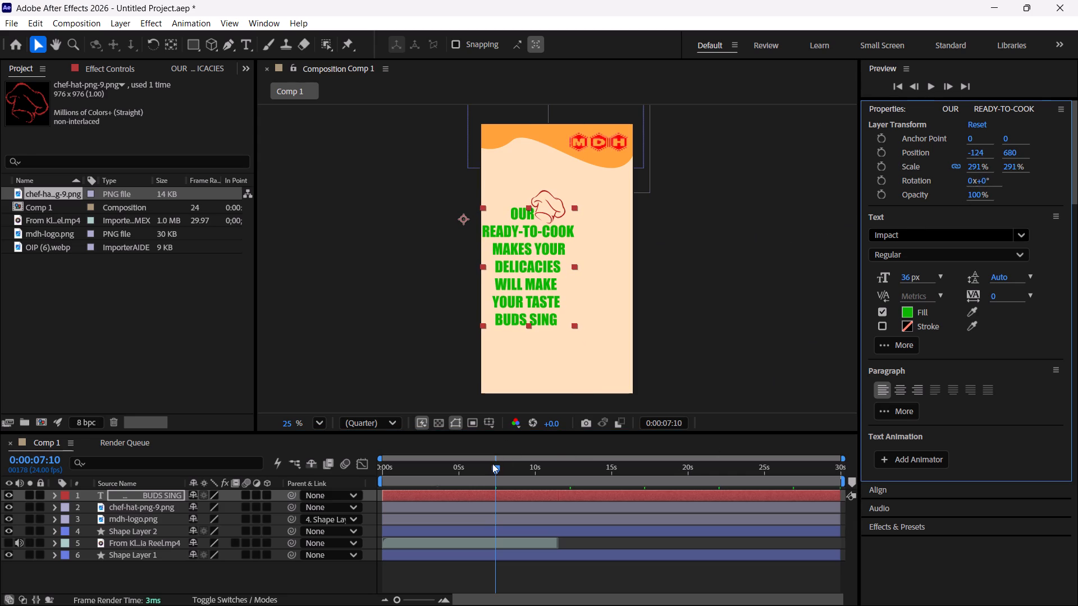
At 0:00:05:23, raise the chef hat with a position keyframe at 478, 544 so it clears the caption, and collapse its layer.
drag(492, 468, 477, 463)
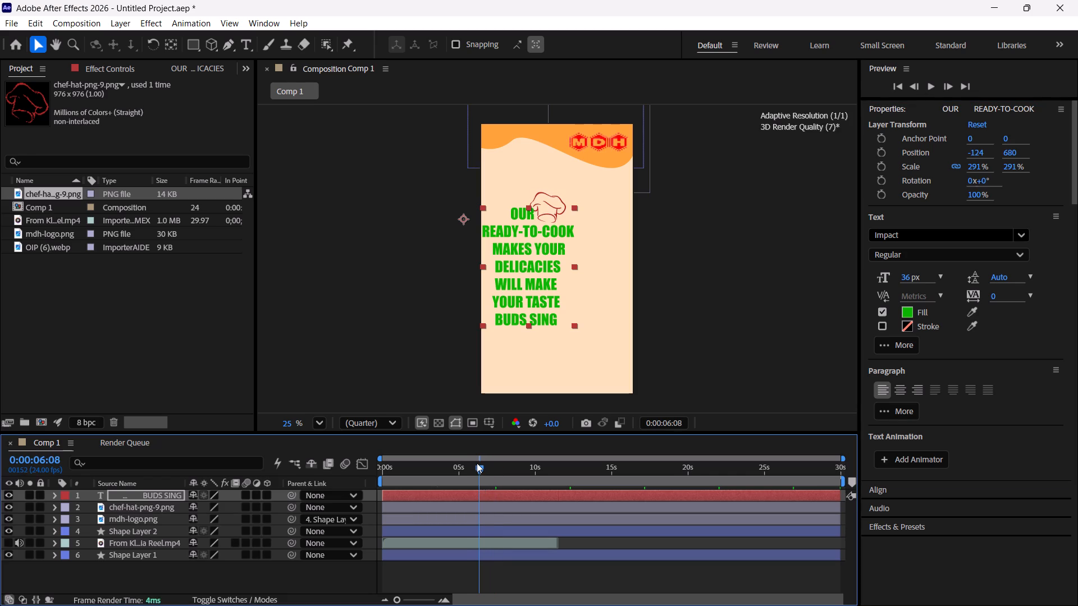
drag(477, 463, 471, 457)
click(470, 457)
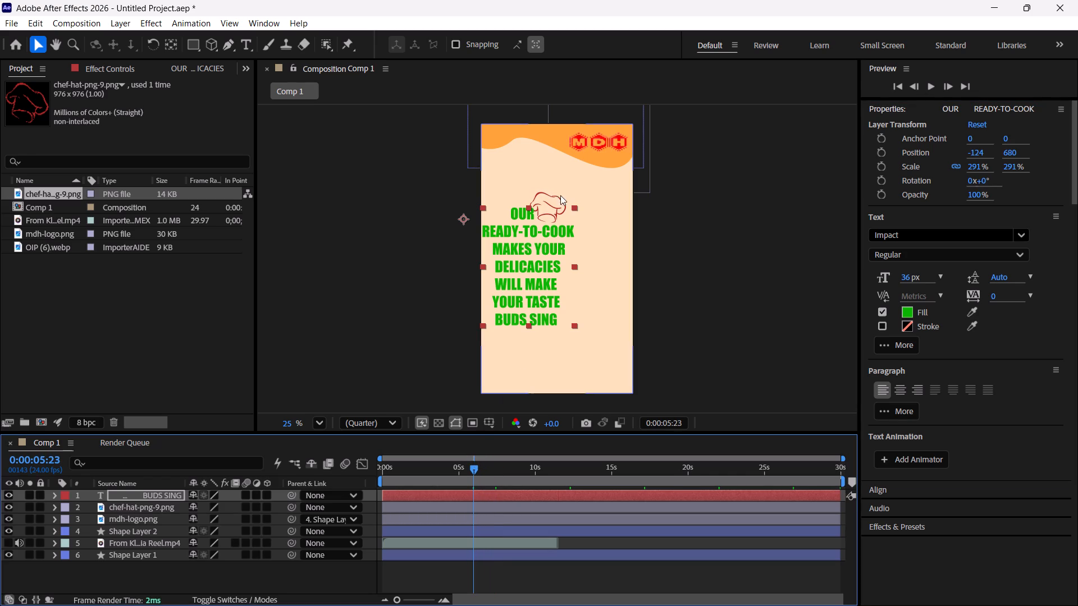
click(555, 208)
click(558, 201)
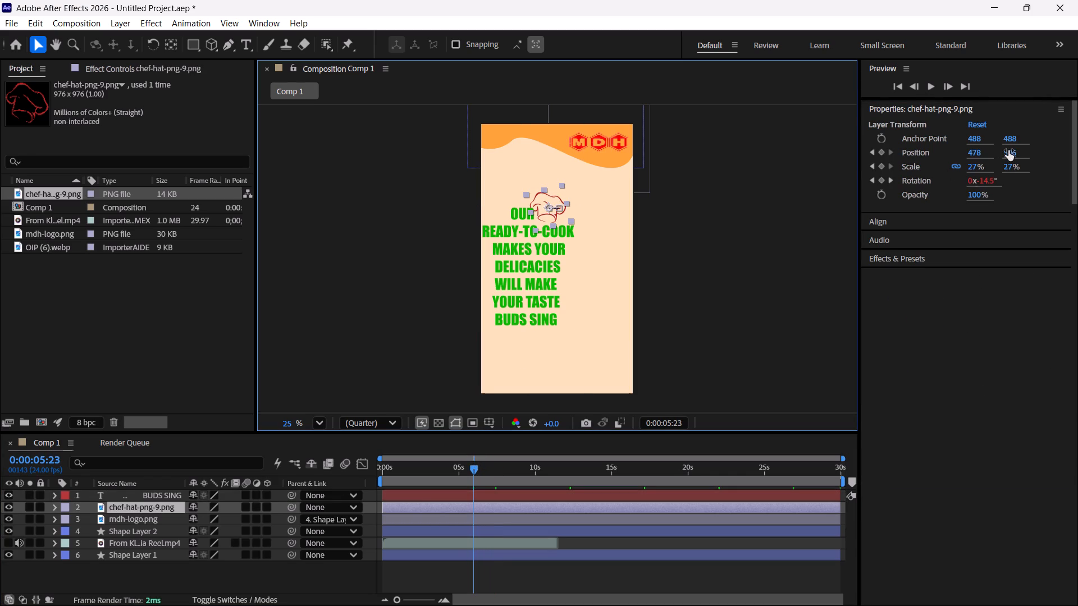
drag(1004, 152, 1013, 152)
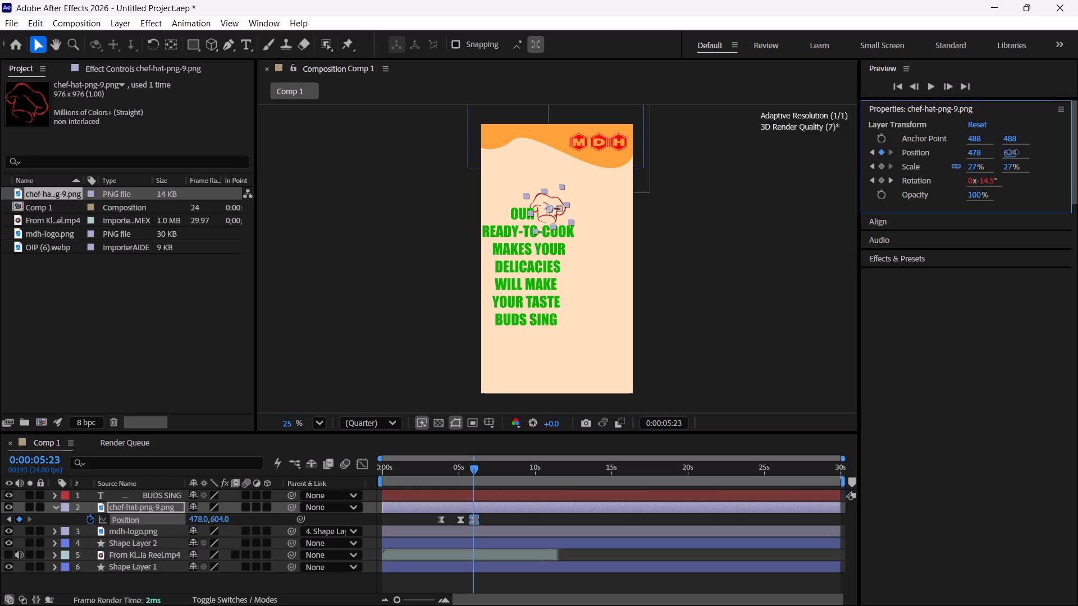
drag(1013, 152, 975, 148)
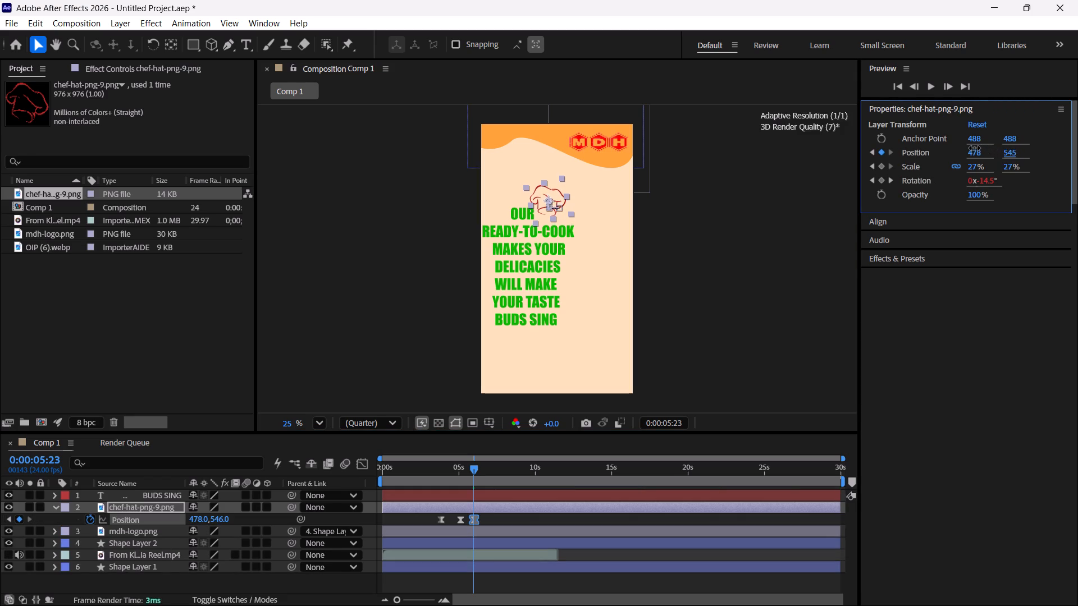
drag(975, 148, 974, 148)
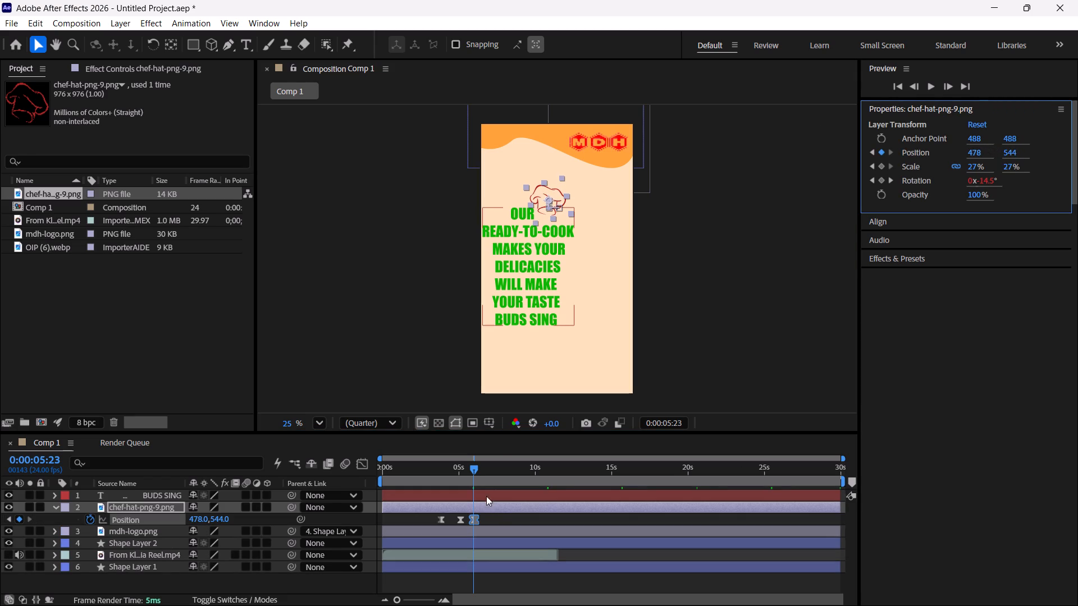
drag(472, 467, 461, 469)
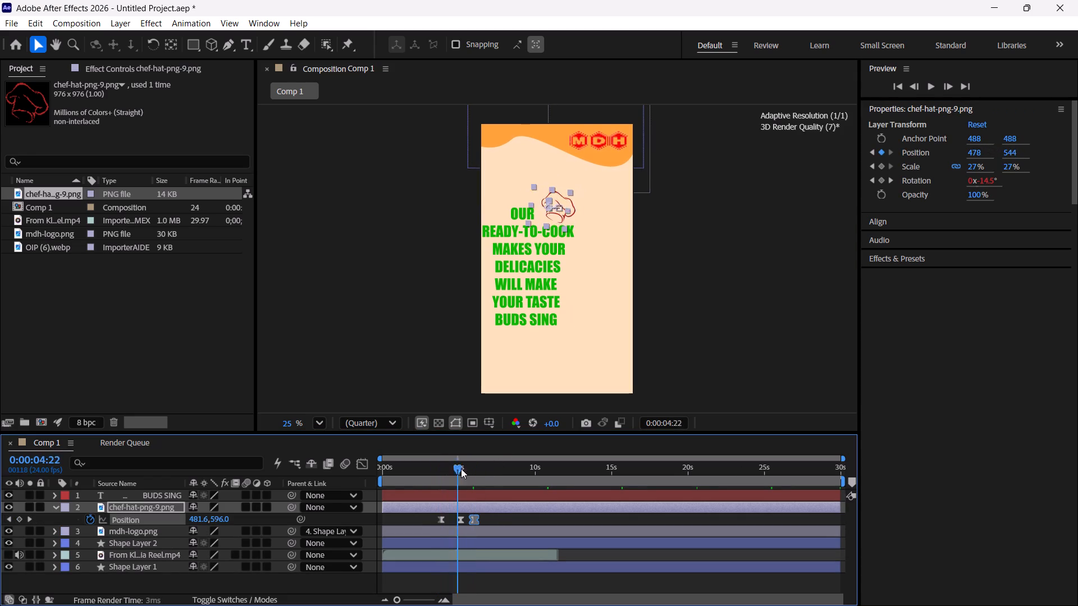
drag(461, 469, 506, 479)
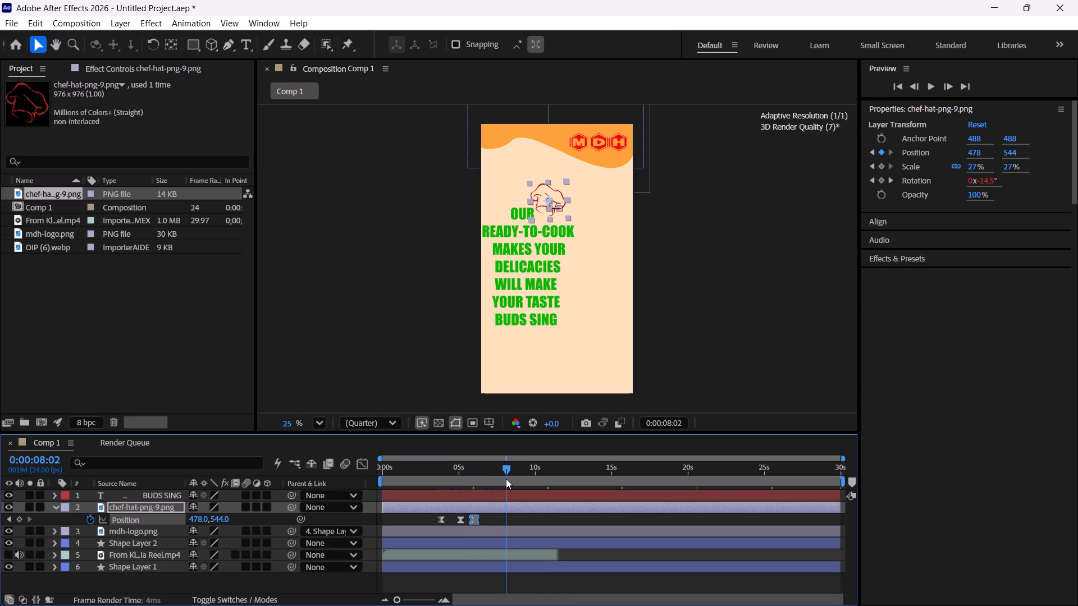
drag(506, 479, 506, 479)
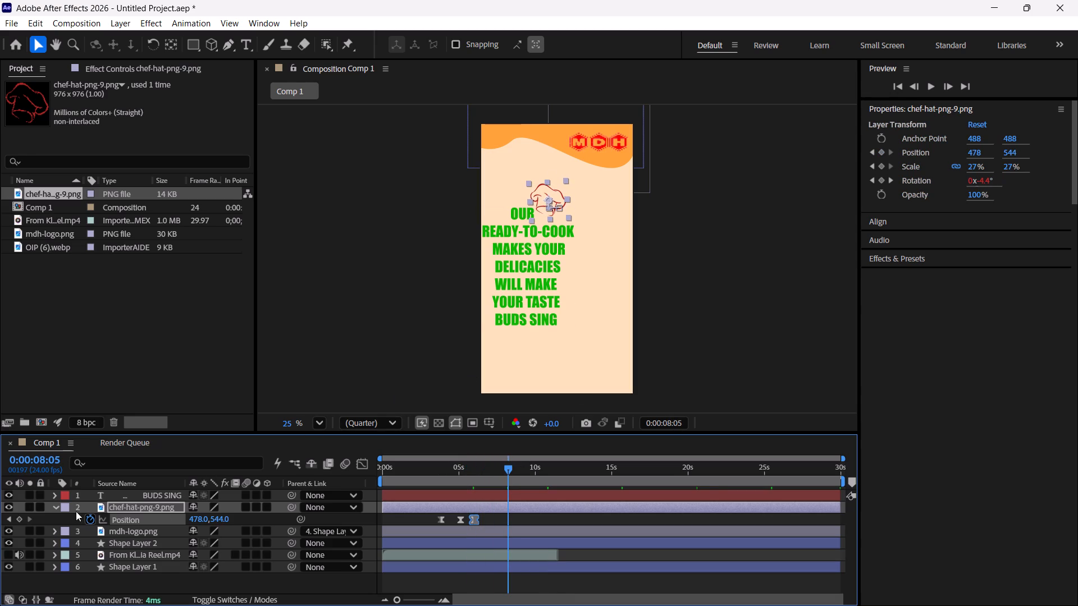
click(54, 507)
click(119, 583)
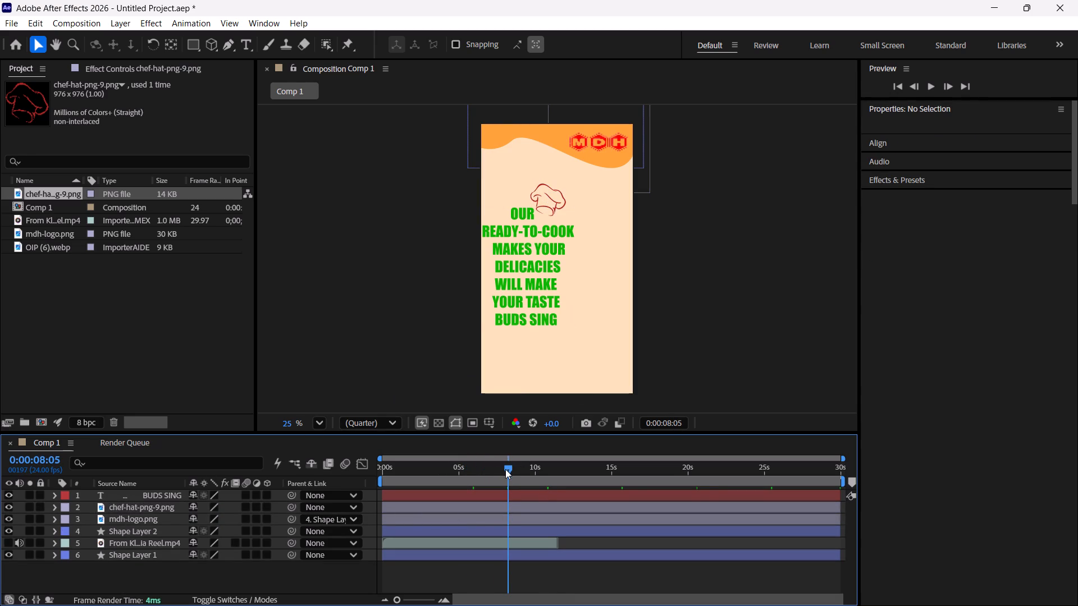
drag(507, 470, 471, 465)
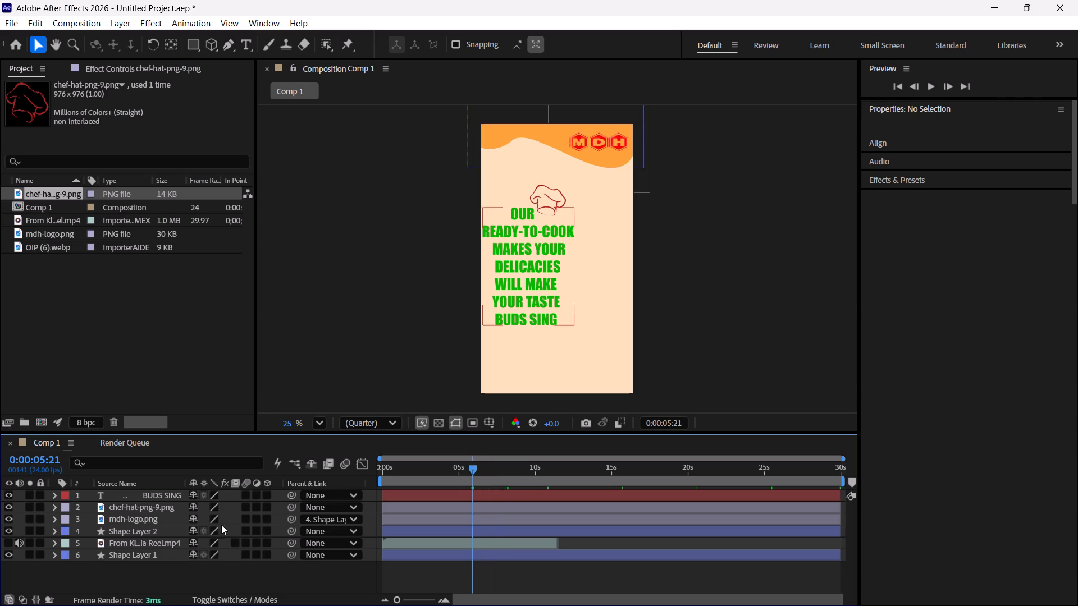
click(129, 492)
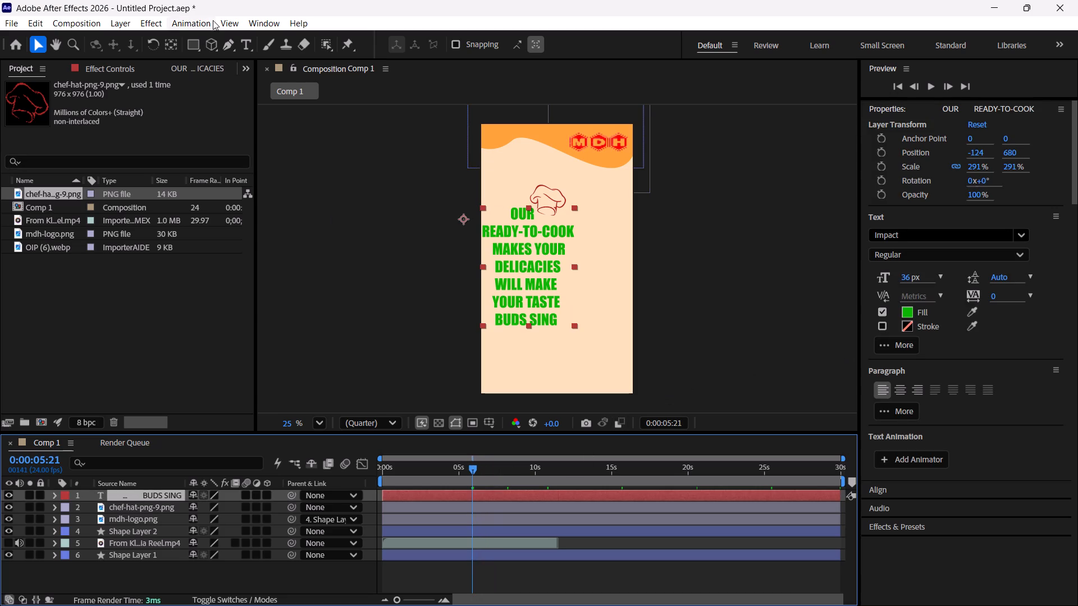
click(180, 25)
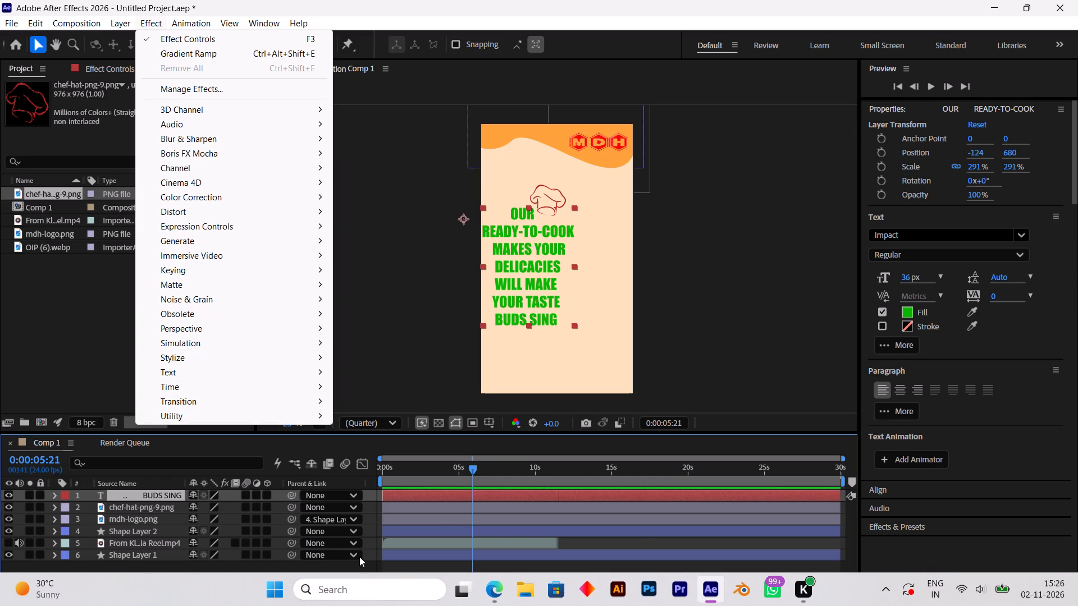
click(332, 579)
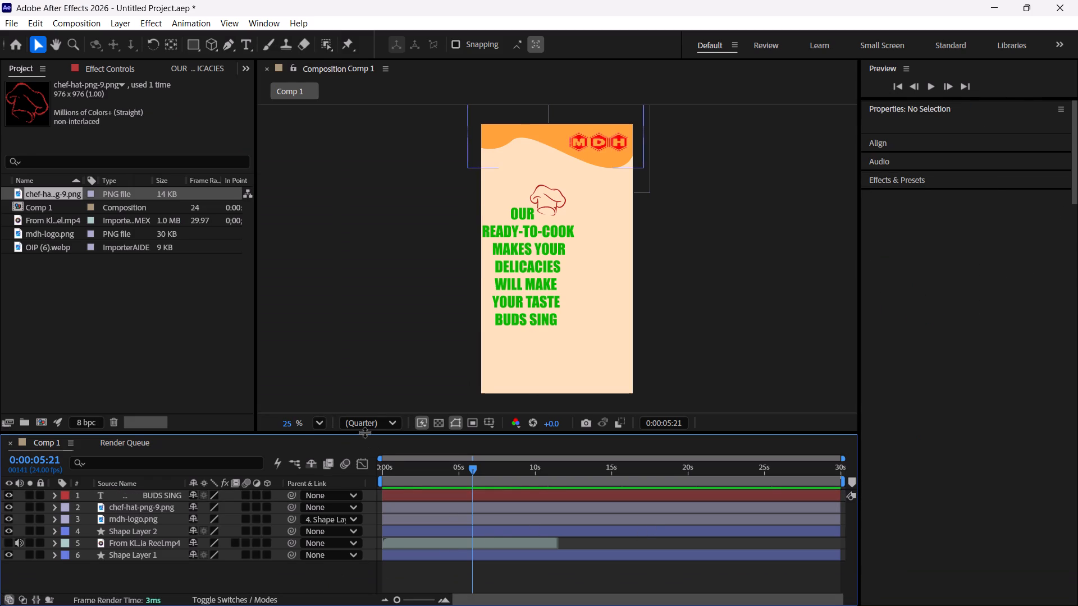
Preview the composition from the start and trim the caption layer's beginning to 0:00:02:19, where the chef hat starts appearing.
drag(469, 469, 344, 476)
key(space)
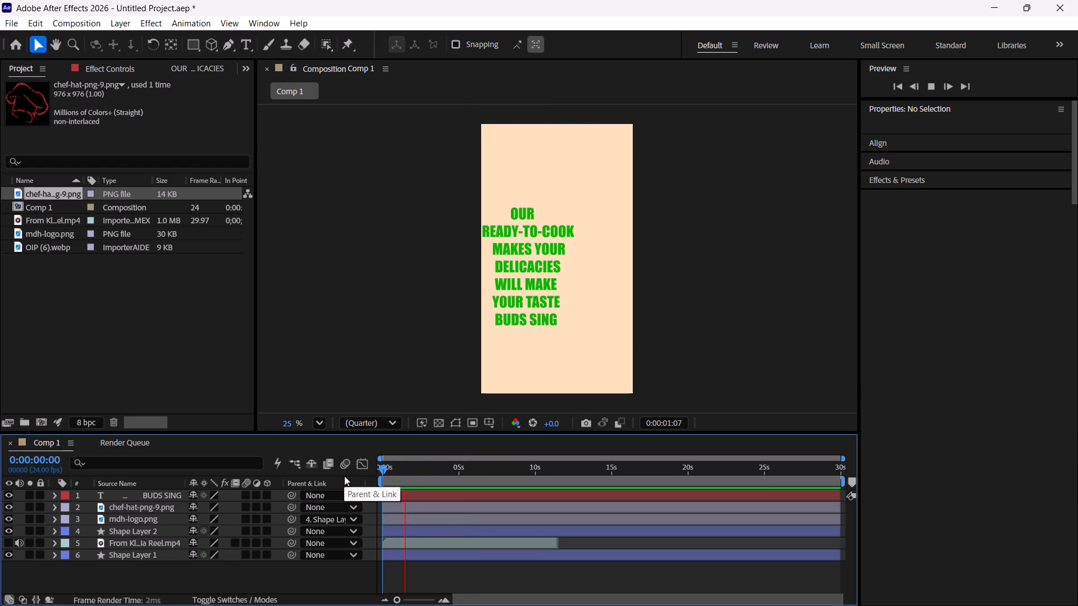
key(space)
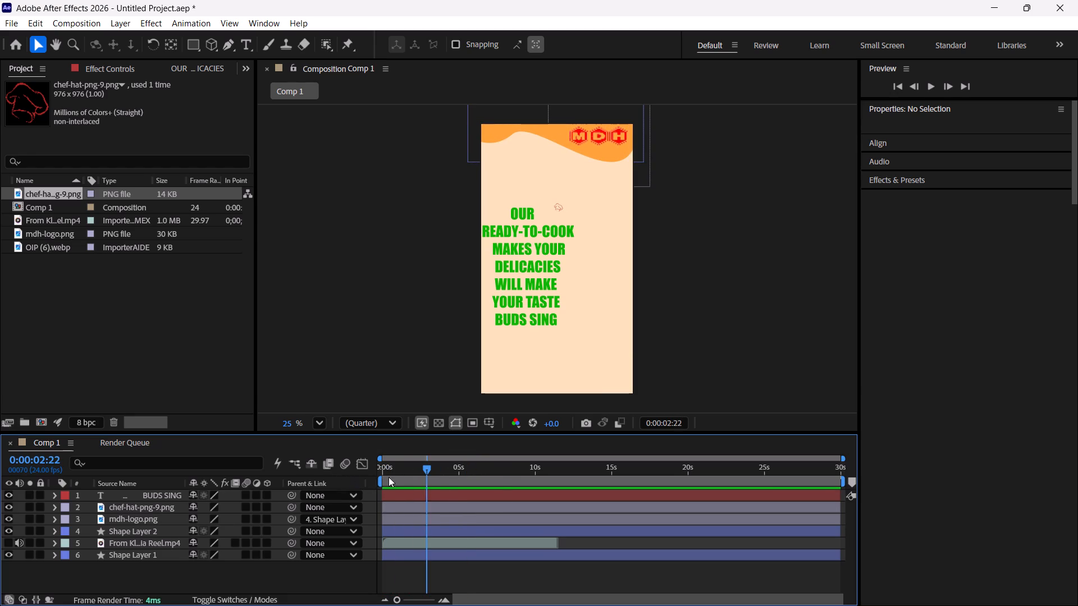
click(426, 469)
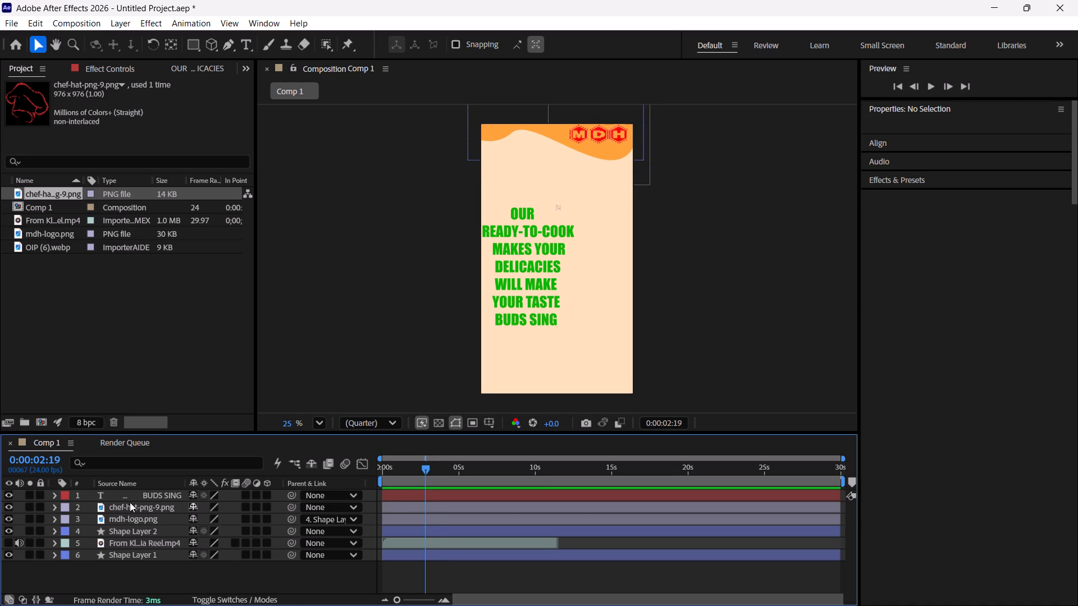
drag(383, 498, 415, 504)
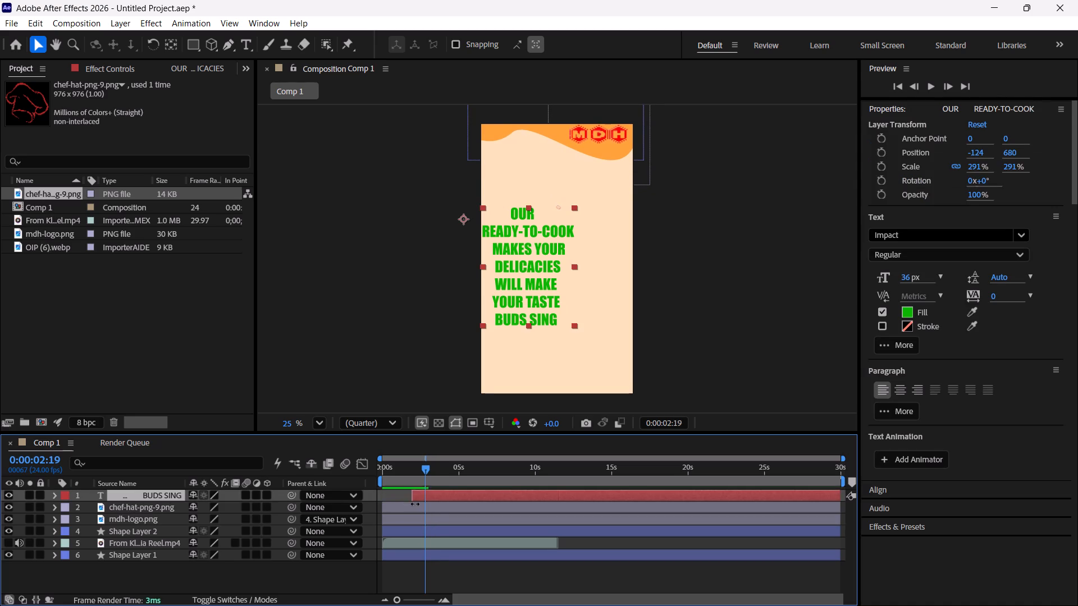
drag(415, 504, 426, 508)
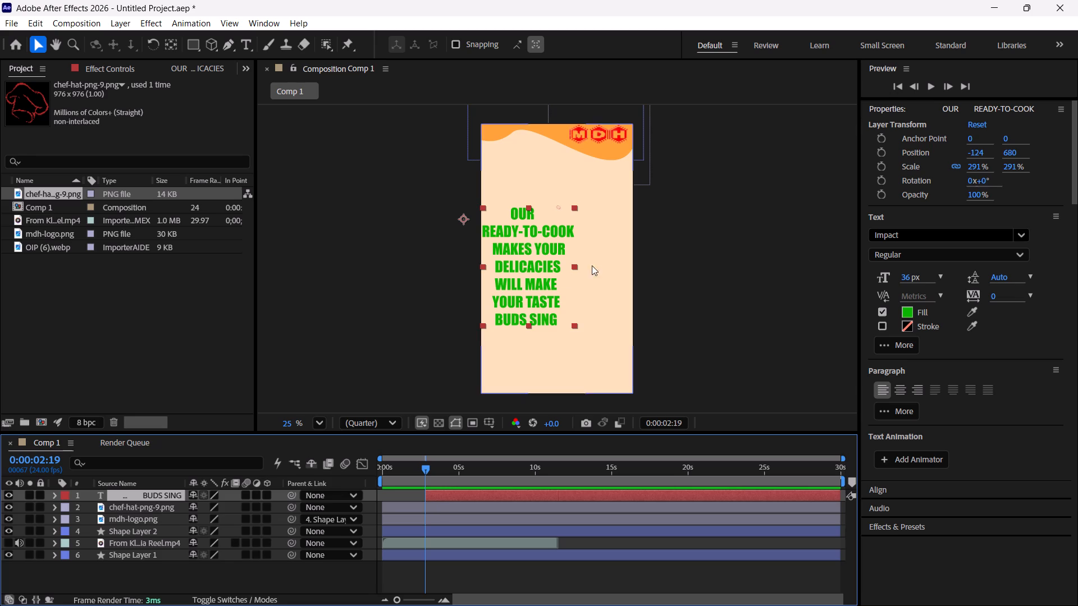
click(698, 232)
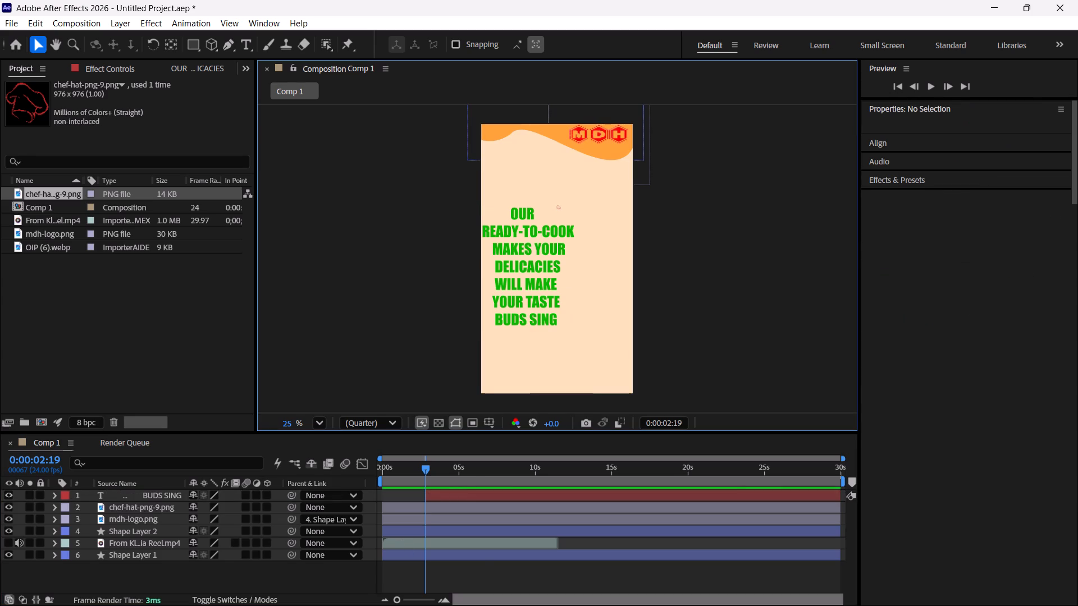
Switch to File Explorer and open the PHXDownloads folder of class recordings on the C: drive.
click(528, 589)
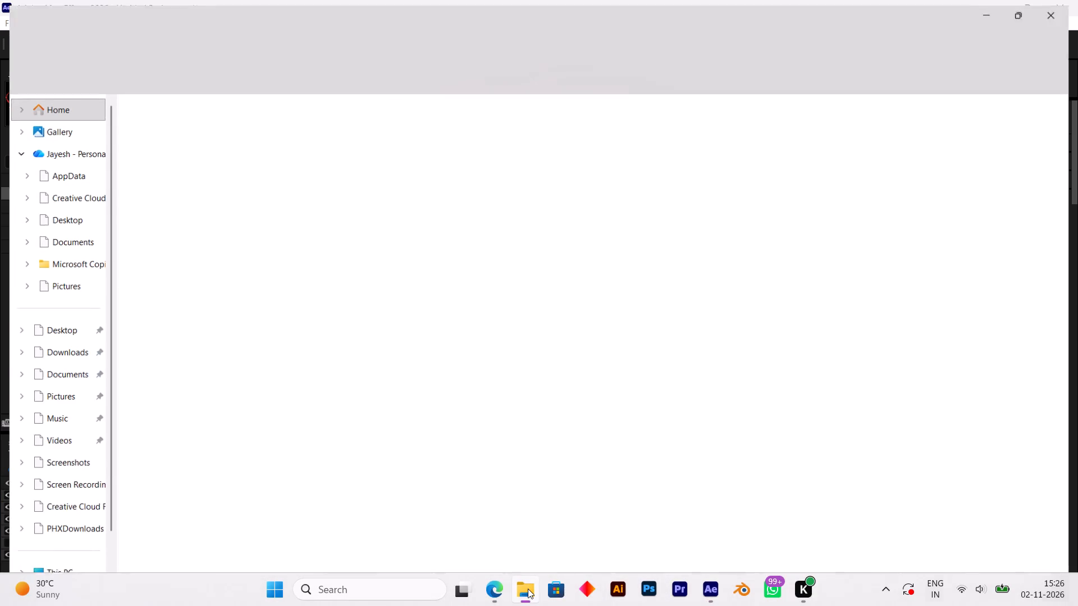
scroll(81, 449, down, 4)
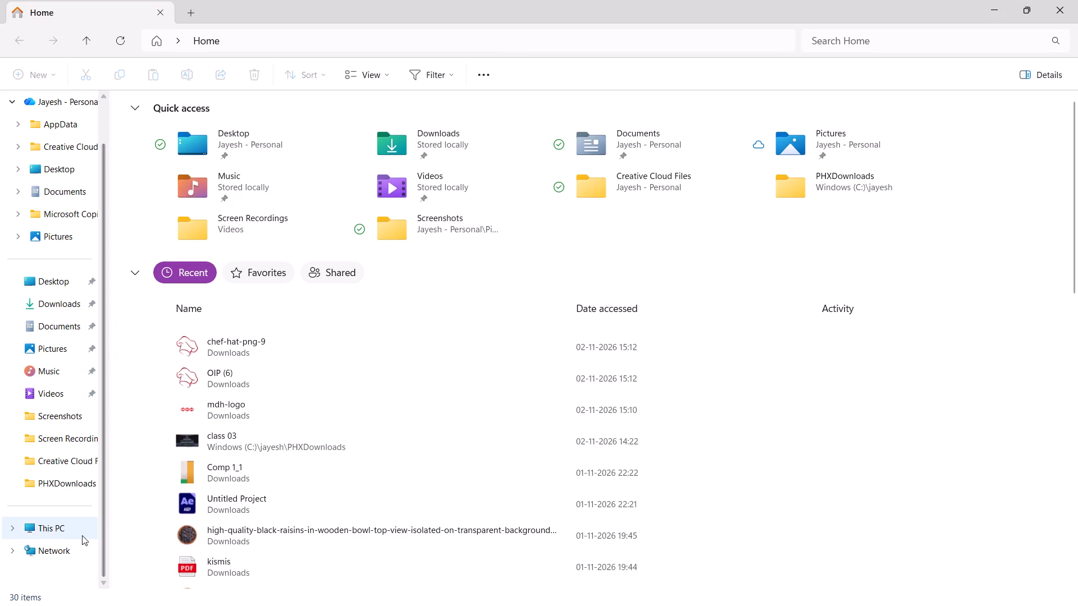
click(69, 529)
double_click(225, 129)
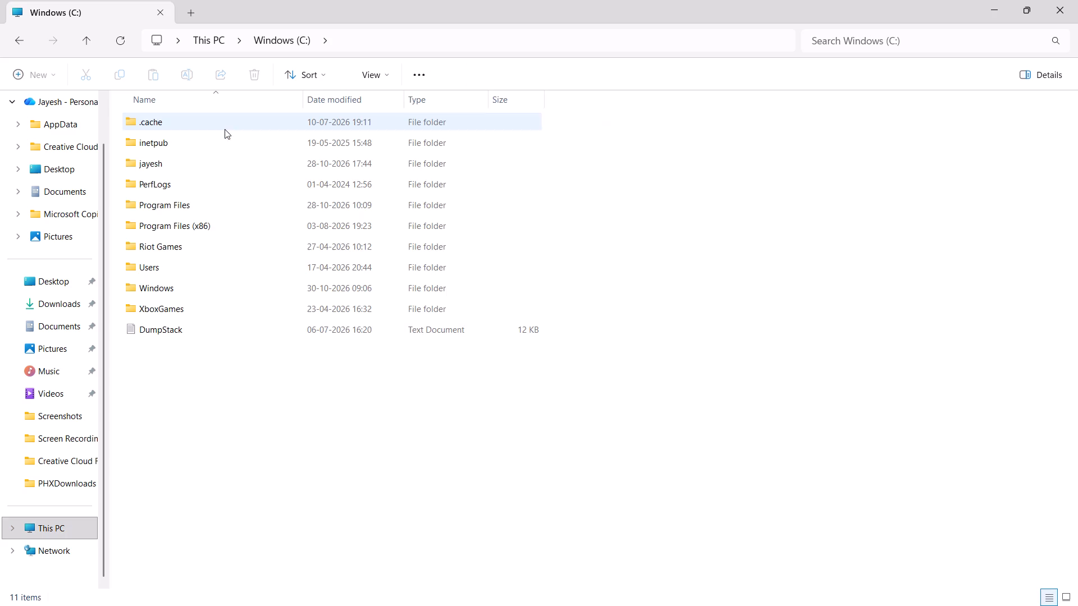
double_click(188, 160)
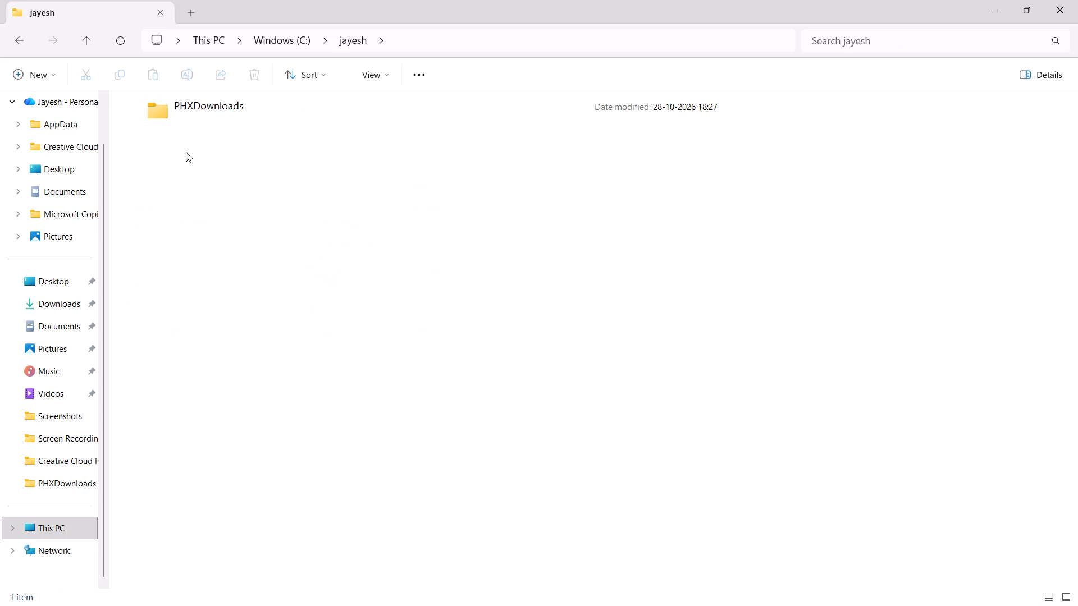
double_click(182, 111)
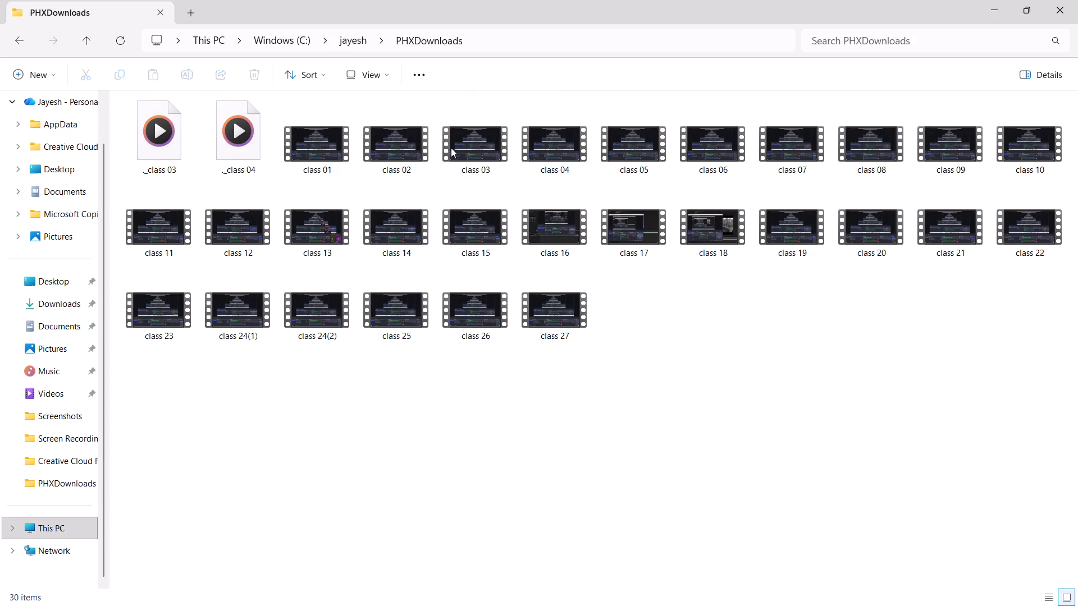
Open the class 03 recording and skim the lesson's background, chef hat and keyframe easing sections.
double_click(452, 148)
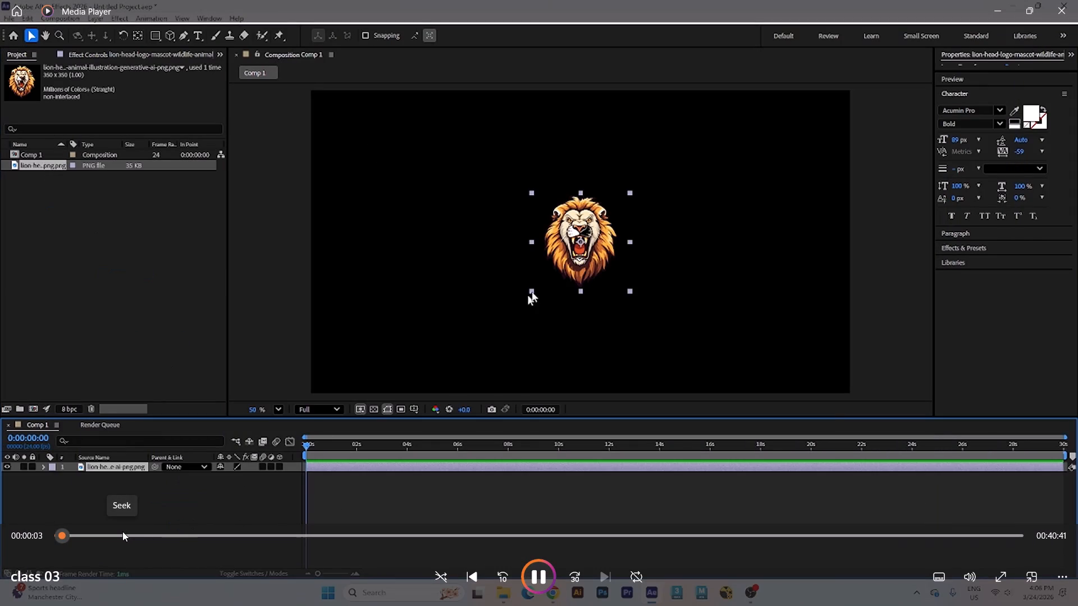
drag(120, 531, 140, 534)
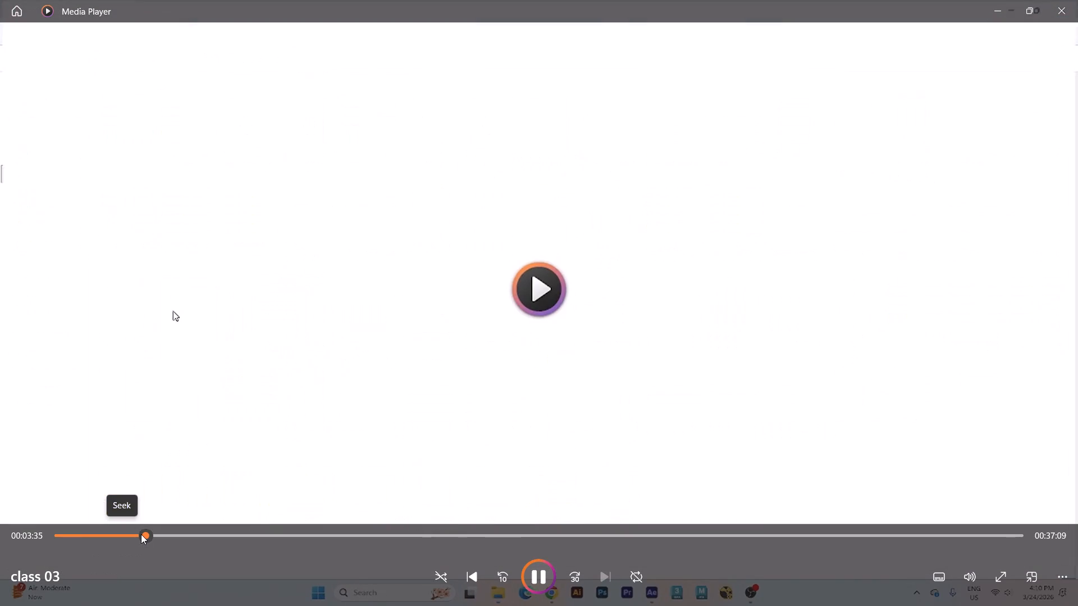
drag(142, 534, 166, 529)
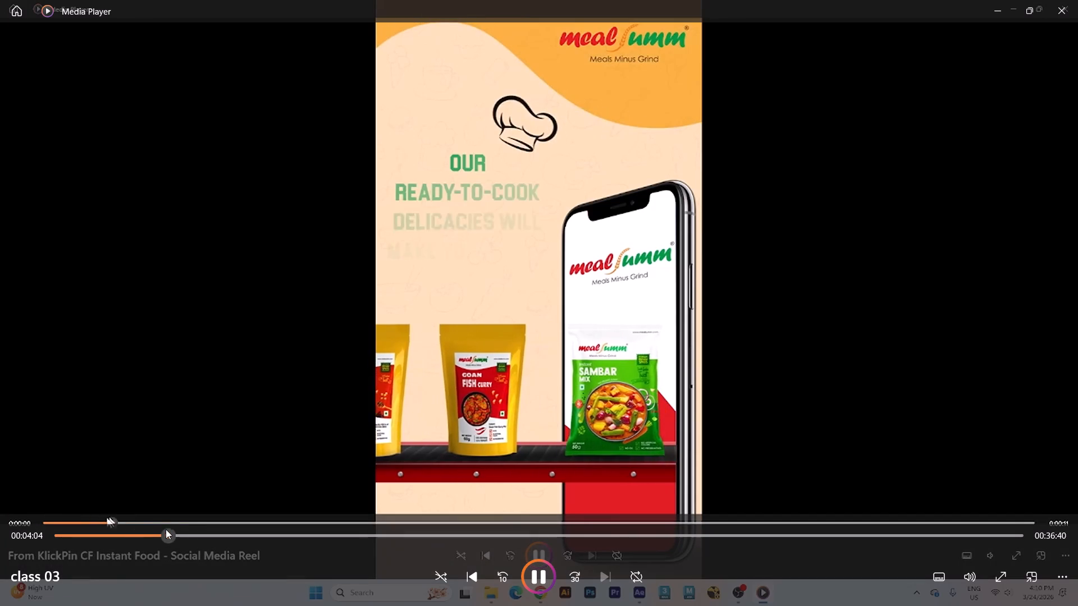
drag(166, 529, 216, 529)
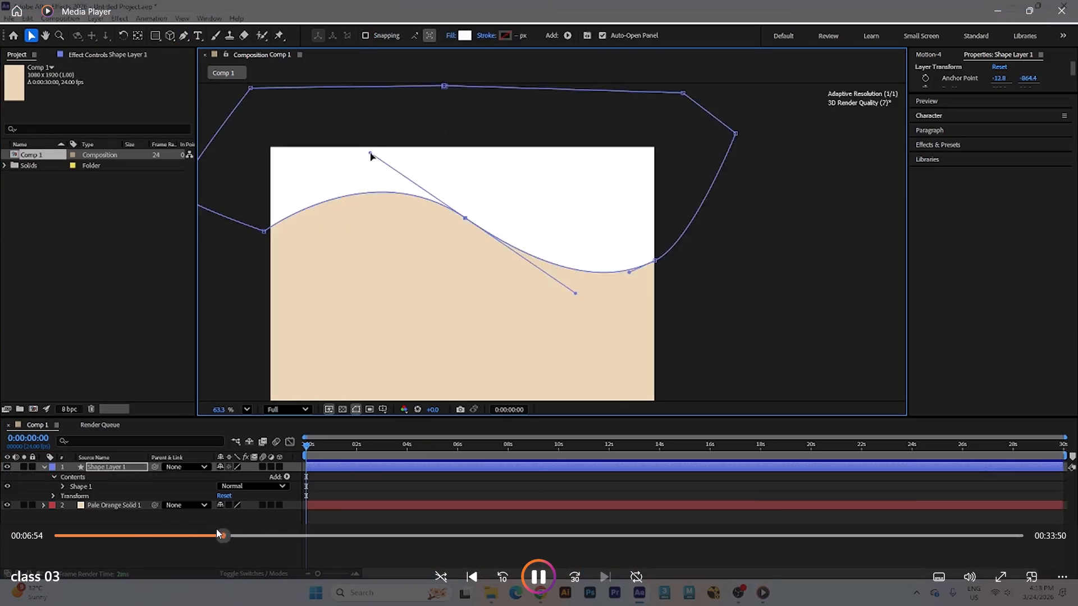
drag(216, 529, 263, 522)
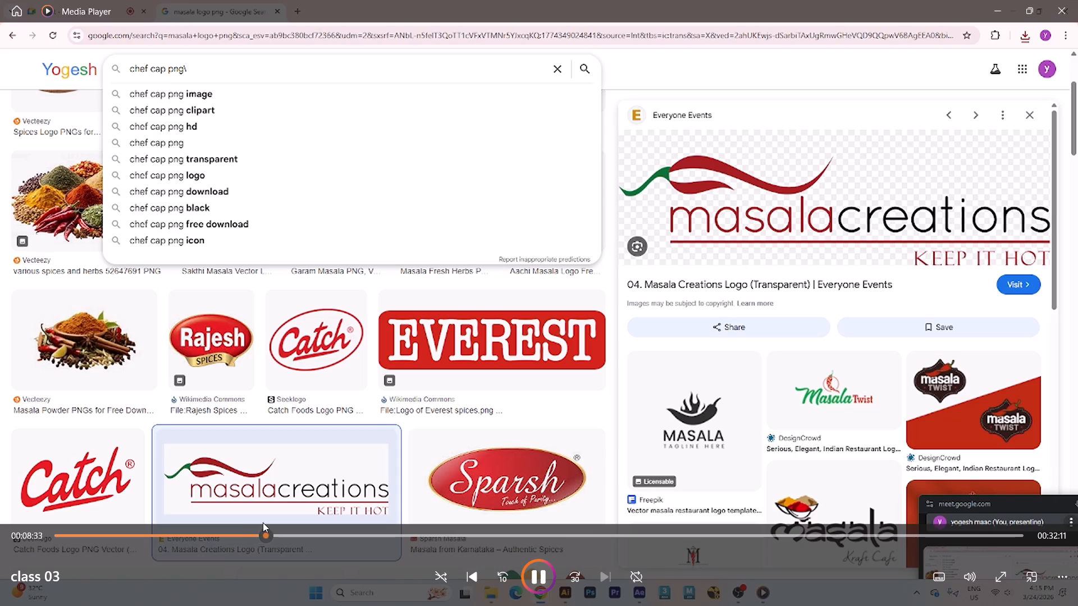
drag(263, 522, 290, 520)
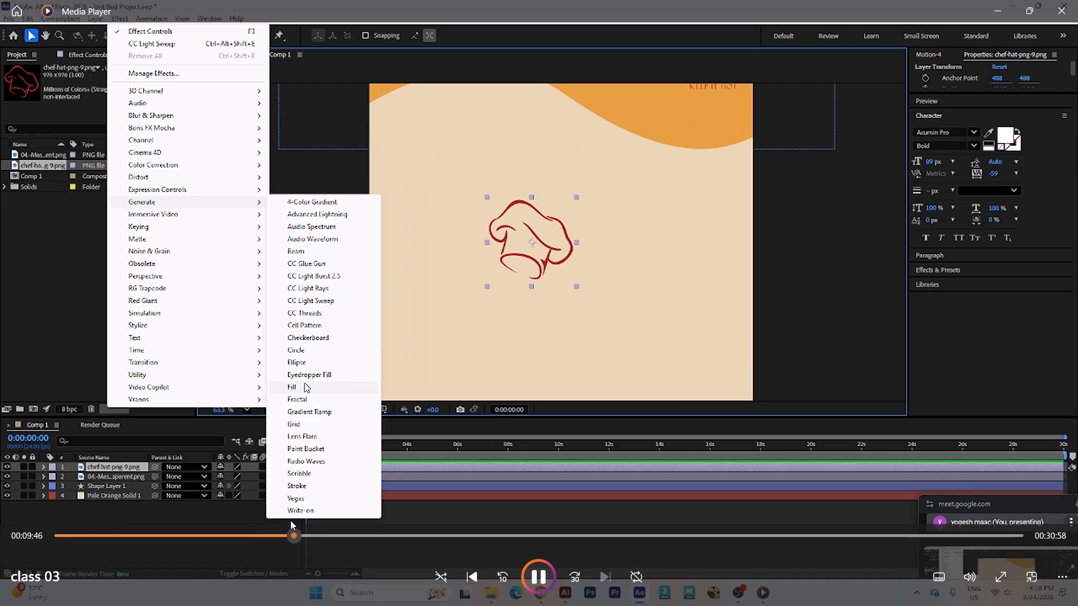
drag(290, 520, 300, 520)
drag(300, 520, 334, 526)
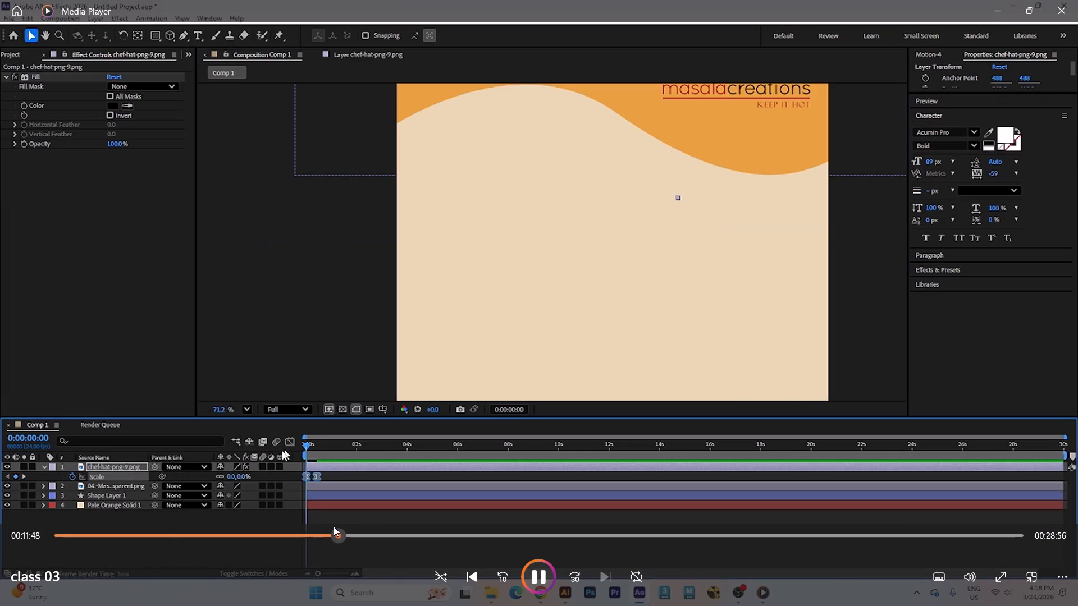
drag(334, 526, 387, 528)
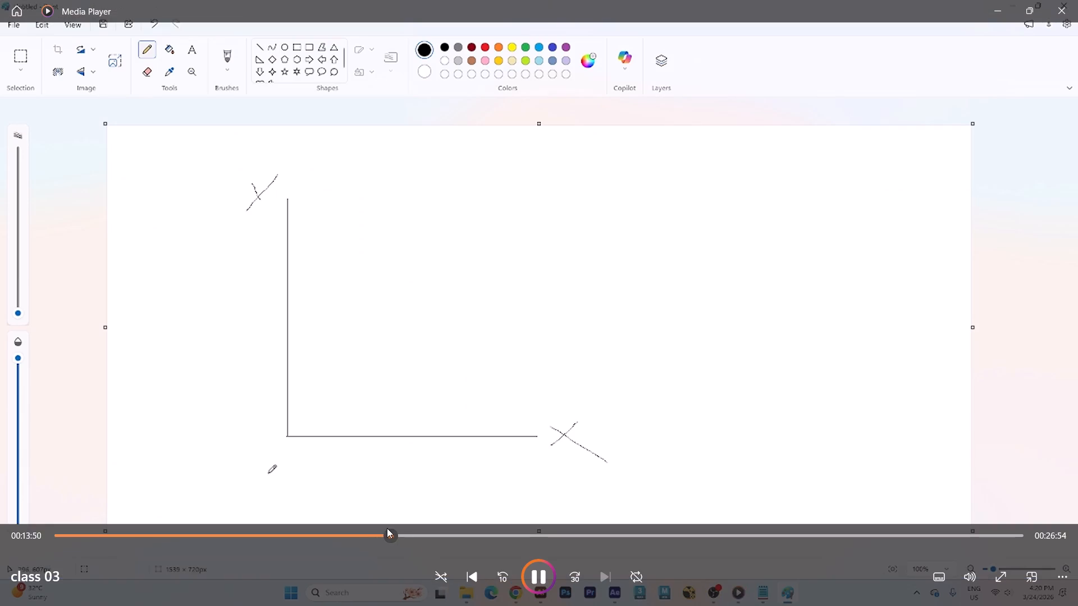
drag(387, 528, 452, 531)
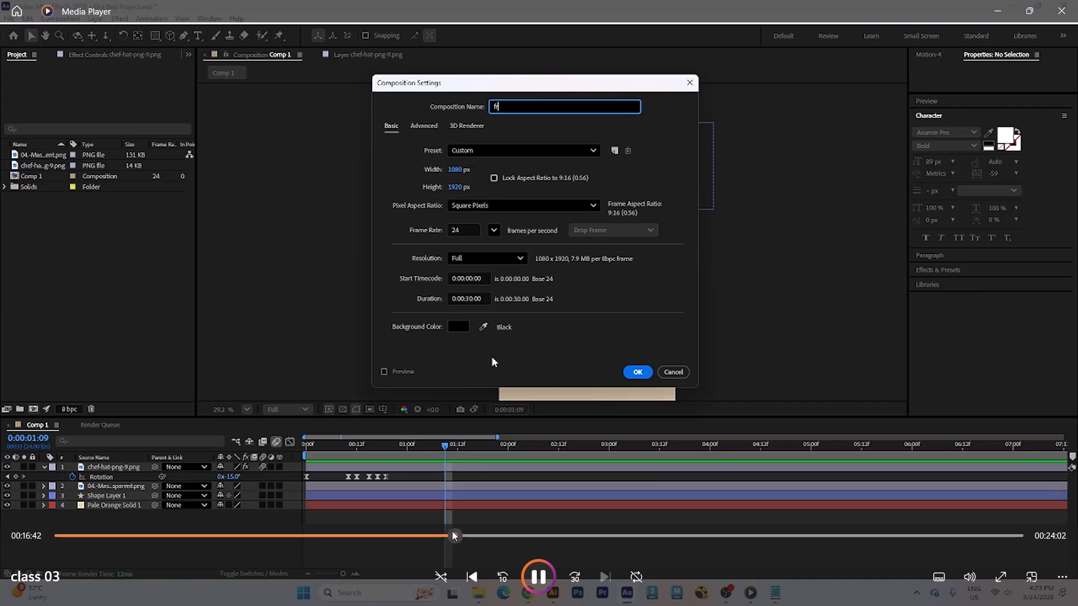
drag(452, 531, 495, 538)
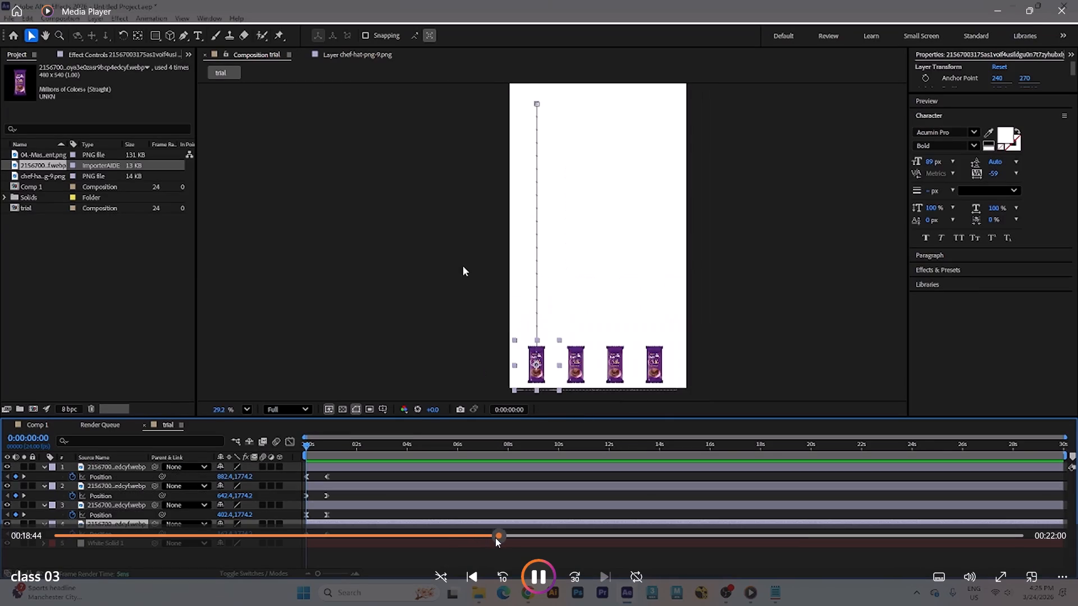
drag(495, 538, 557, 553)
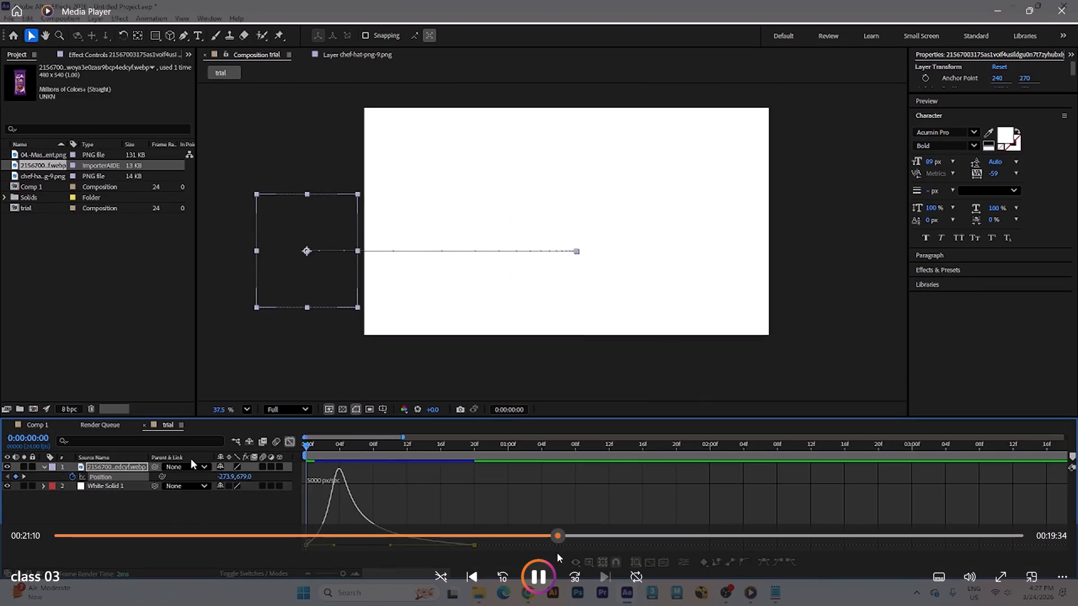
Skim the phone mockup and caption sections of the class 03 recording for how the ready-to-cook text is animated.
drag(557, 553, 592, 558)
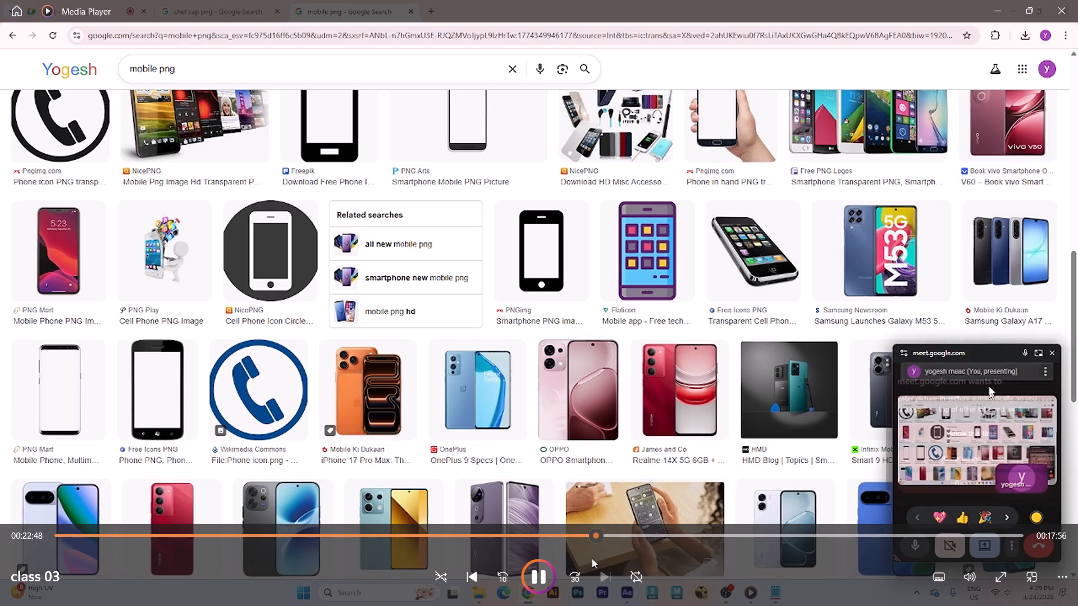
drag(592, 558, 638, 557)
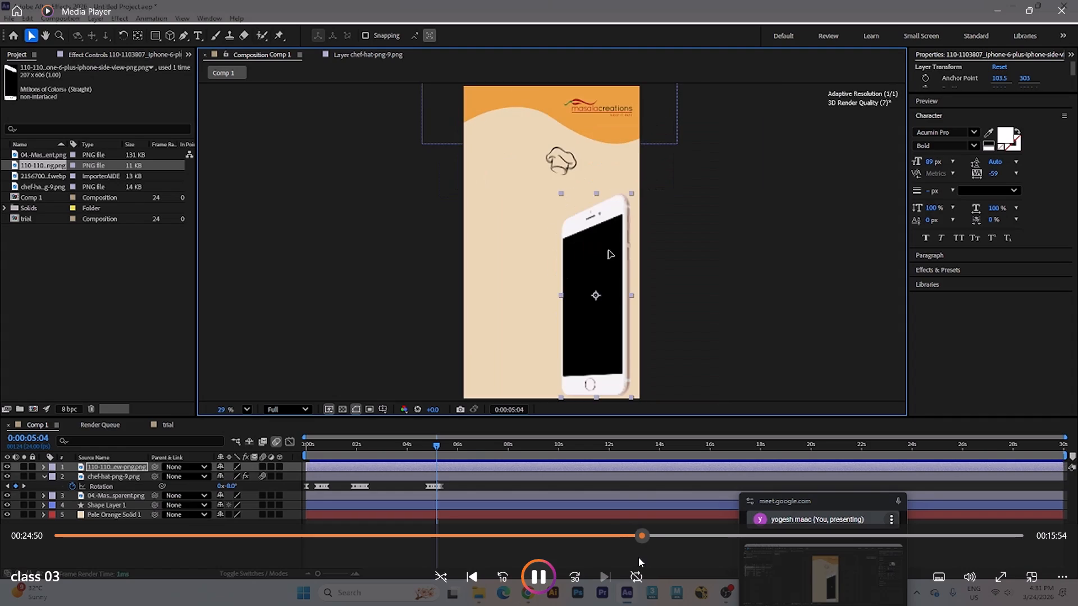
drag(638, 557, 660, 549)
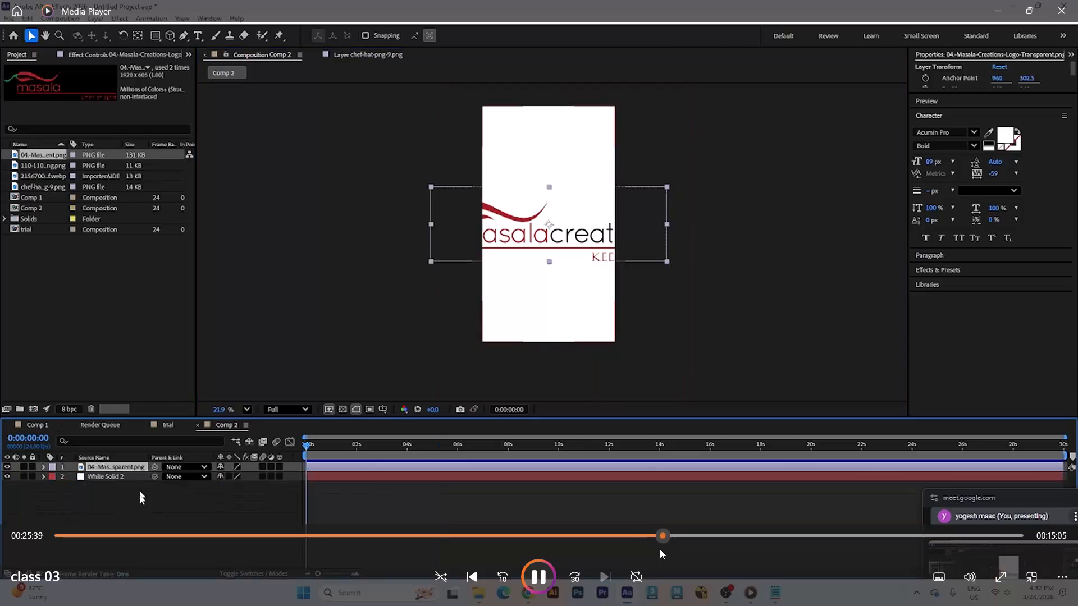
drag(660, 549, 681, 543)
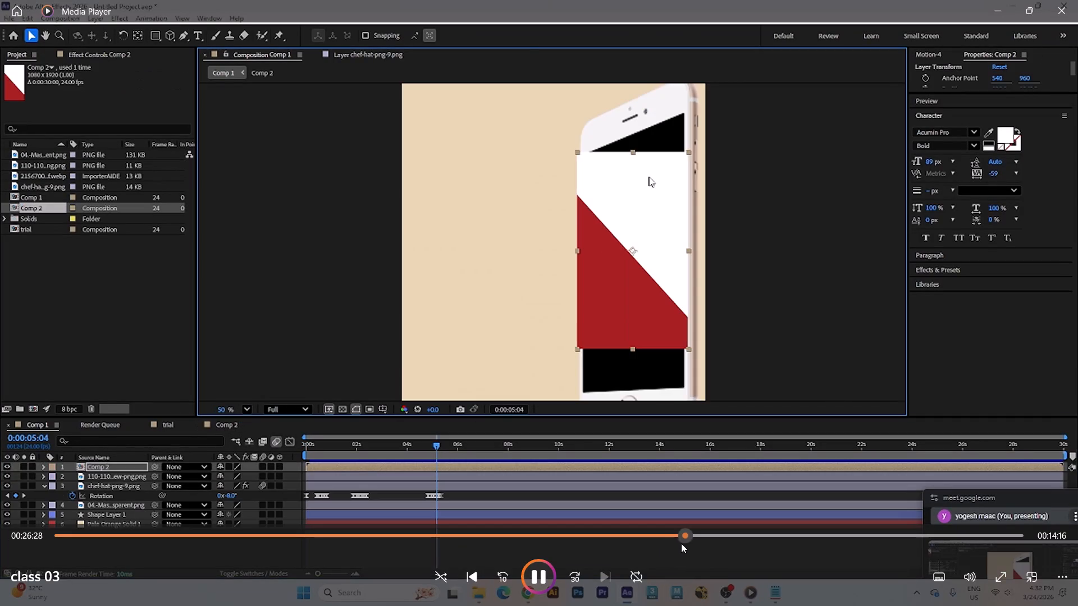
drag(681, 543, 702, 538)
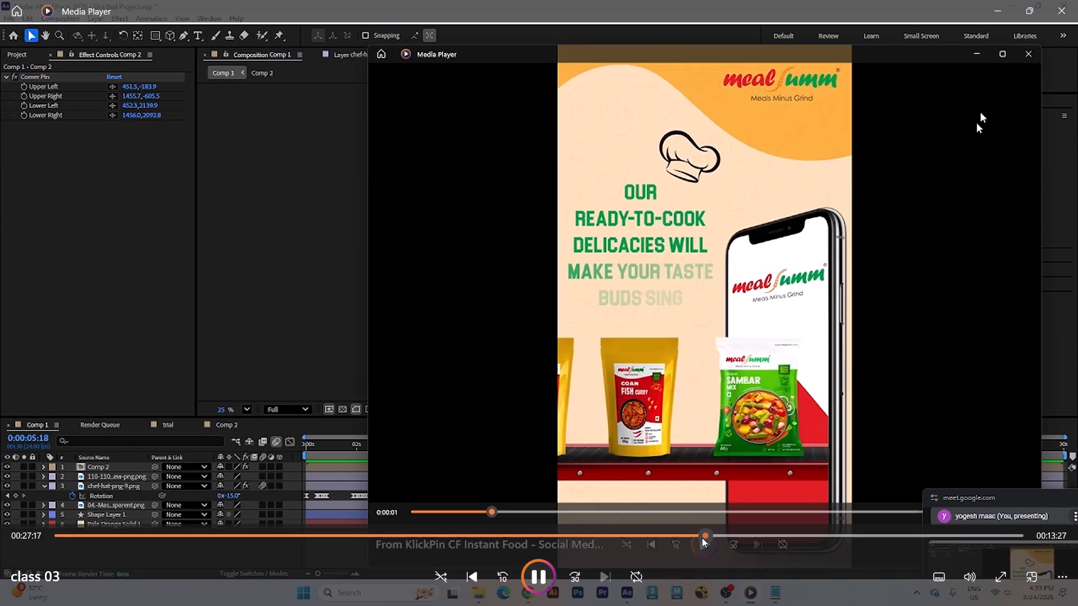
drag(702, 538, 714, 539)
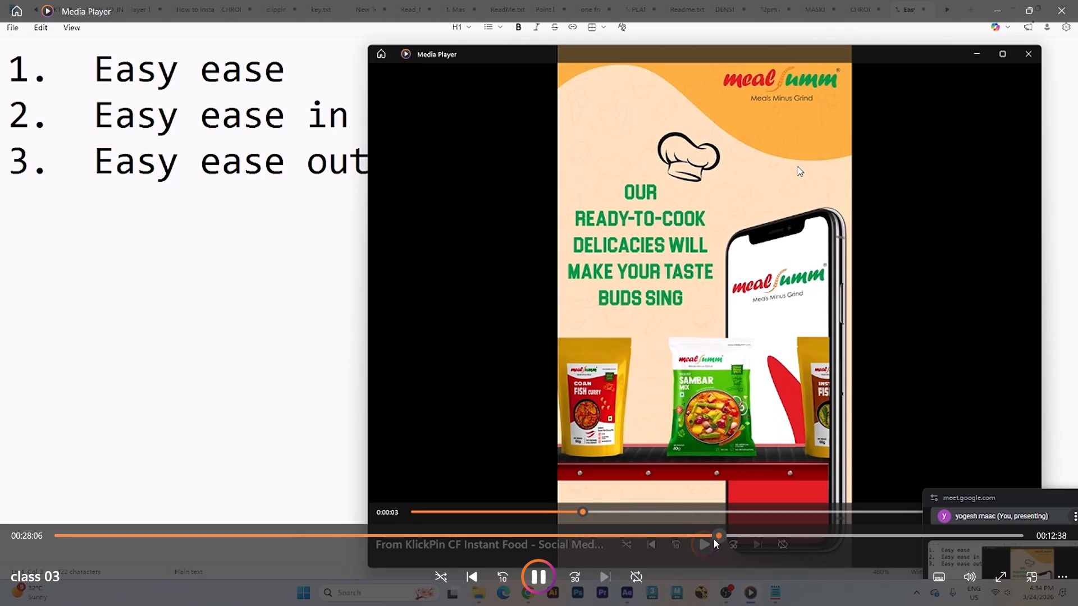
drag(714, 539, 710, 538)
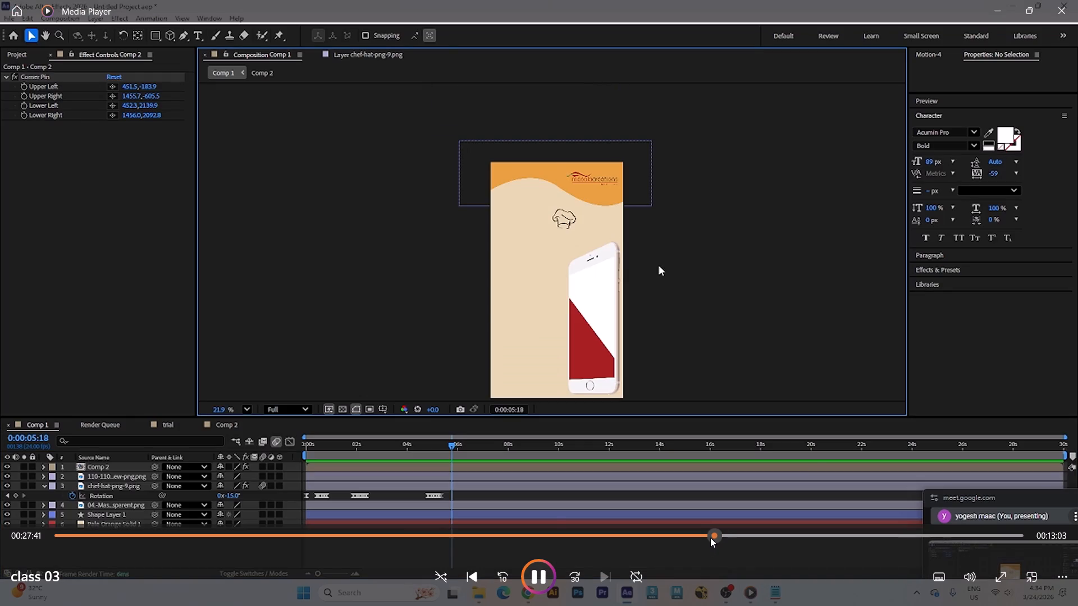
drag(710, 538, 716, 534)
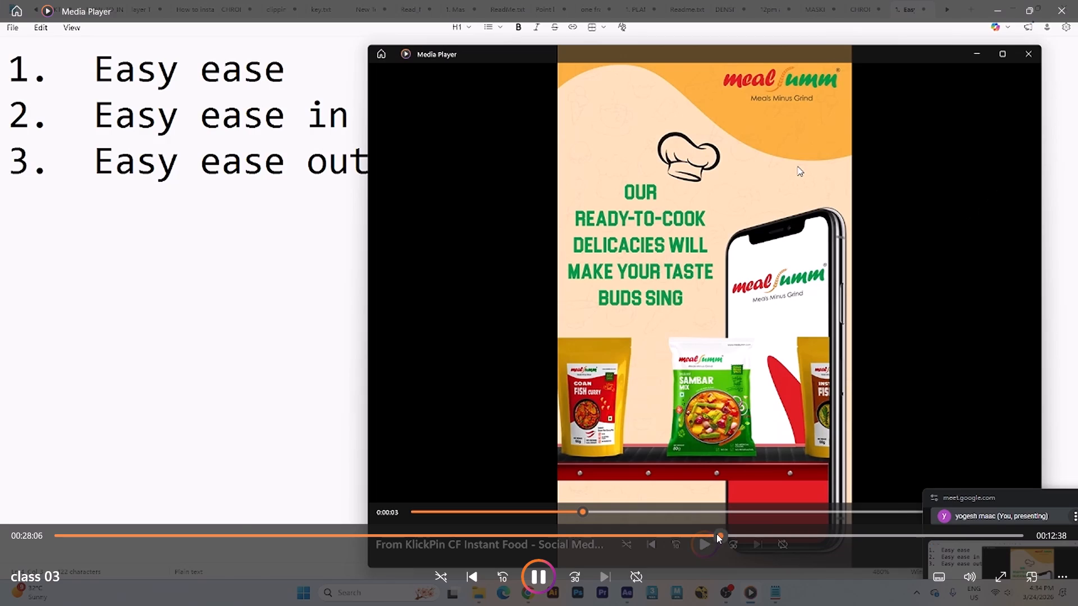
drag(716, 534, 739, 527)
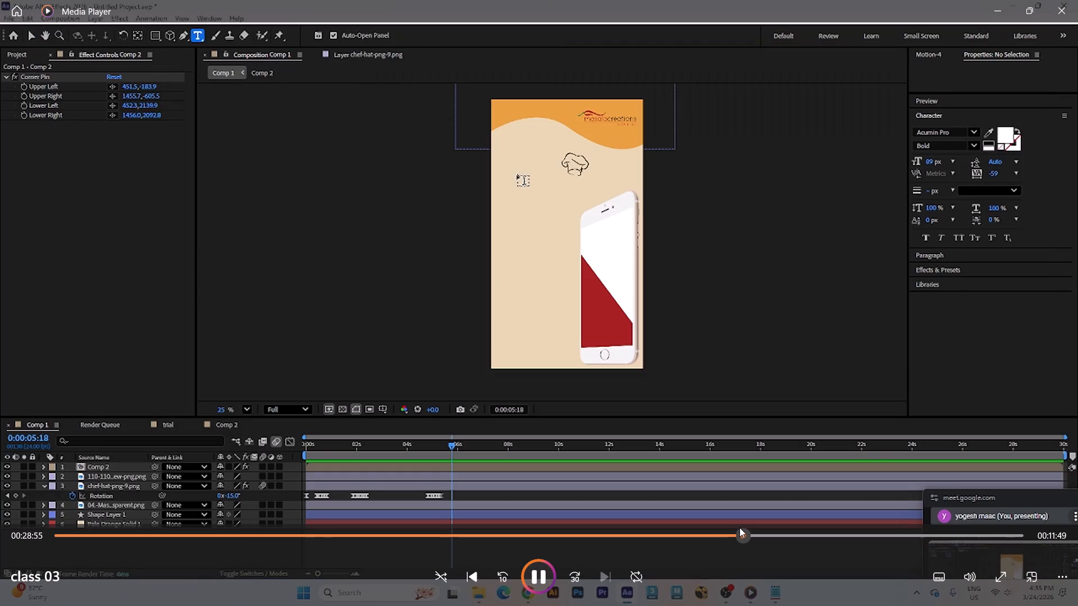
drag(739, 527, 762, 524)
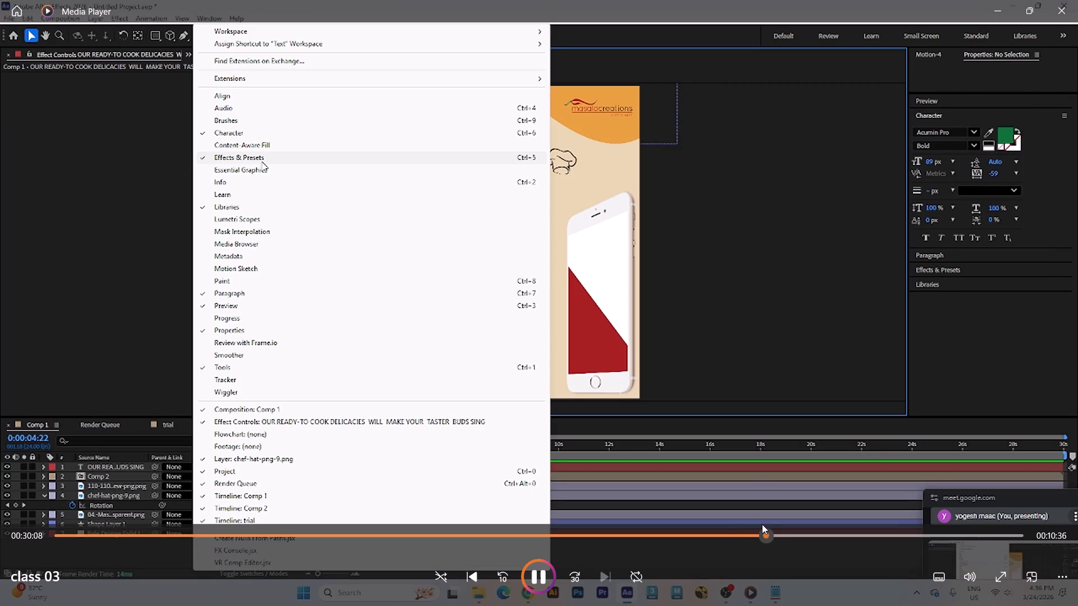
drag(762, 524, 779, 524)
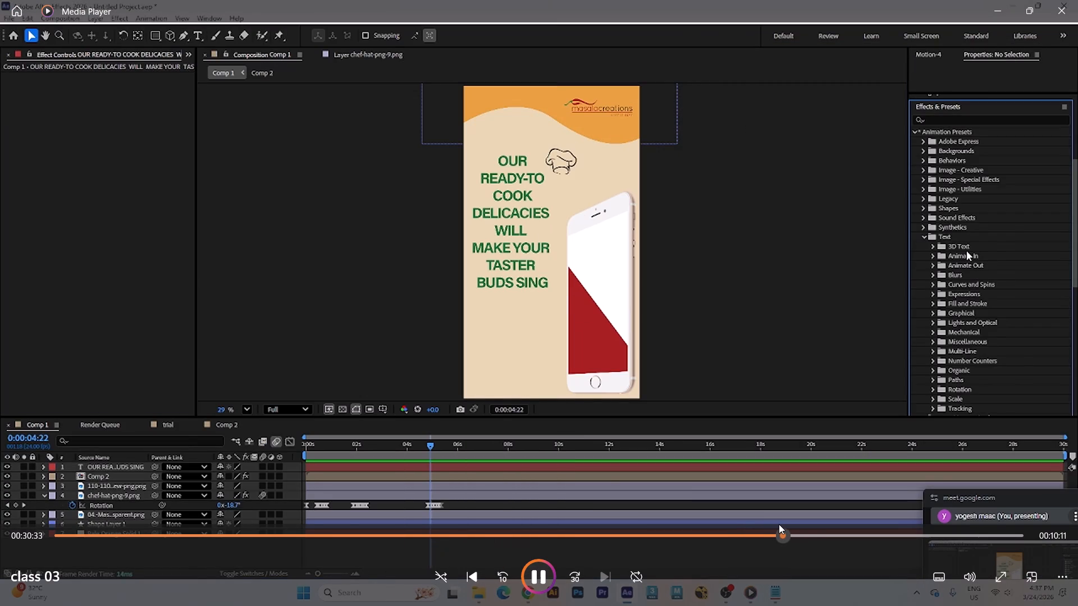
drag(779, 524, 800, 524)
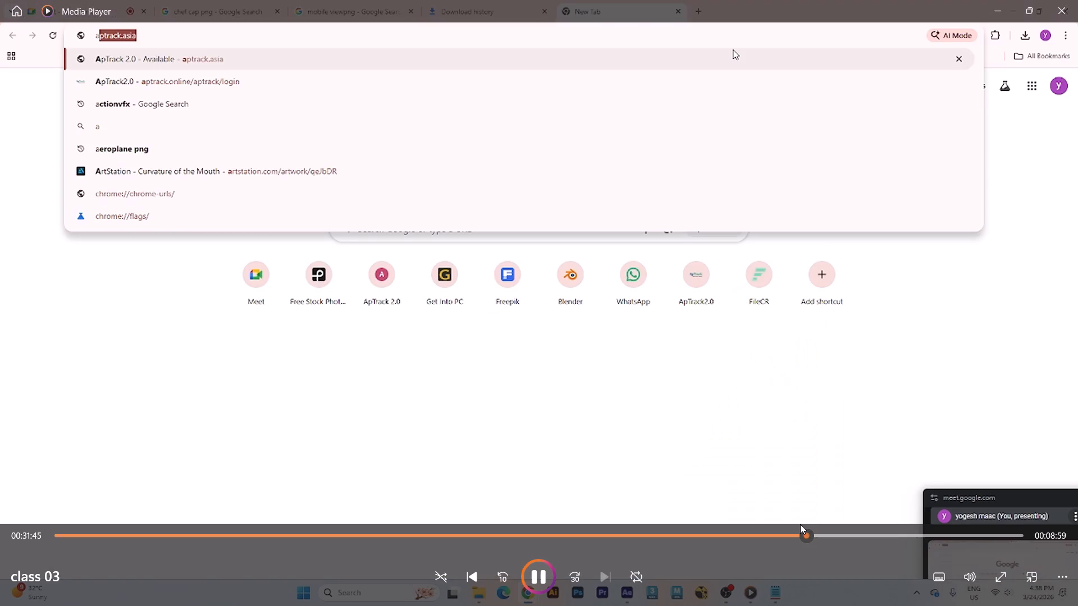
drag(800, 524, 810, 524)
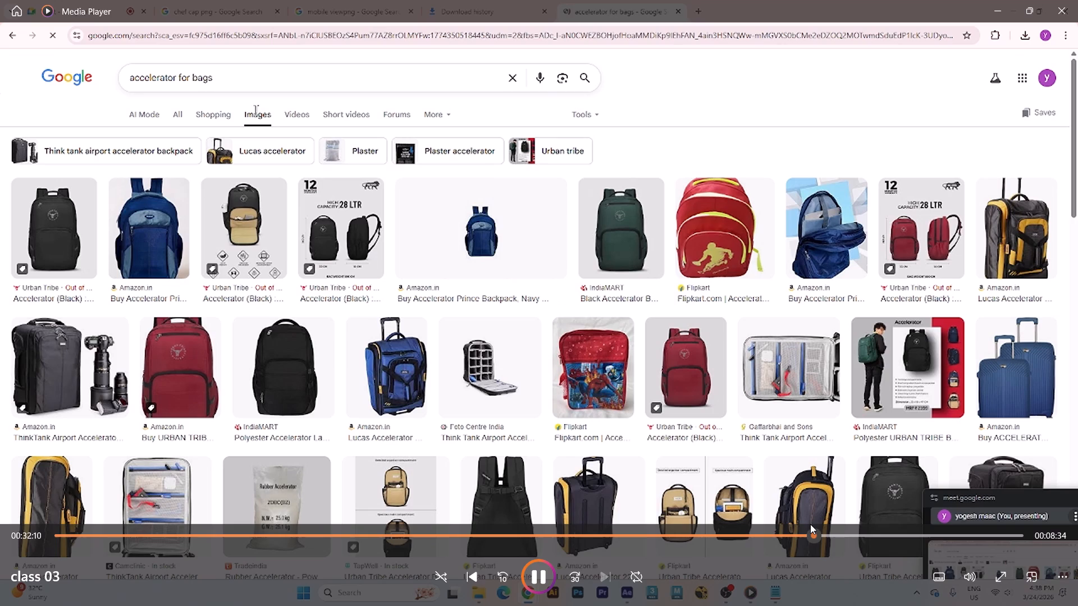
Go back to about 00:30:08 in the class 03 recording and watch how Effects & Presets is opened for the caption.
drag(810, 524, 794, 532)
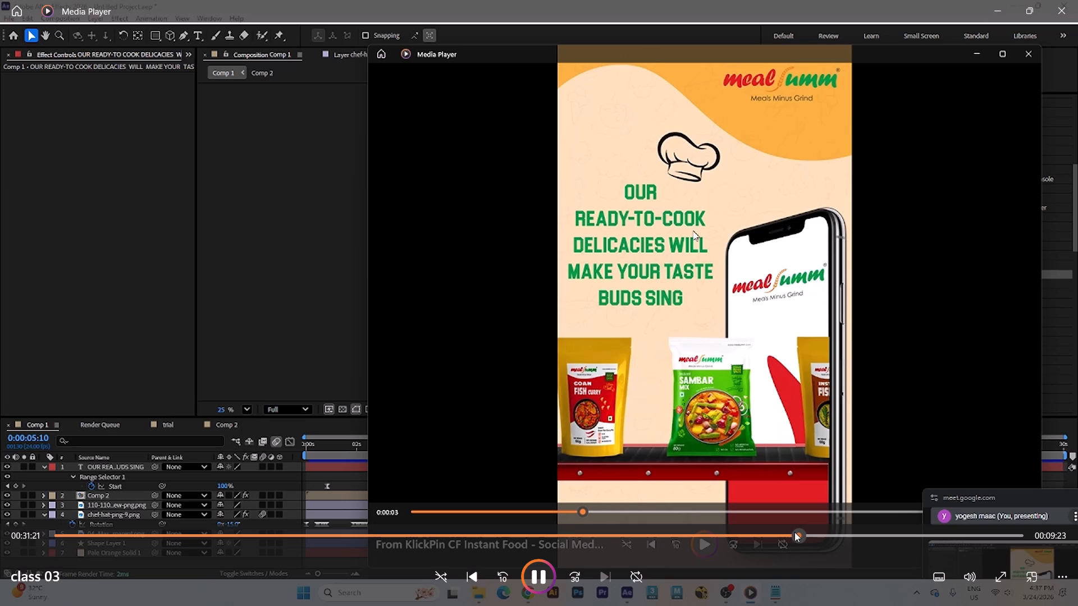
drag(794, 532, 789, 533)
drag(785, 534, 770, 538)
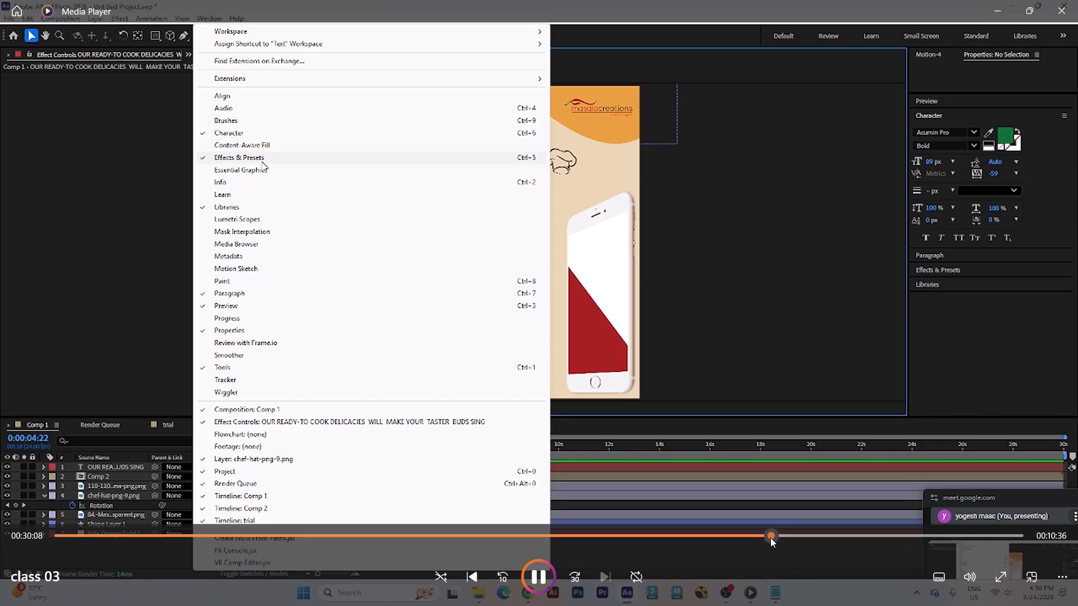
drag(770, 538, 770, 538)
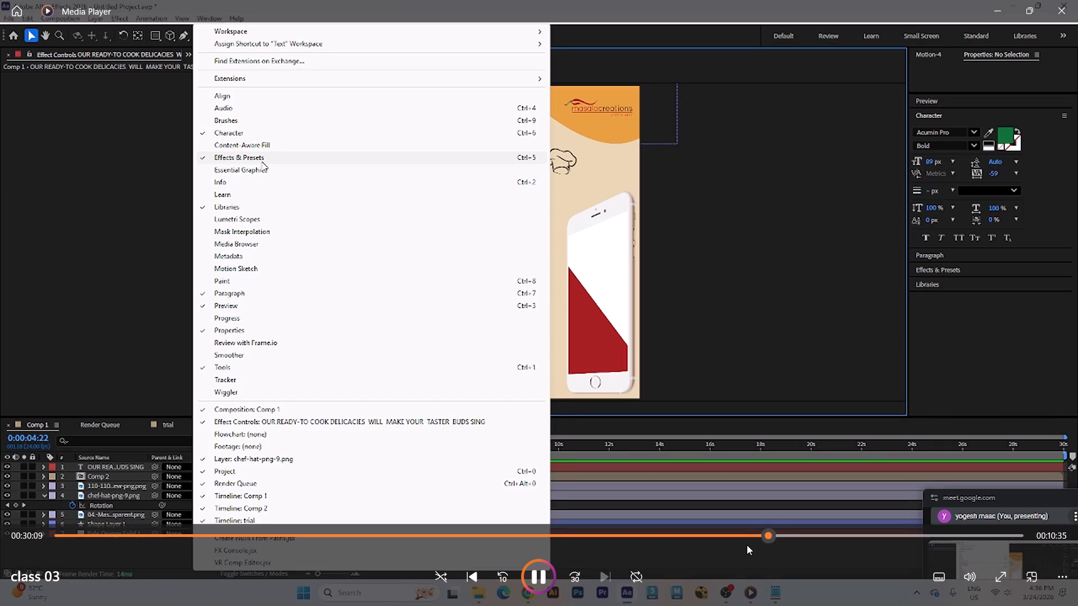
key(space)
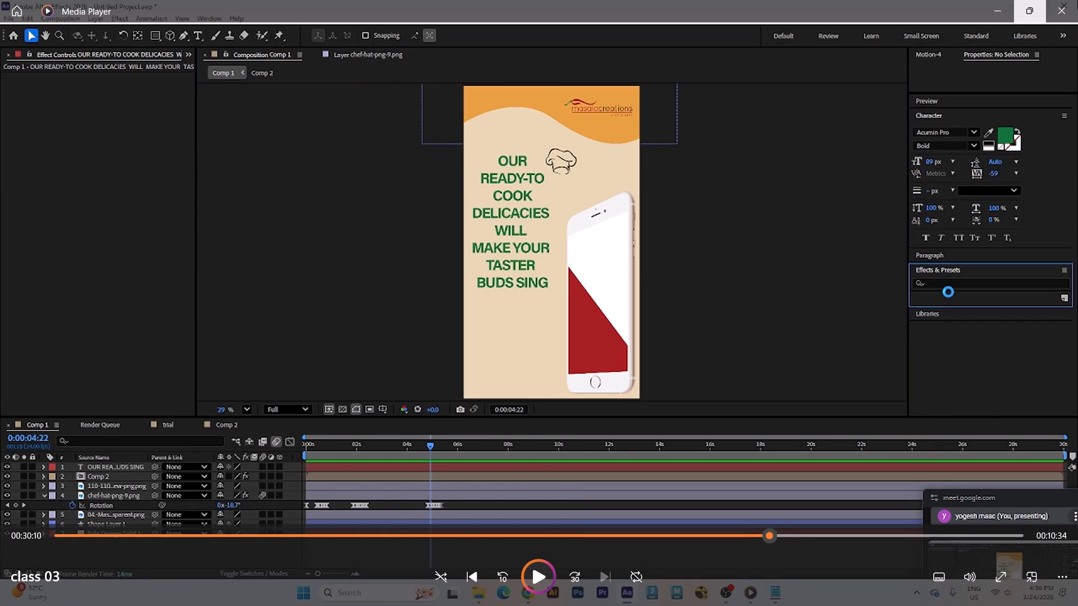
right_click(1077, 0)
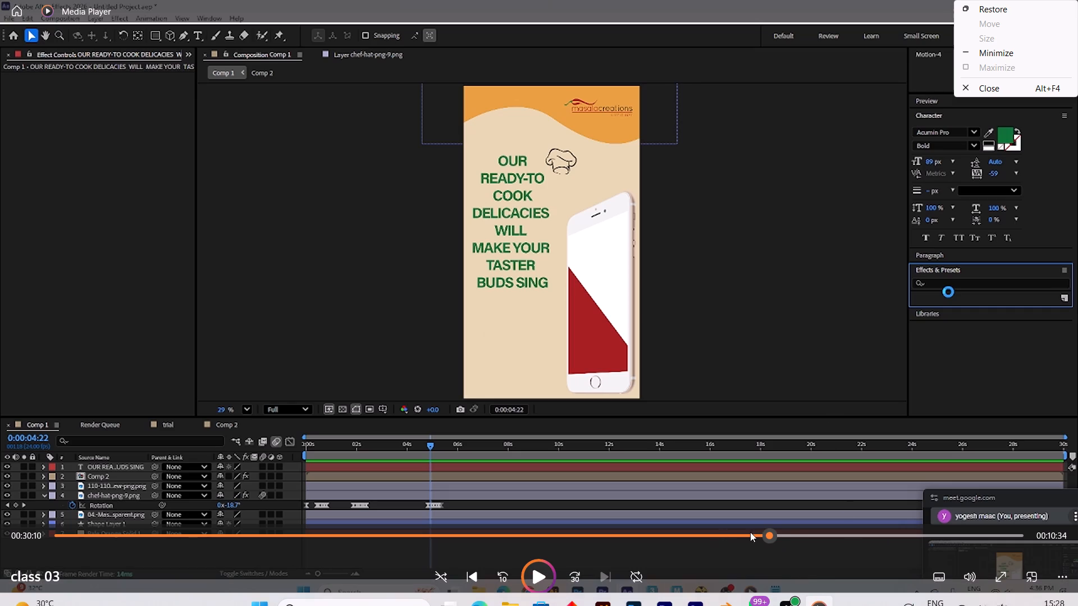
drag(768, 532, 761, 531)
key(space)
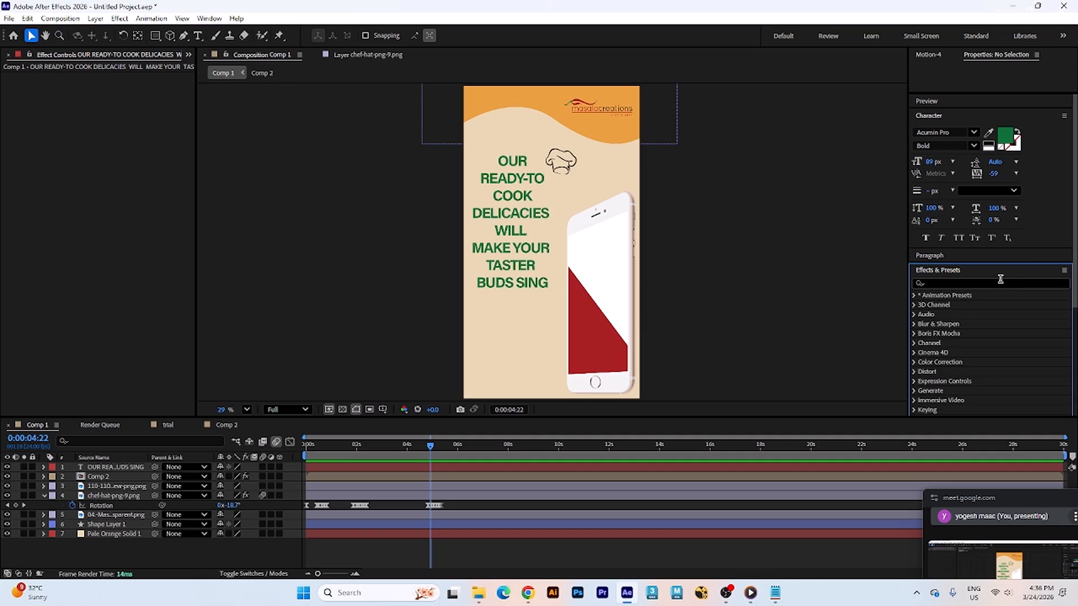
key(space)
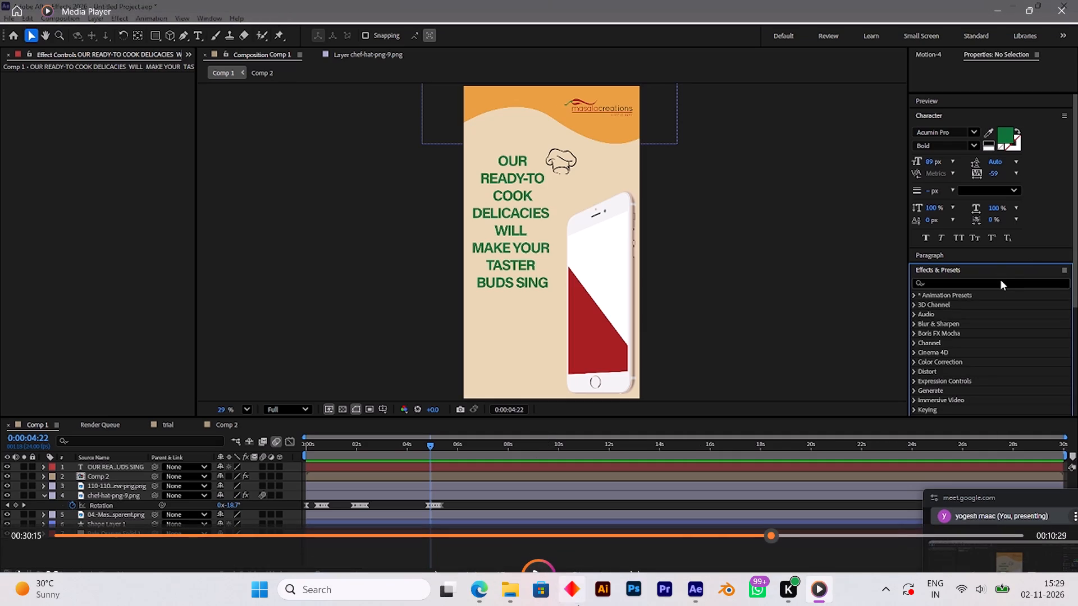
Switch to After Effects, select the ready-to-cook caption and open the Text effects category in Effects & Presets.
click(698, 586)
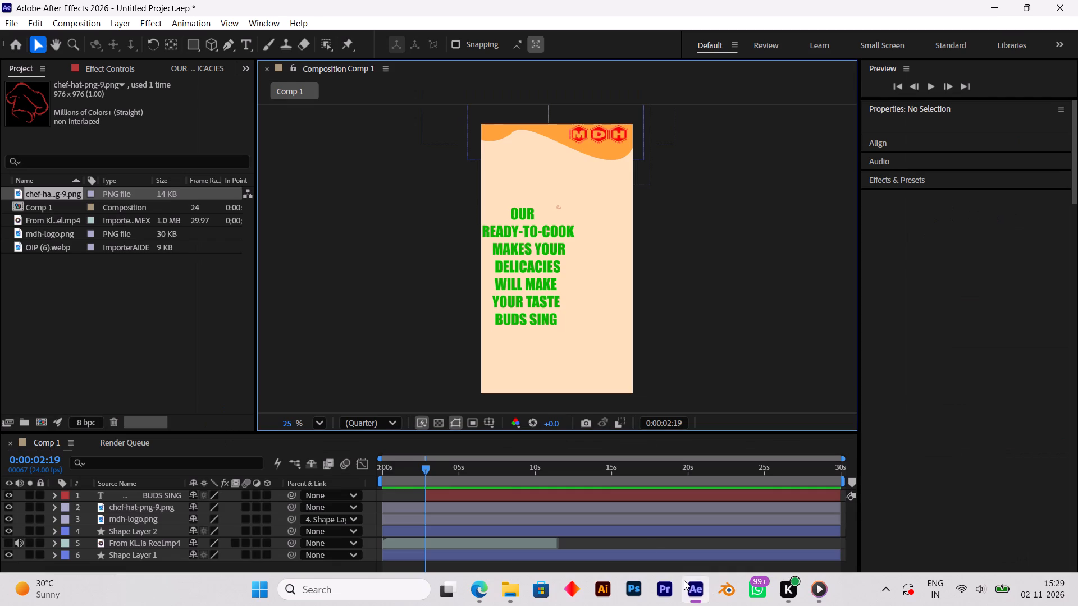
click(544, 265)
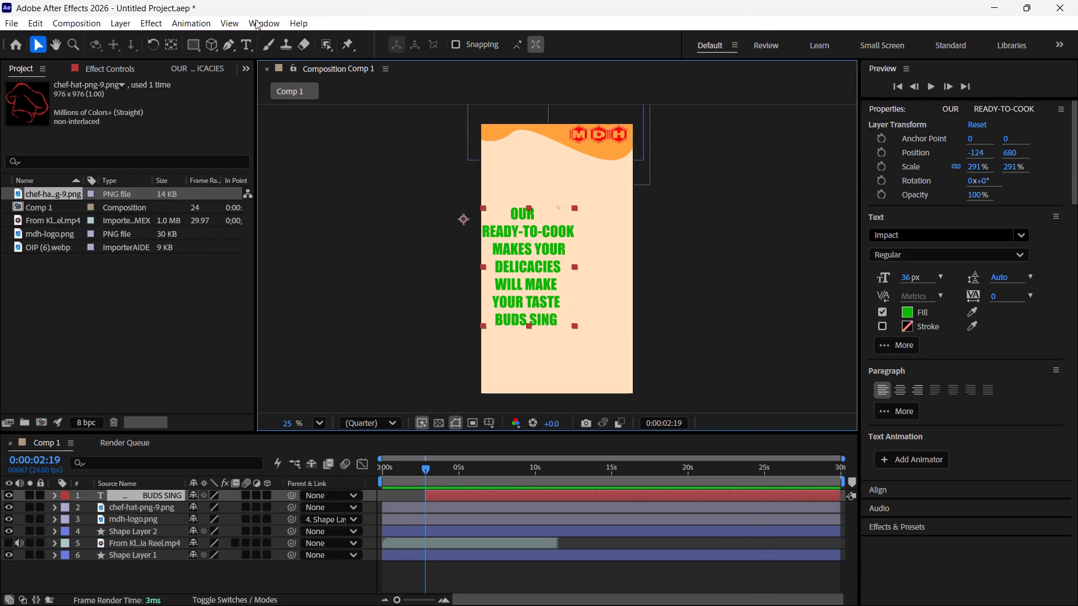
click(255, 20)
click(348, 161)
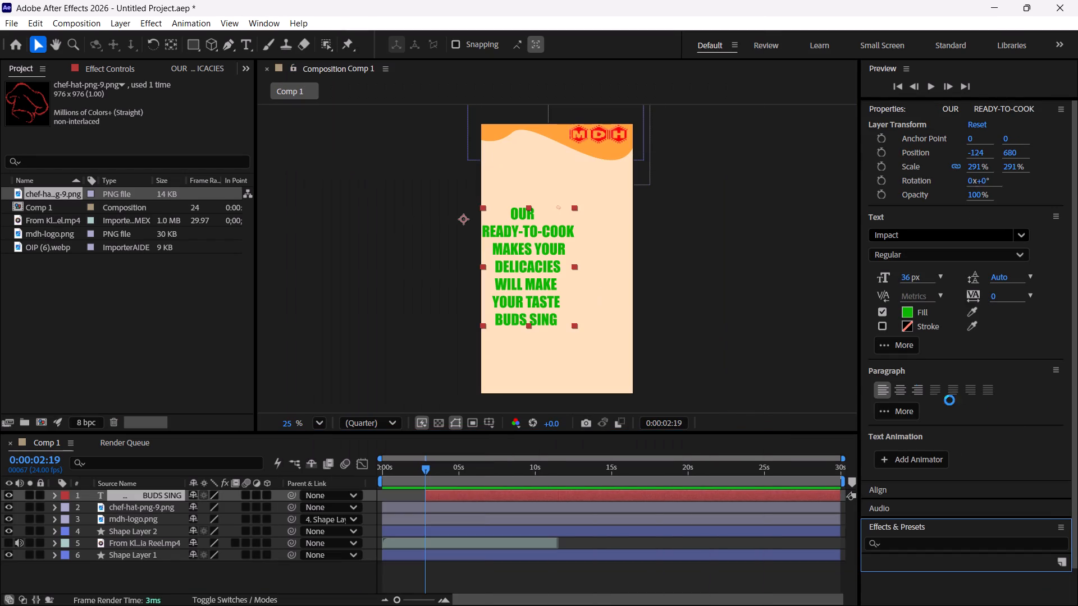
click(948, 541)
scroll(958, 544, down, 4)
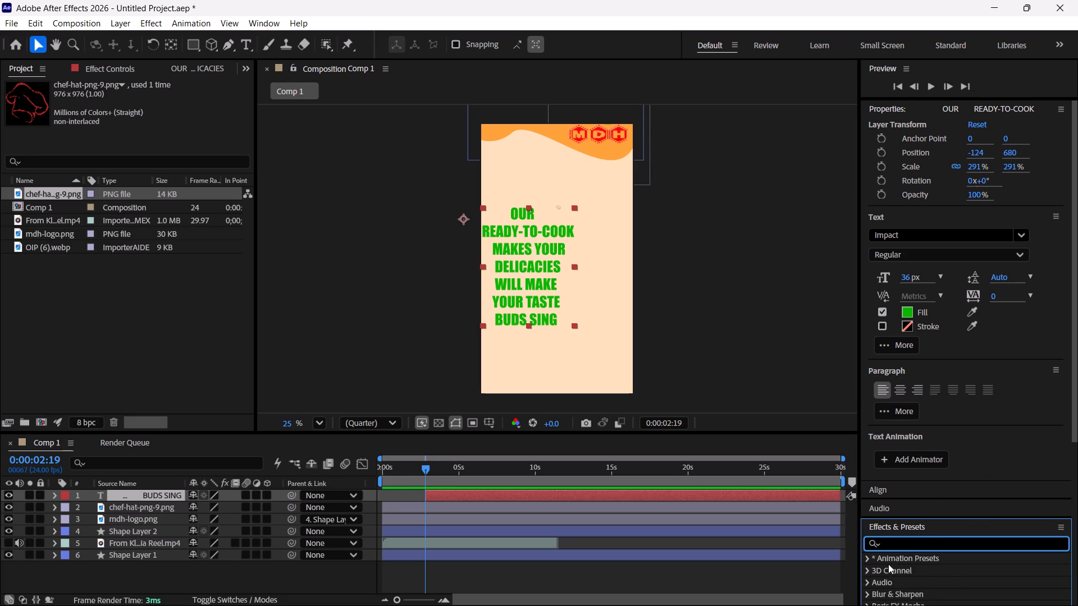
click(867, 568)
scroll(923, 570, down, 2)
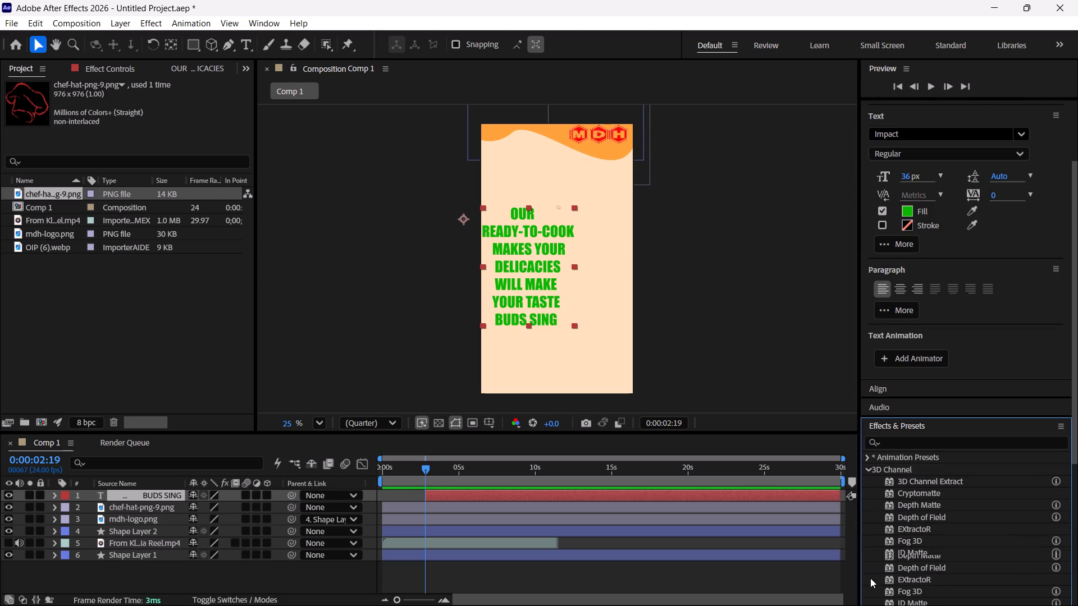
click(870, 469)
scroll(915, 540, down, 2)
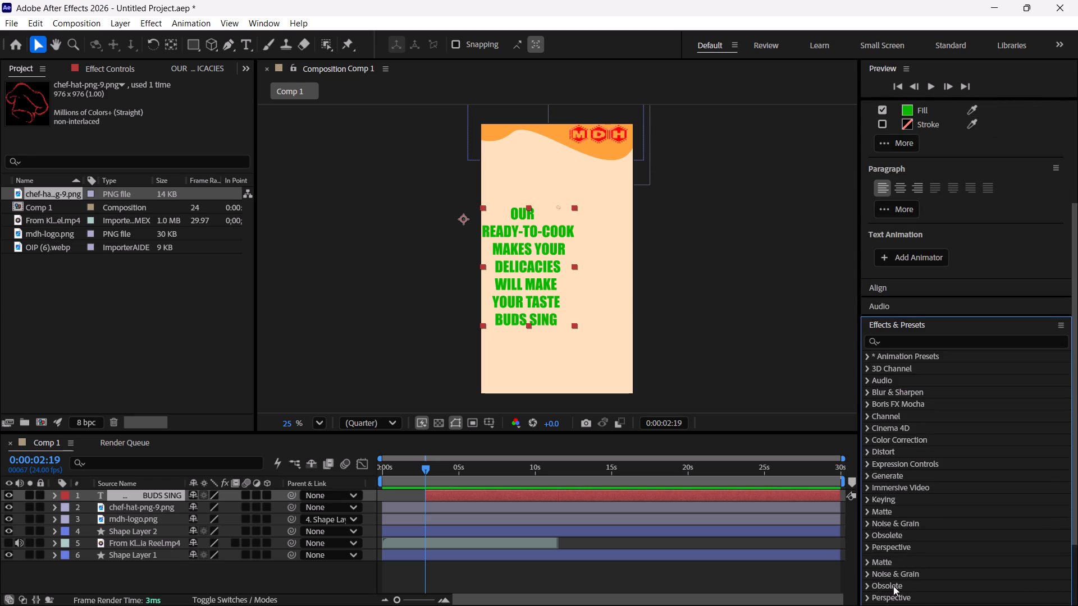
click(866, 580)
scroll(920, 539, down, 4)
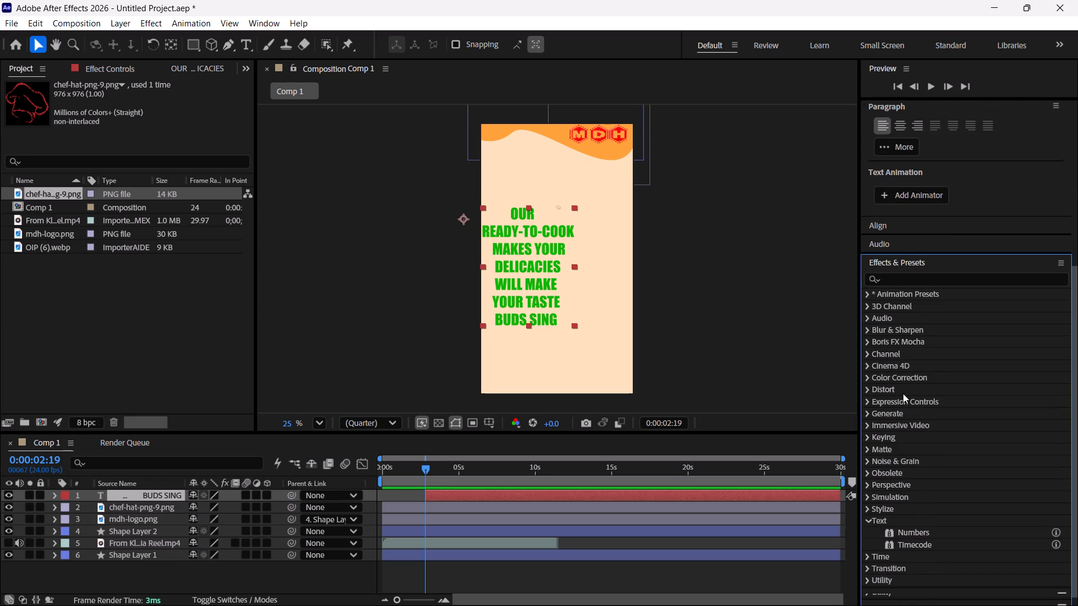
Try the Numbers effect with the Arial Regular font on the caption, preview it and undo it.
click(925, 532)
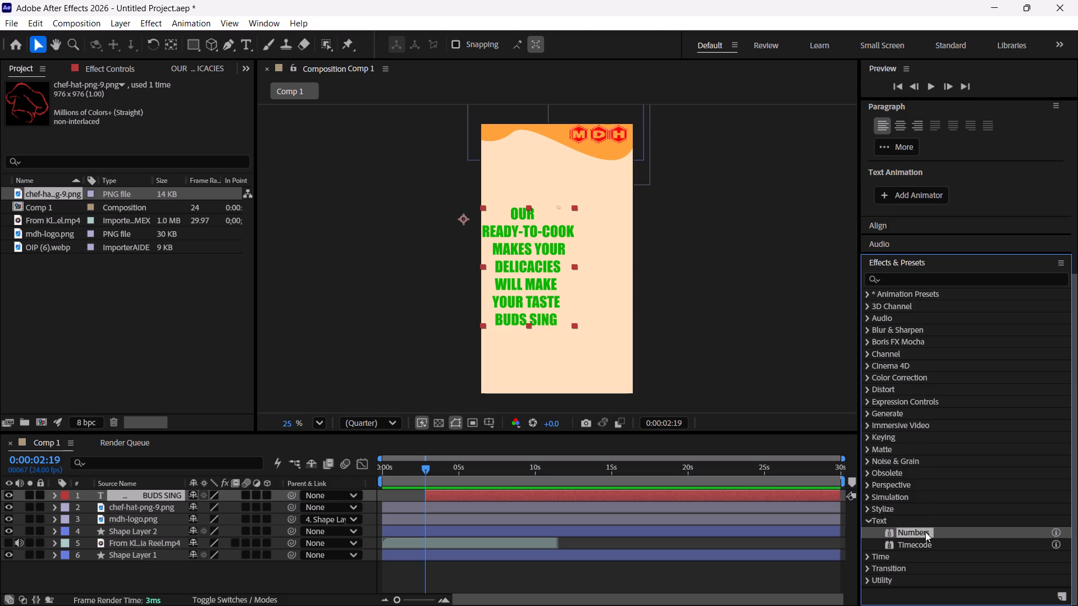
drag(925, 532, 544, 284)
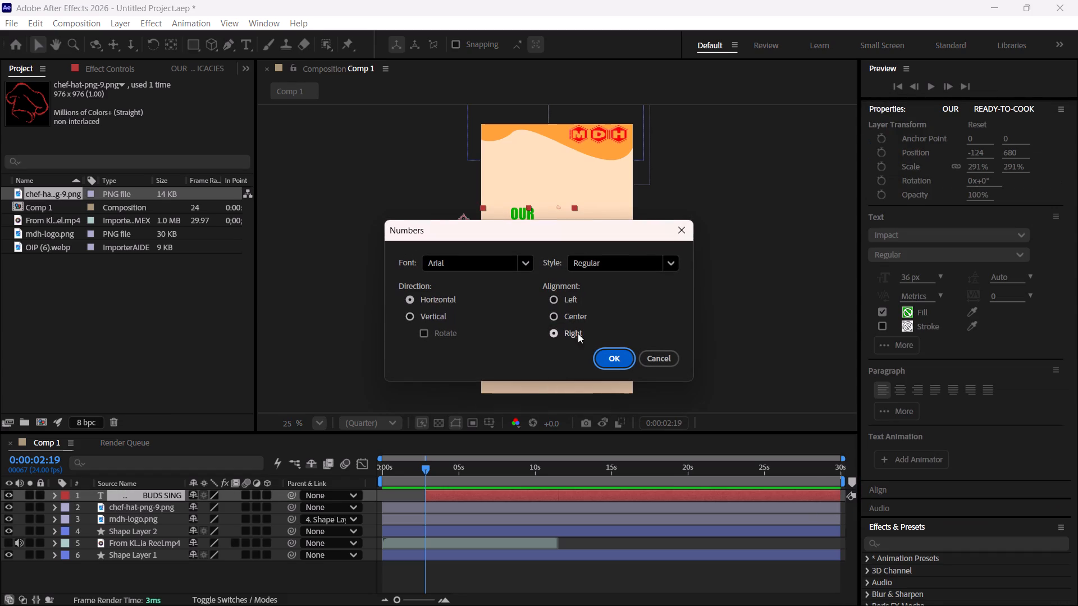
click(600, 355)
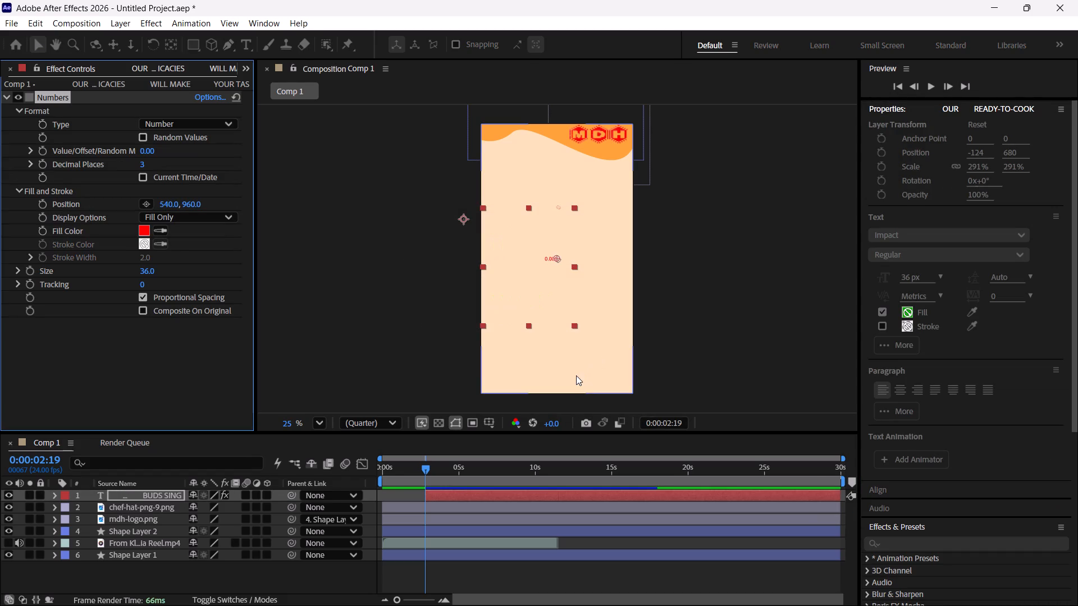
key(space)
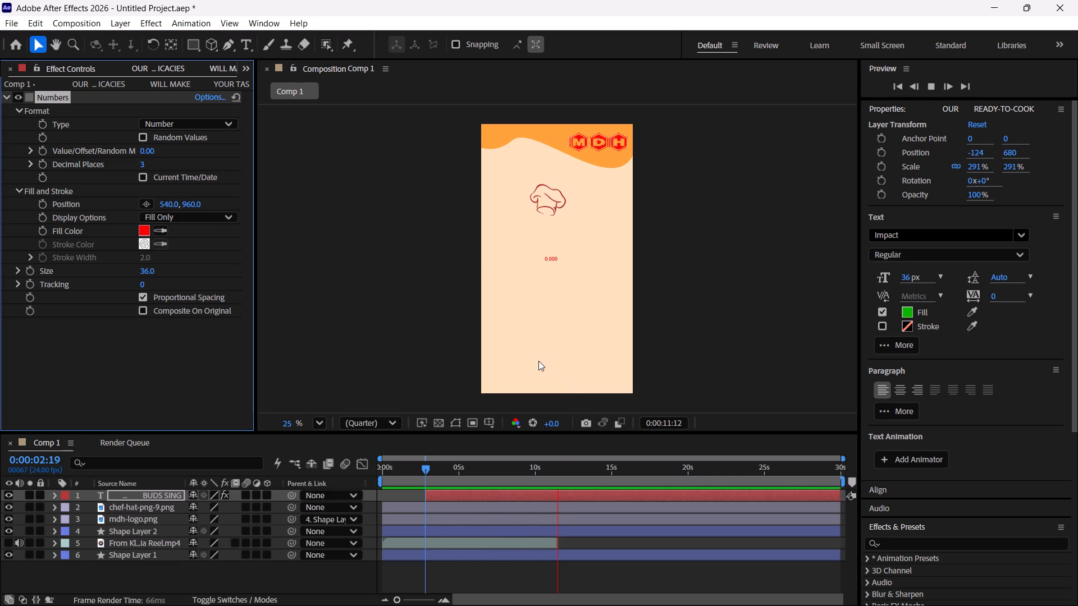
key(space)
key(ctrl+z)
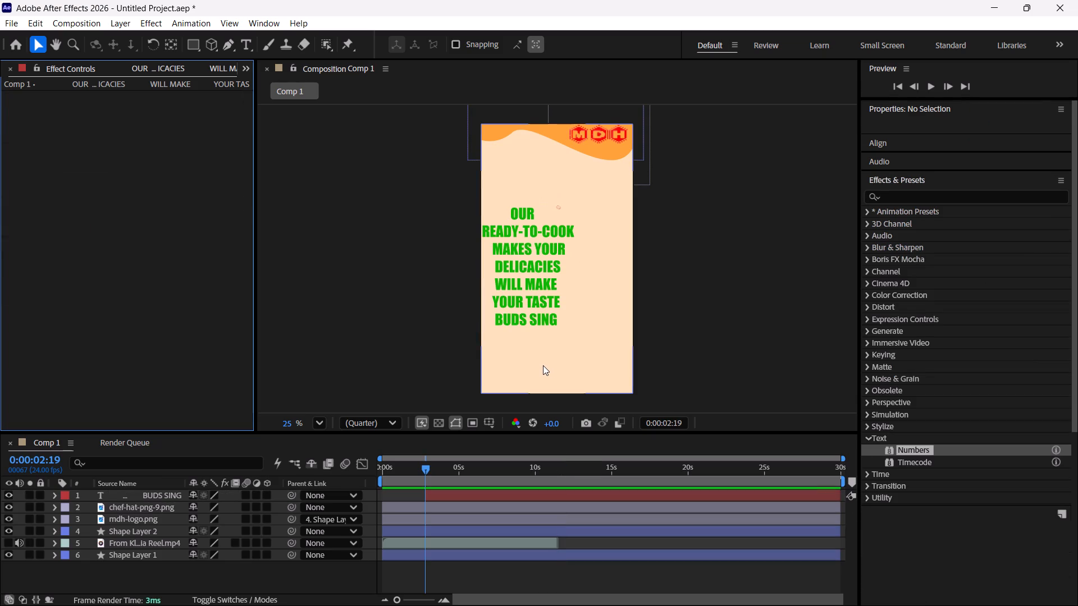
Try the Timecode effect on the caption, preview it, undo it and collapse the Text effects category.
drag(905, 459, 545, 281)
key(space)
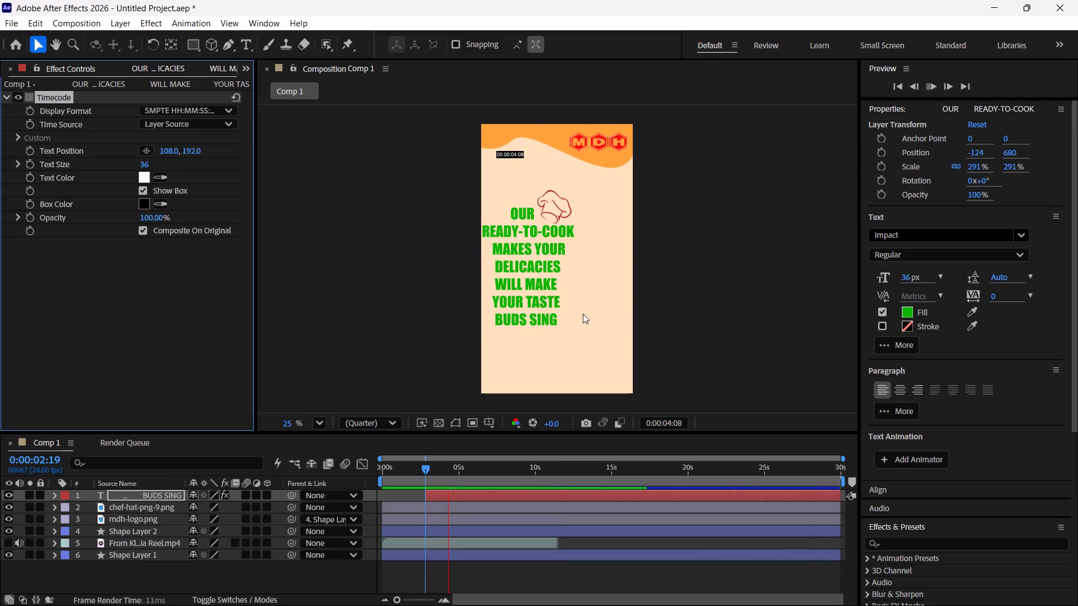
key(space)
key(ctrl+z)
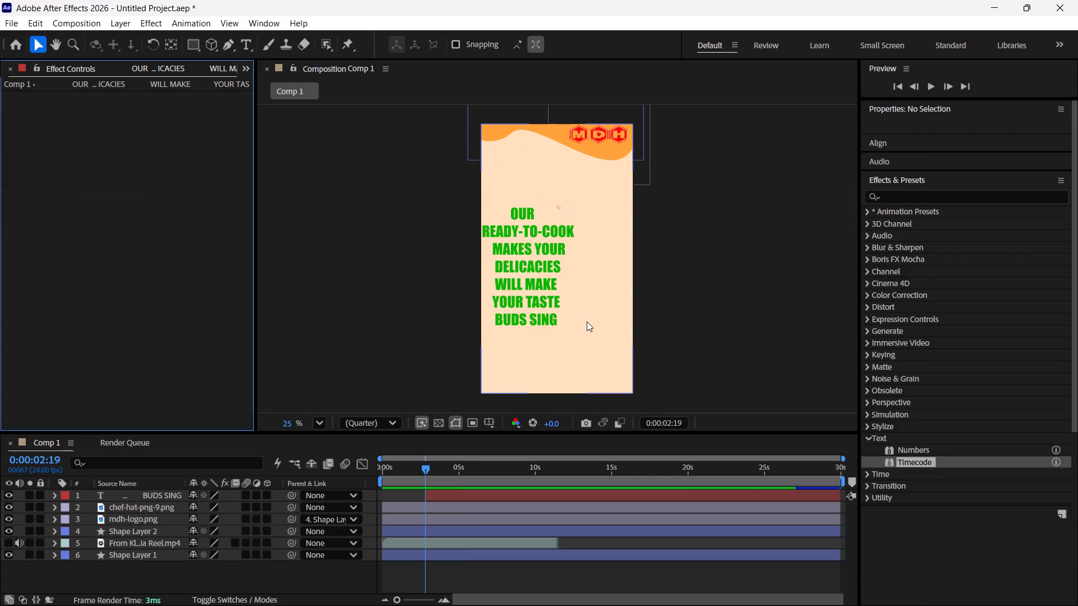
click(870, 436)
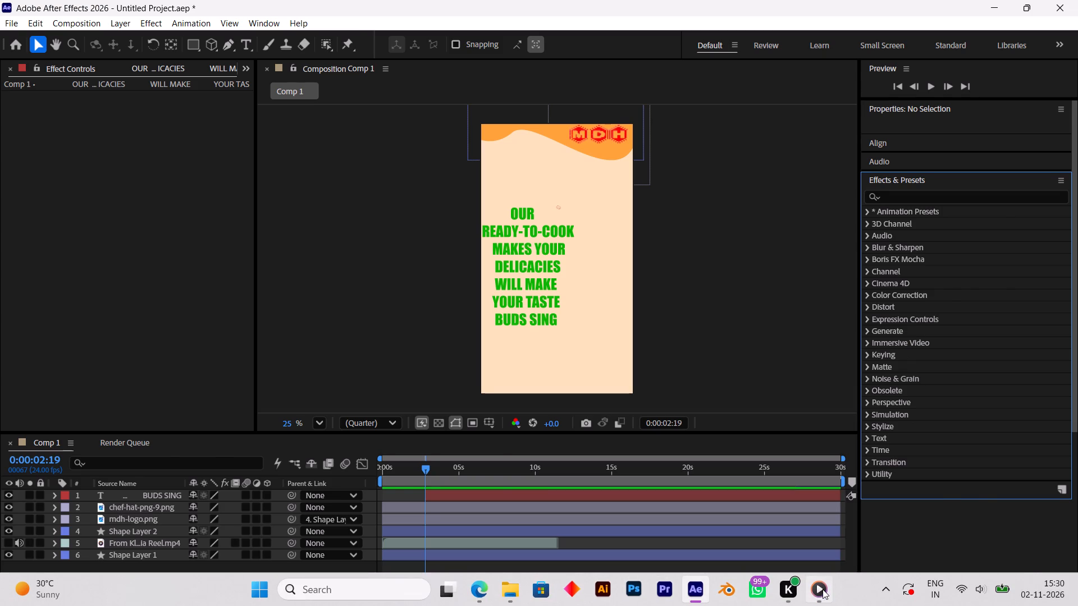
Return to the class 03 recording and watch up to 00:30:24 which preset category is opened for the caption.
click(823, 589)
click(543, 357)
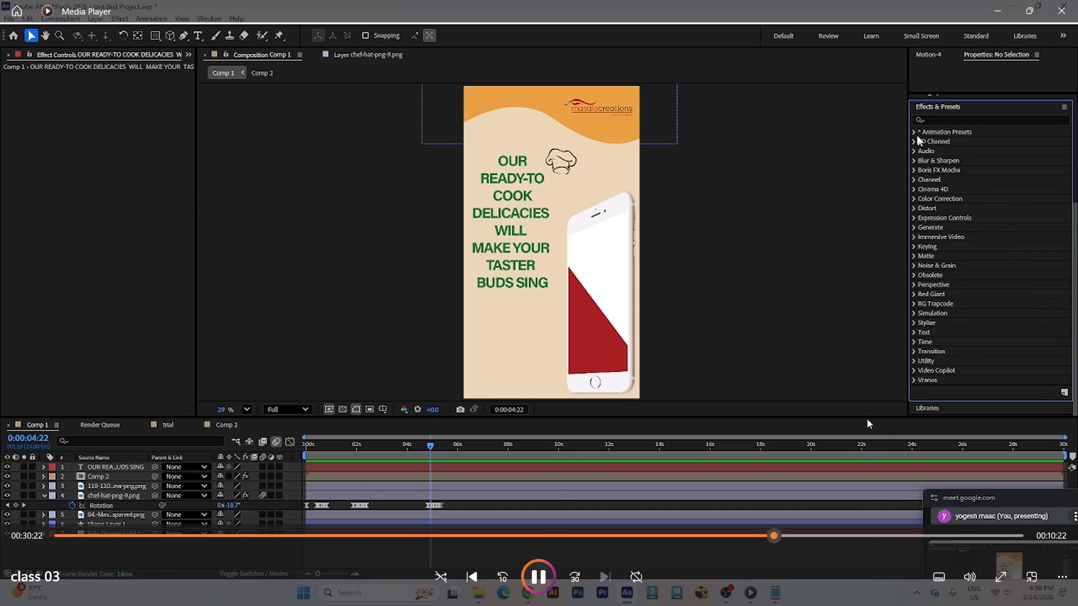
click(788, 407)
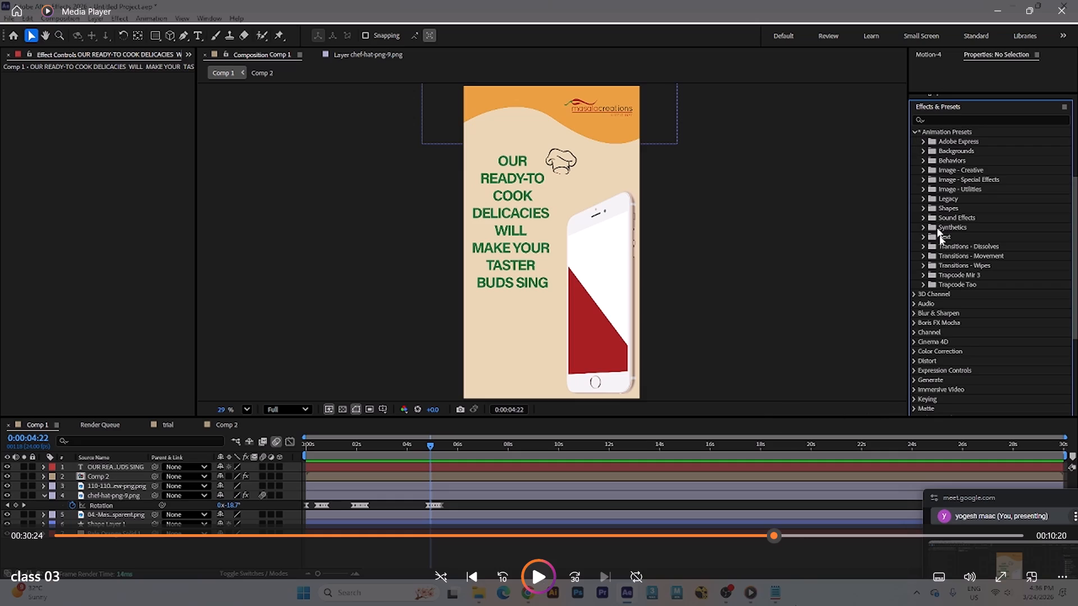
Switch back to After Effects and expand the Text folder inside Animation Presets.
click(695, 594)
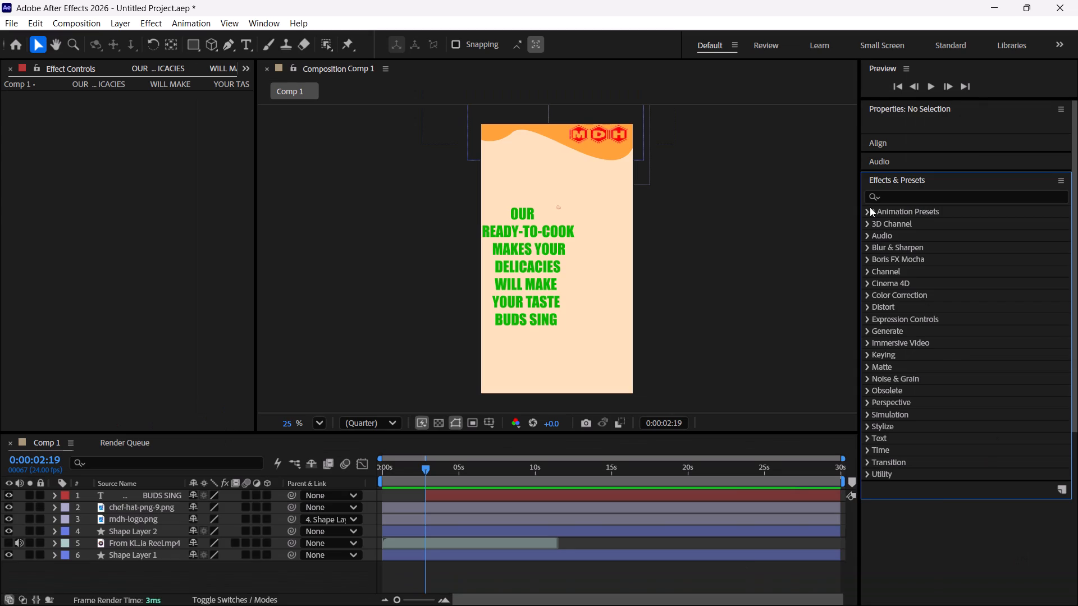
click(867, 208)
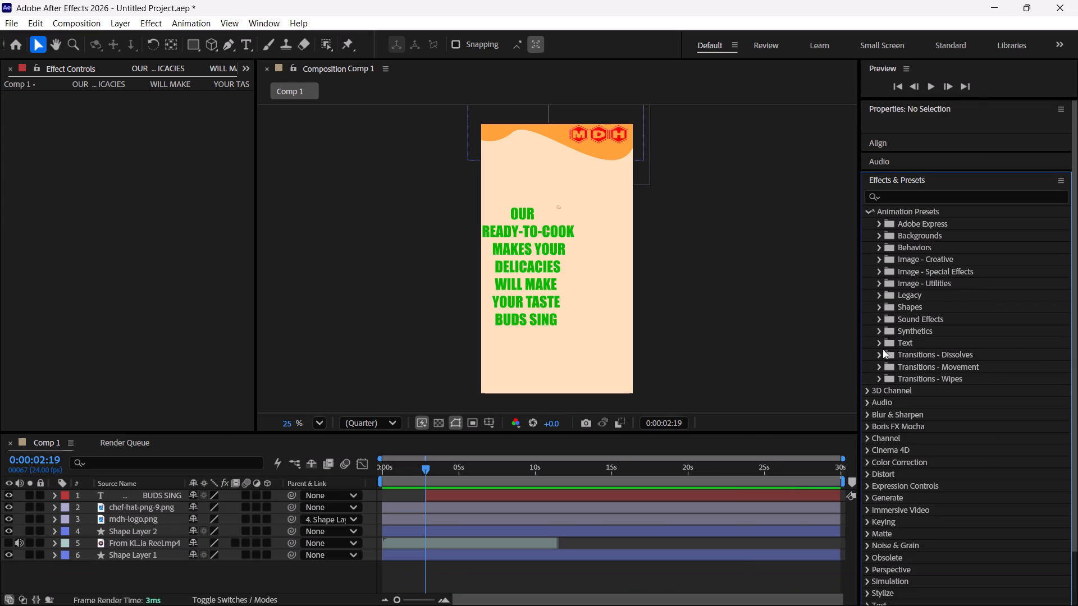
click(877, 341)
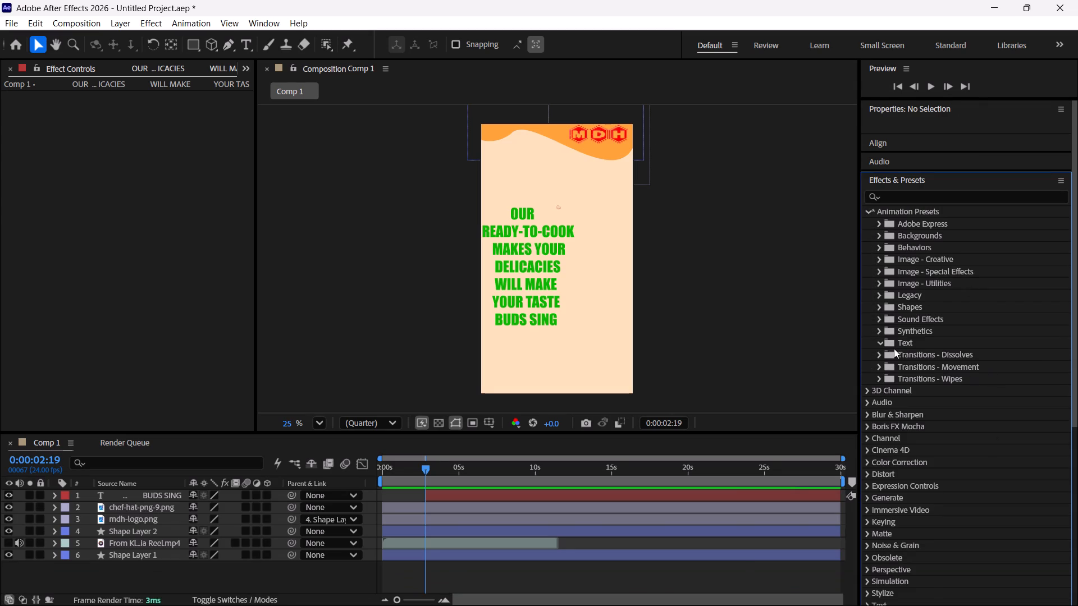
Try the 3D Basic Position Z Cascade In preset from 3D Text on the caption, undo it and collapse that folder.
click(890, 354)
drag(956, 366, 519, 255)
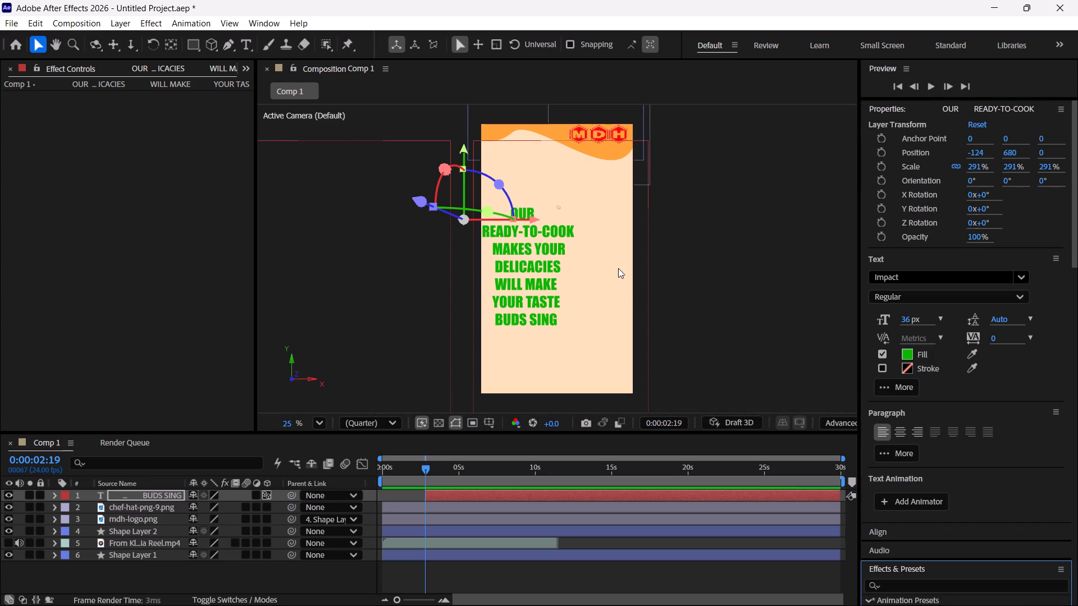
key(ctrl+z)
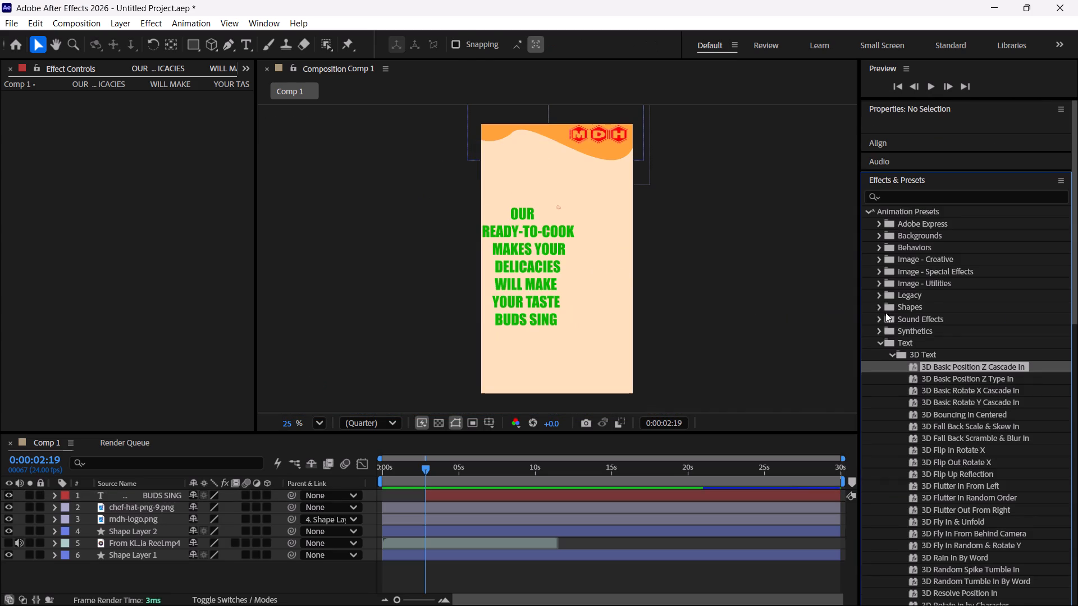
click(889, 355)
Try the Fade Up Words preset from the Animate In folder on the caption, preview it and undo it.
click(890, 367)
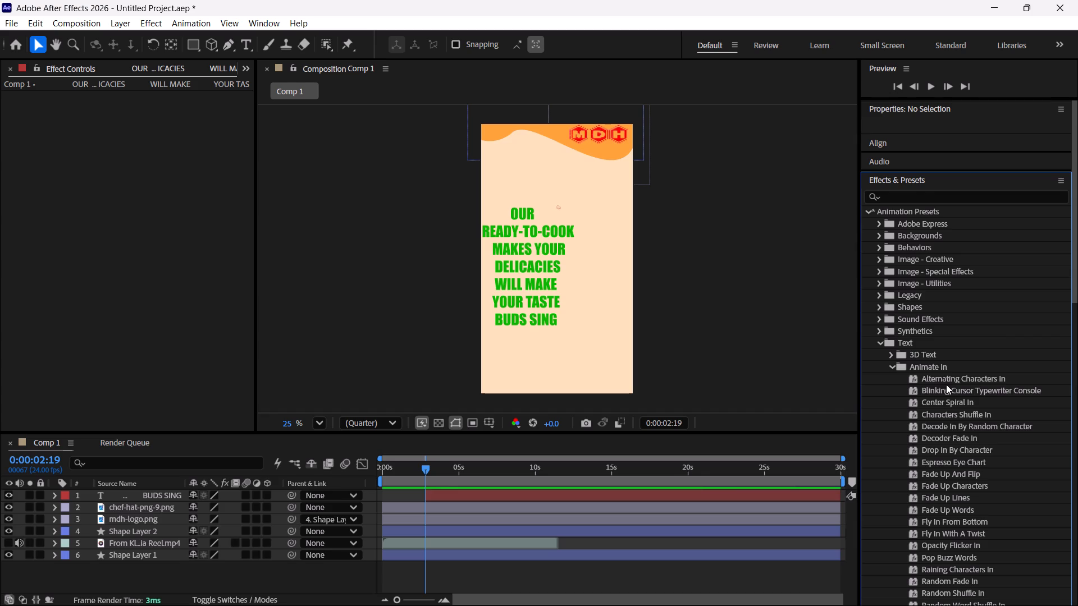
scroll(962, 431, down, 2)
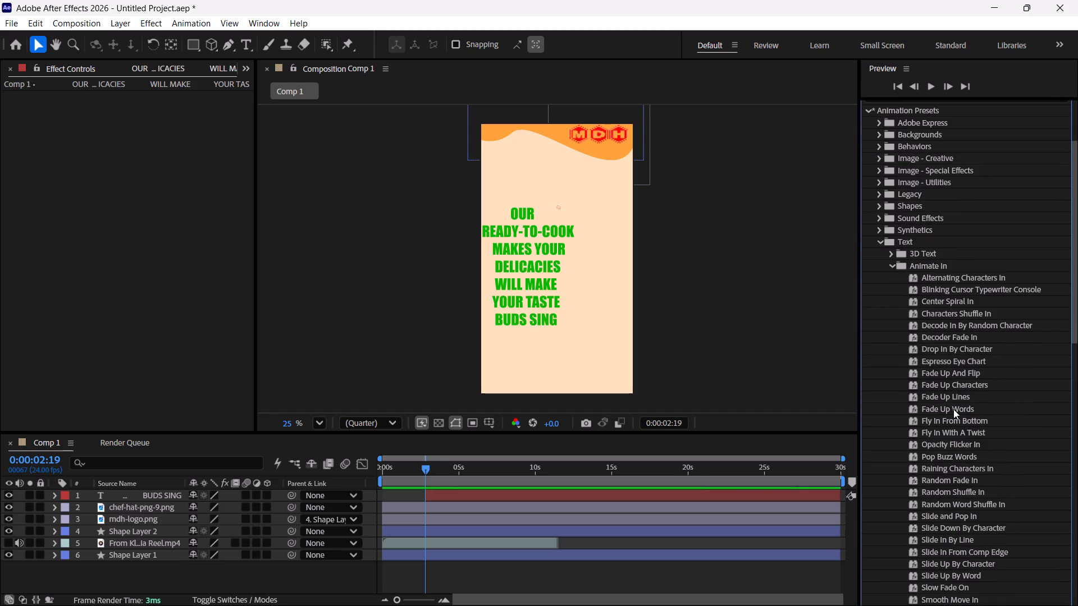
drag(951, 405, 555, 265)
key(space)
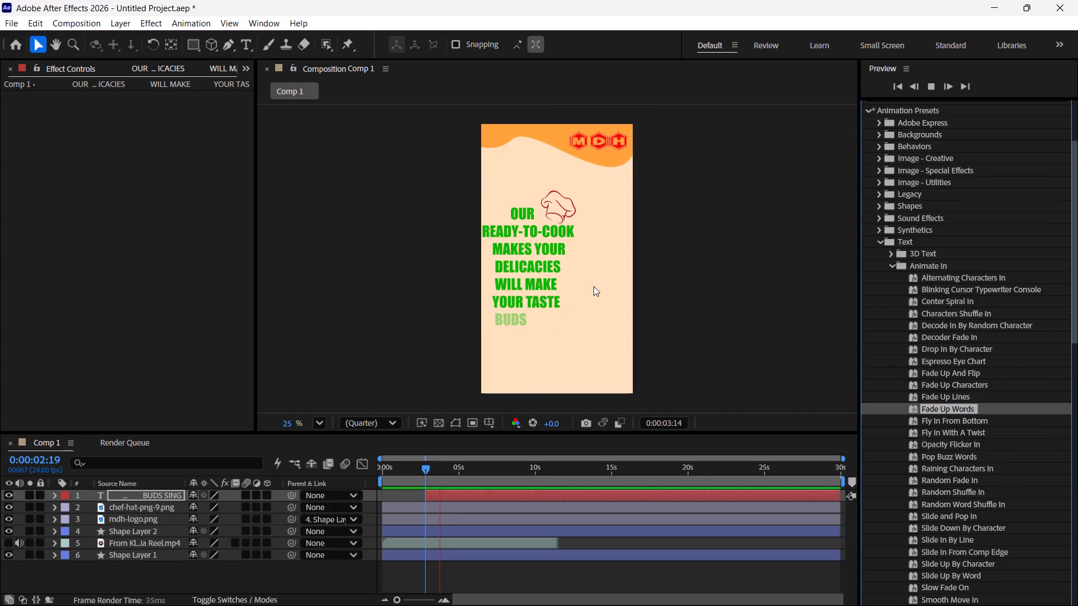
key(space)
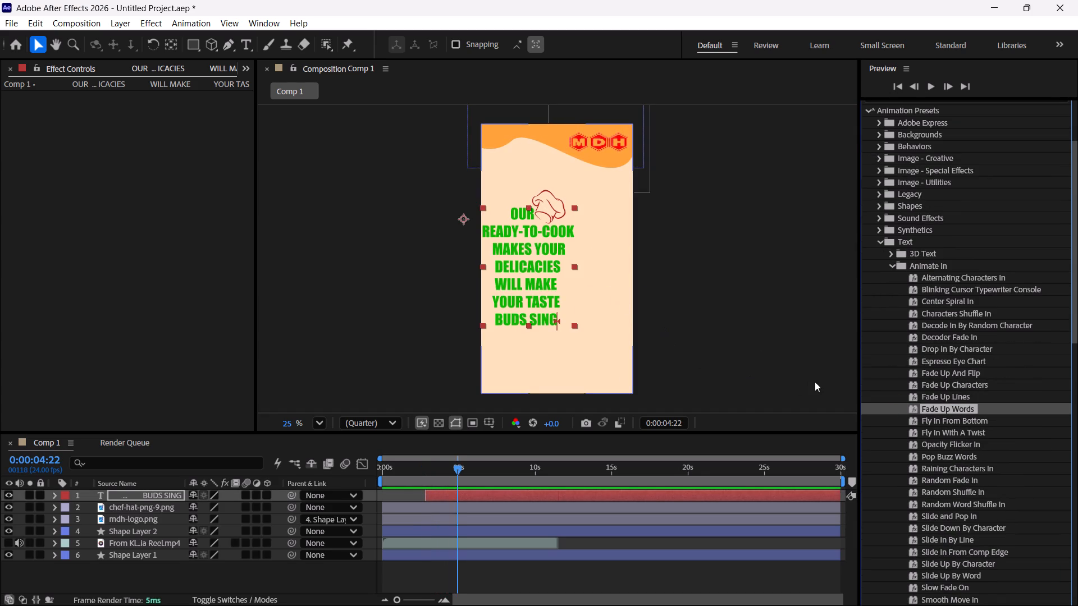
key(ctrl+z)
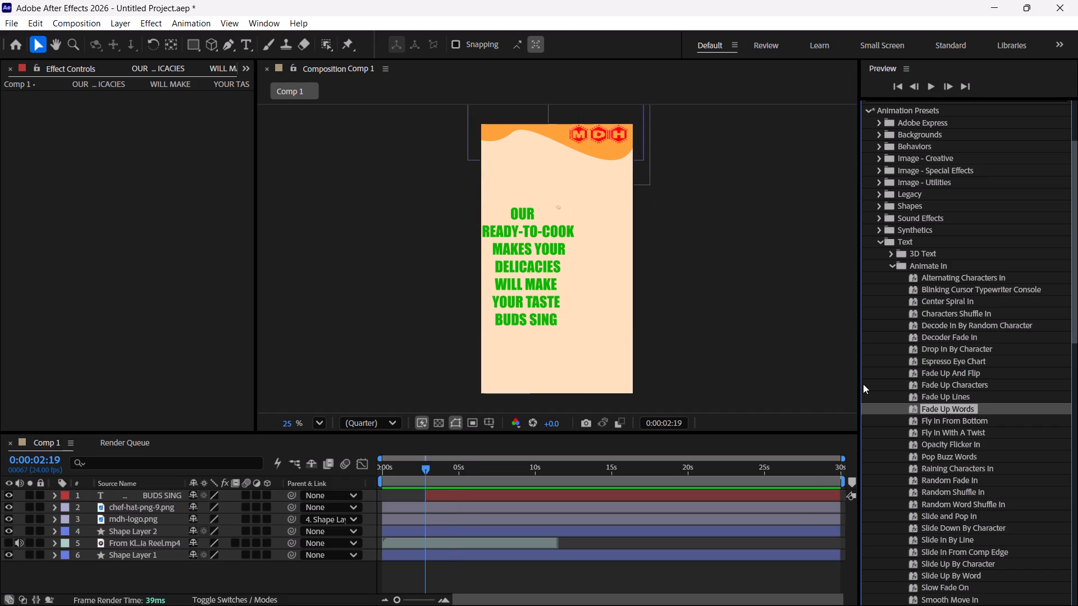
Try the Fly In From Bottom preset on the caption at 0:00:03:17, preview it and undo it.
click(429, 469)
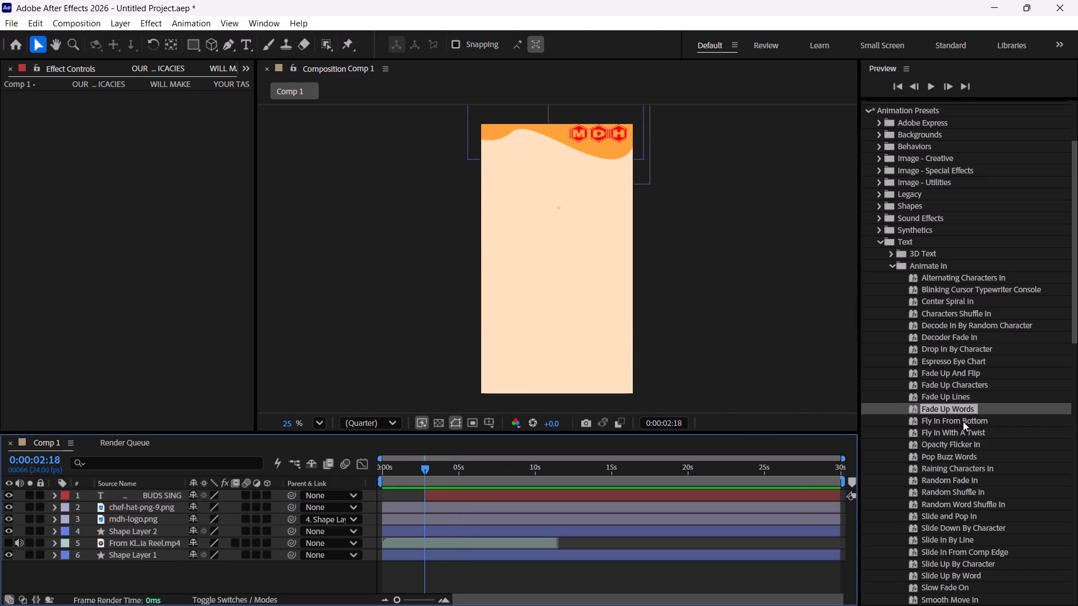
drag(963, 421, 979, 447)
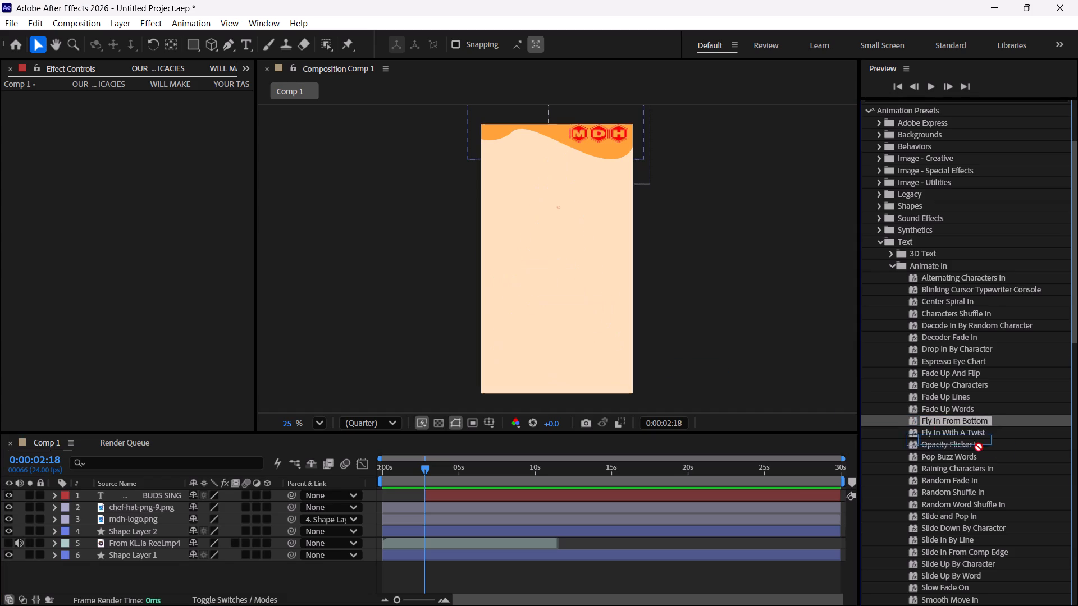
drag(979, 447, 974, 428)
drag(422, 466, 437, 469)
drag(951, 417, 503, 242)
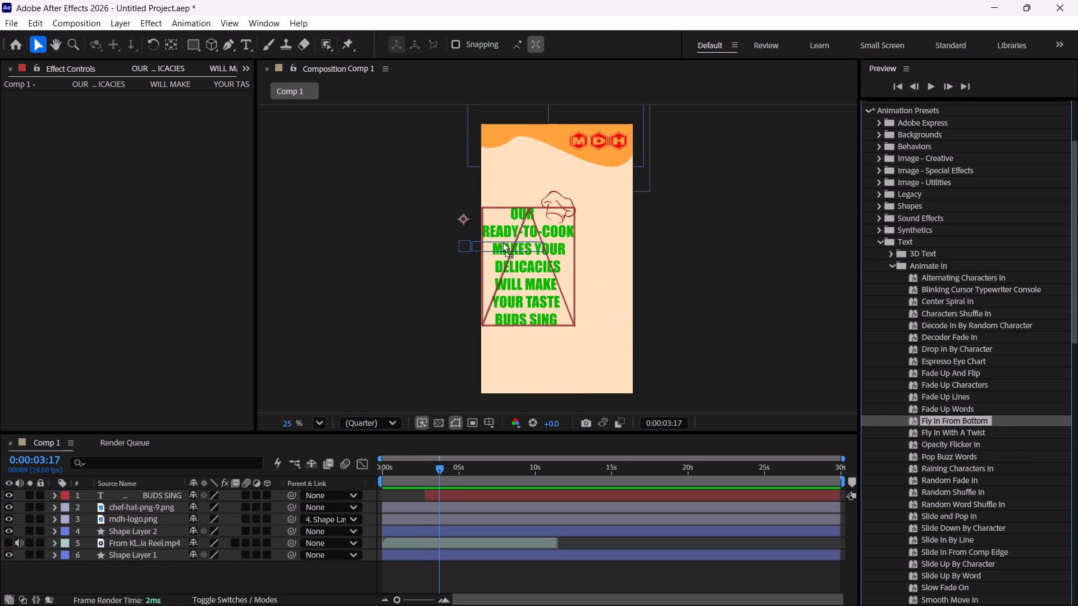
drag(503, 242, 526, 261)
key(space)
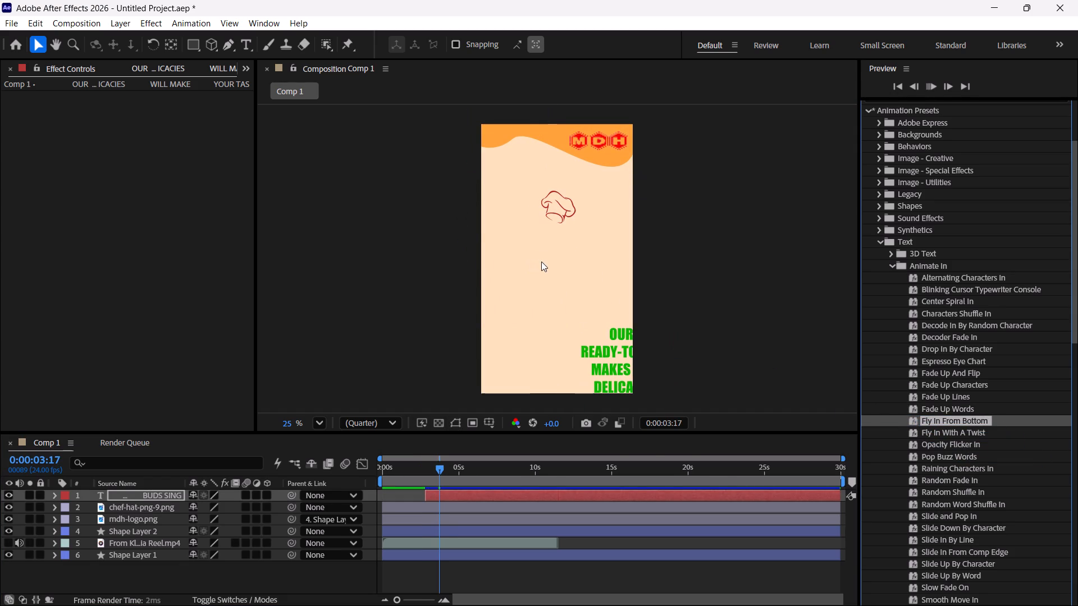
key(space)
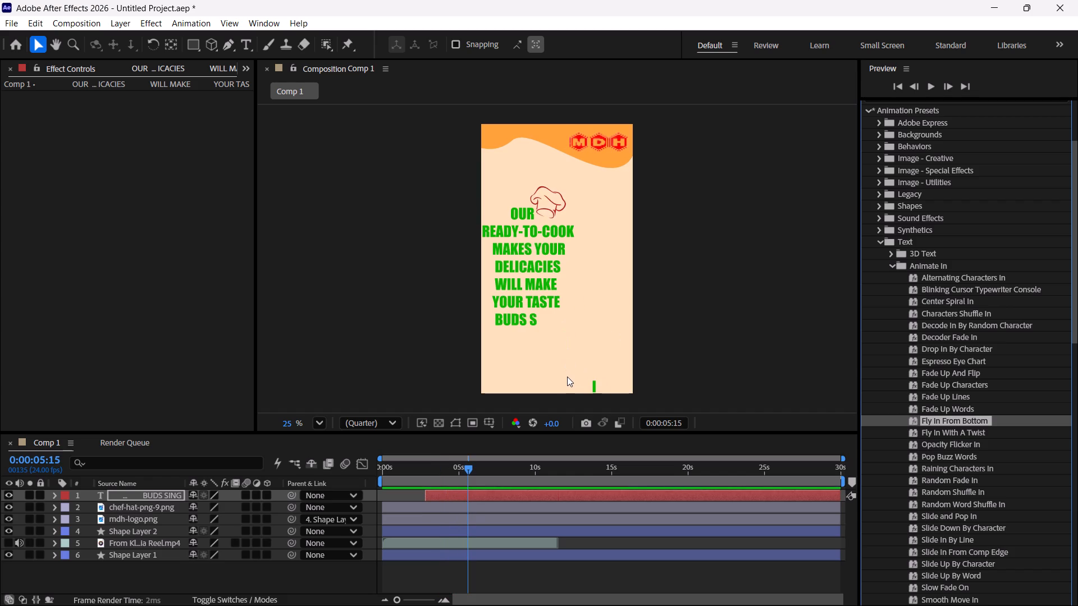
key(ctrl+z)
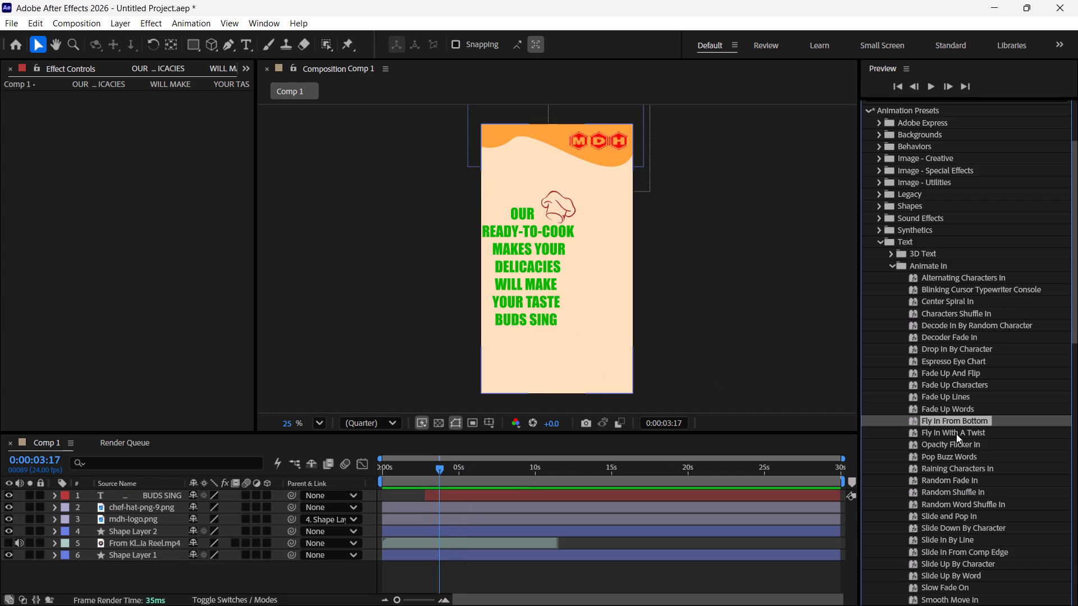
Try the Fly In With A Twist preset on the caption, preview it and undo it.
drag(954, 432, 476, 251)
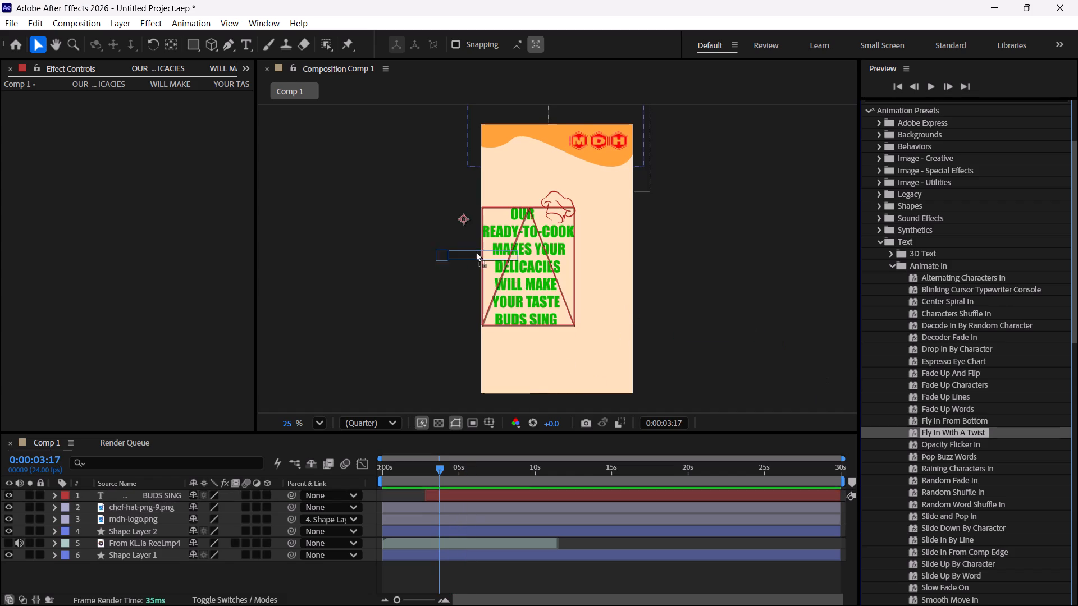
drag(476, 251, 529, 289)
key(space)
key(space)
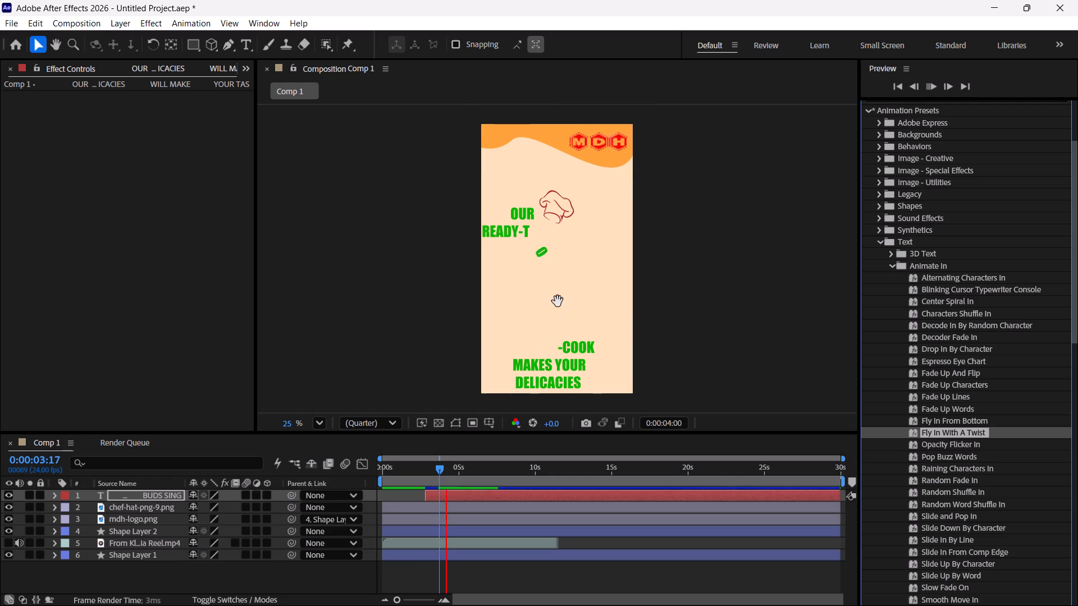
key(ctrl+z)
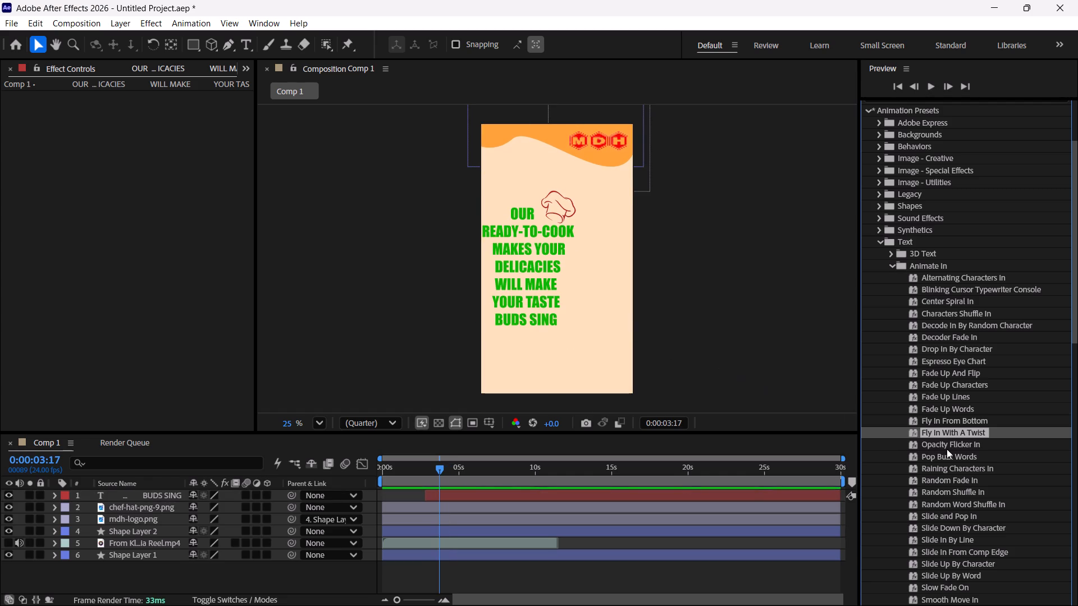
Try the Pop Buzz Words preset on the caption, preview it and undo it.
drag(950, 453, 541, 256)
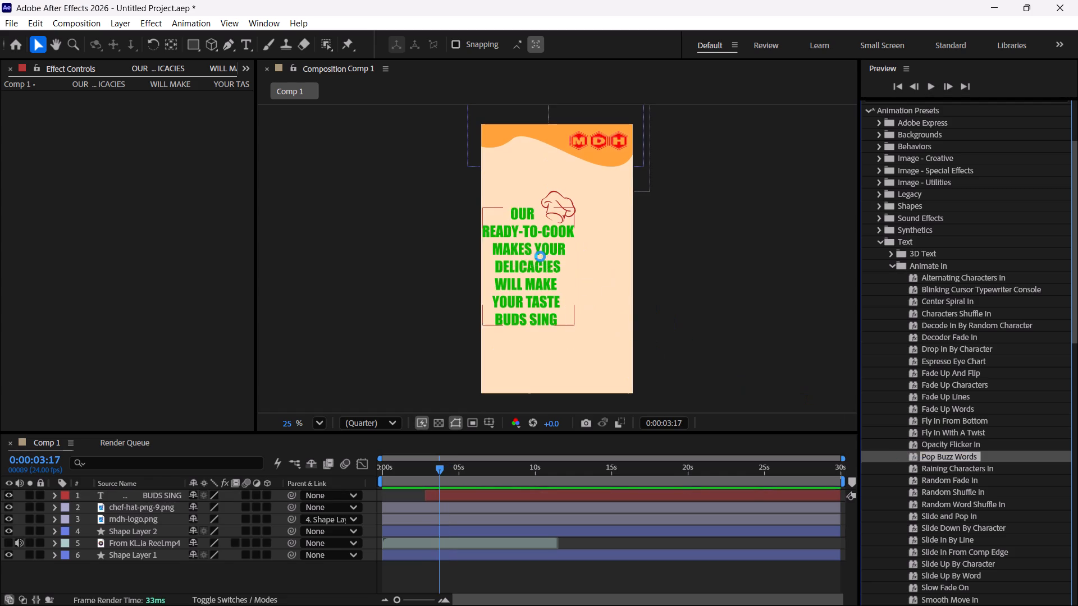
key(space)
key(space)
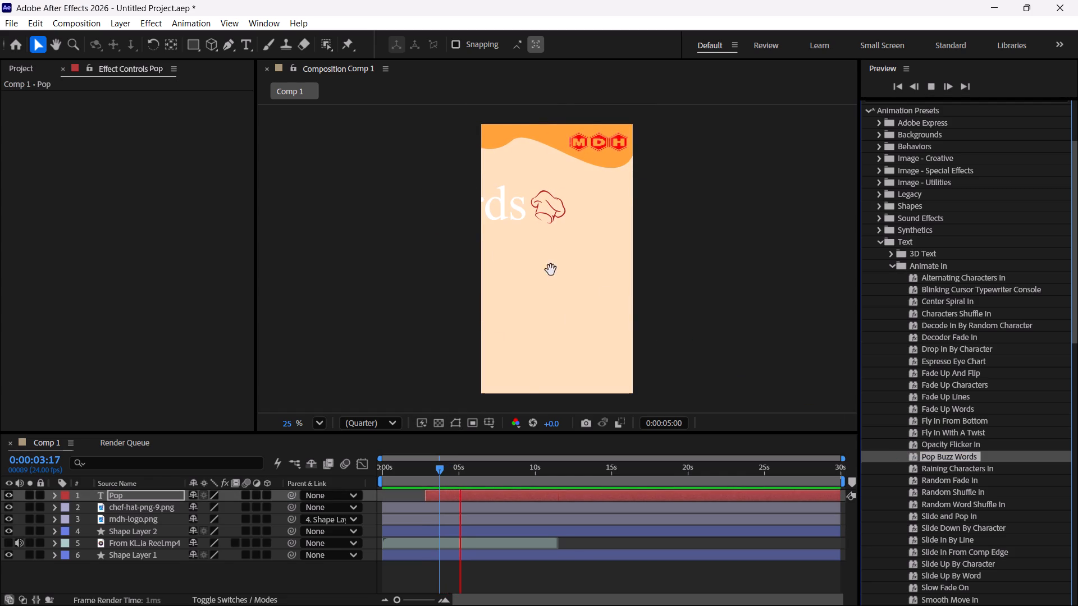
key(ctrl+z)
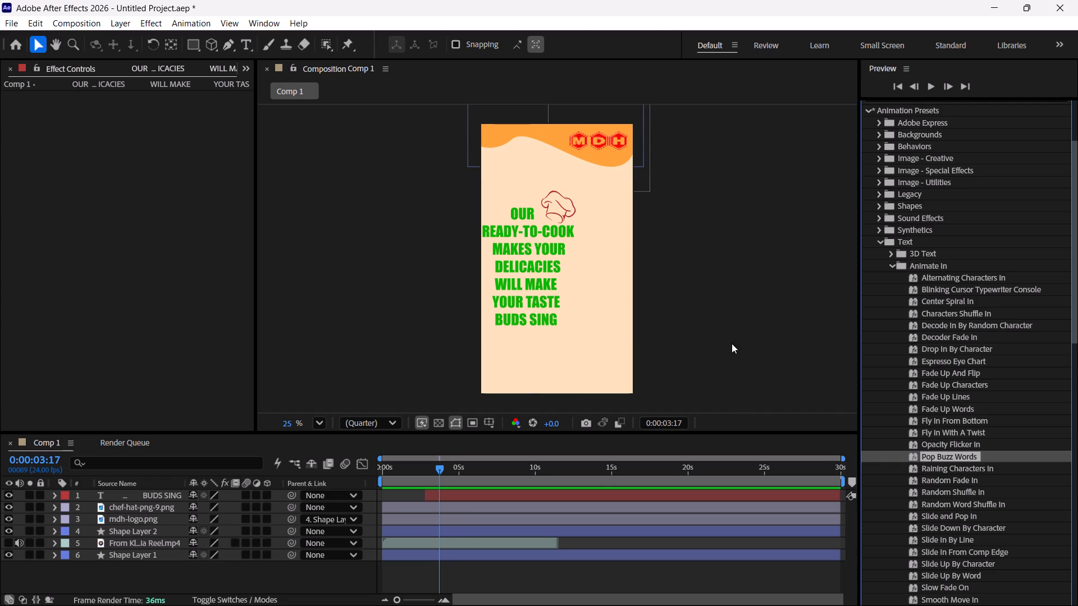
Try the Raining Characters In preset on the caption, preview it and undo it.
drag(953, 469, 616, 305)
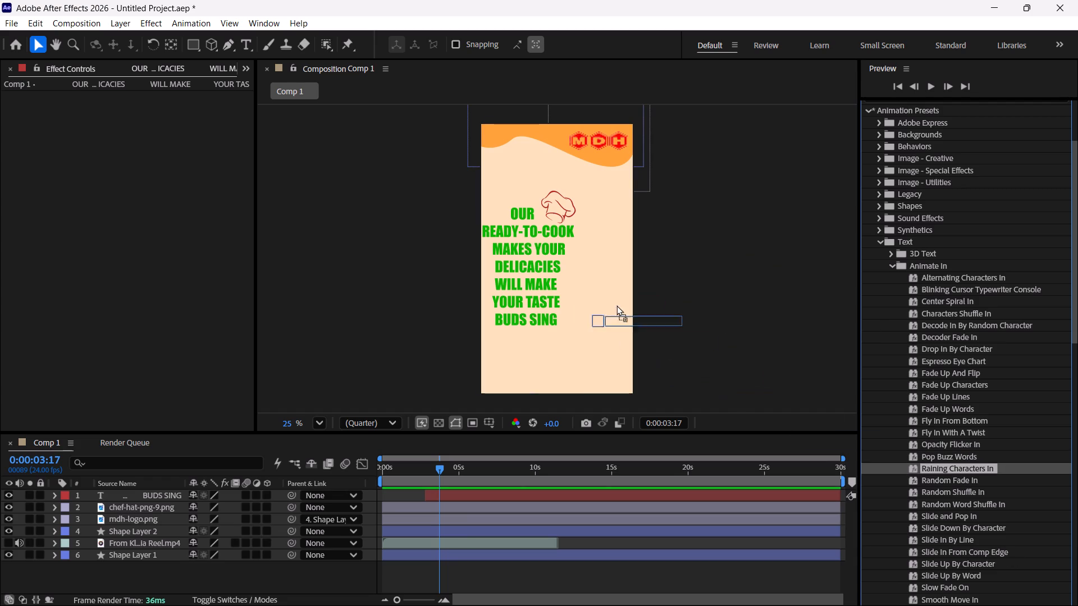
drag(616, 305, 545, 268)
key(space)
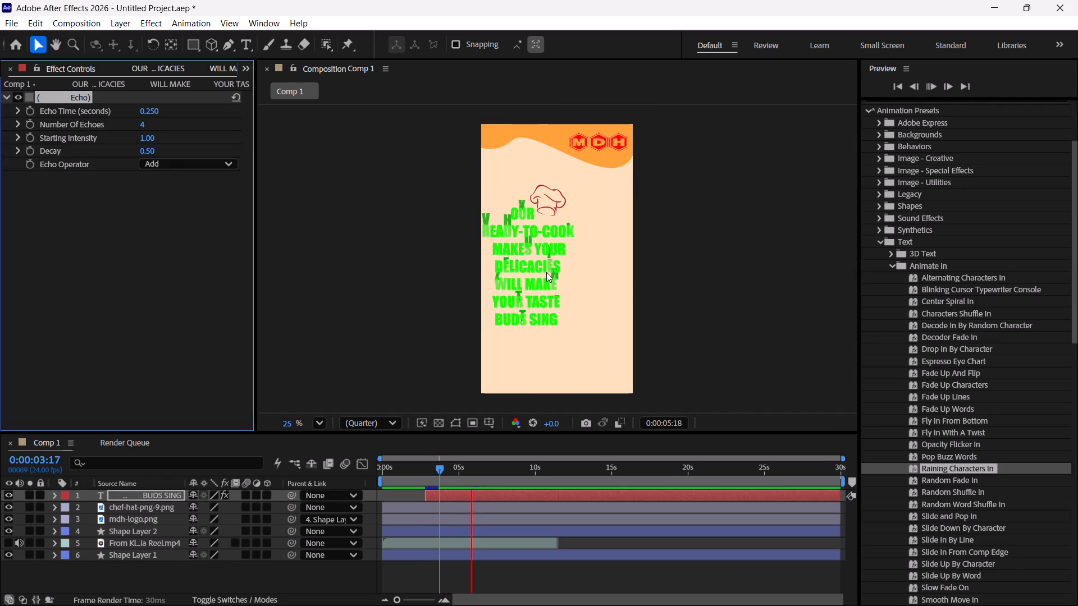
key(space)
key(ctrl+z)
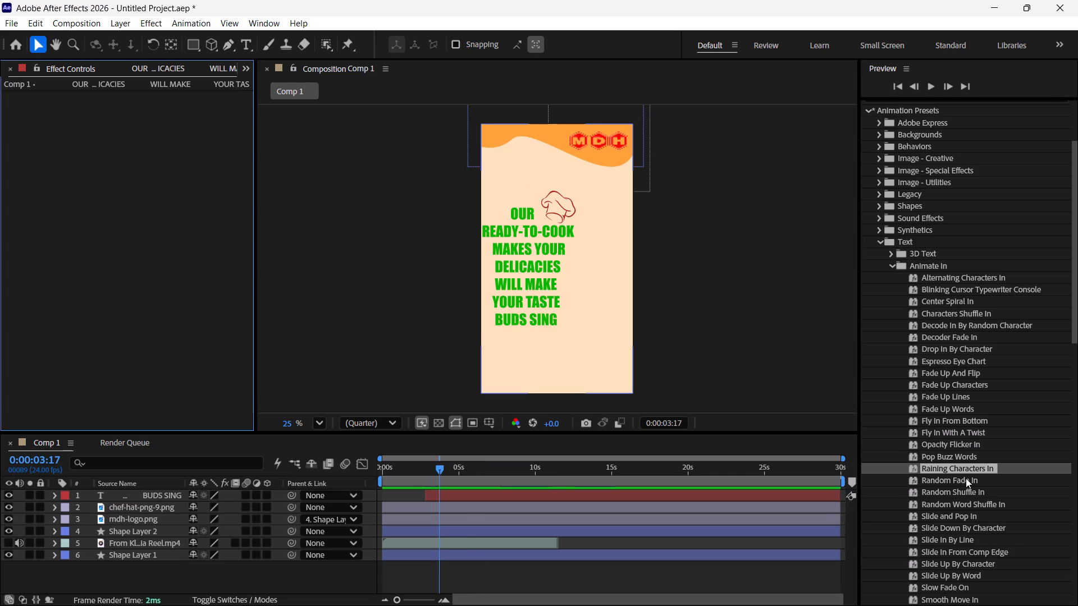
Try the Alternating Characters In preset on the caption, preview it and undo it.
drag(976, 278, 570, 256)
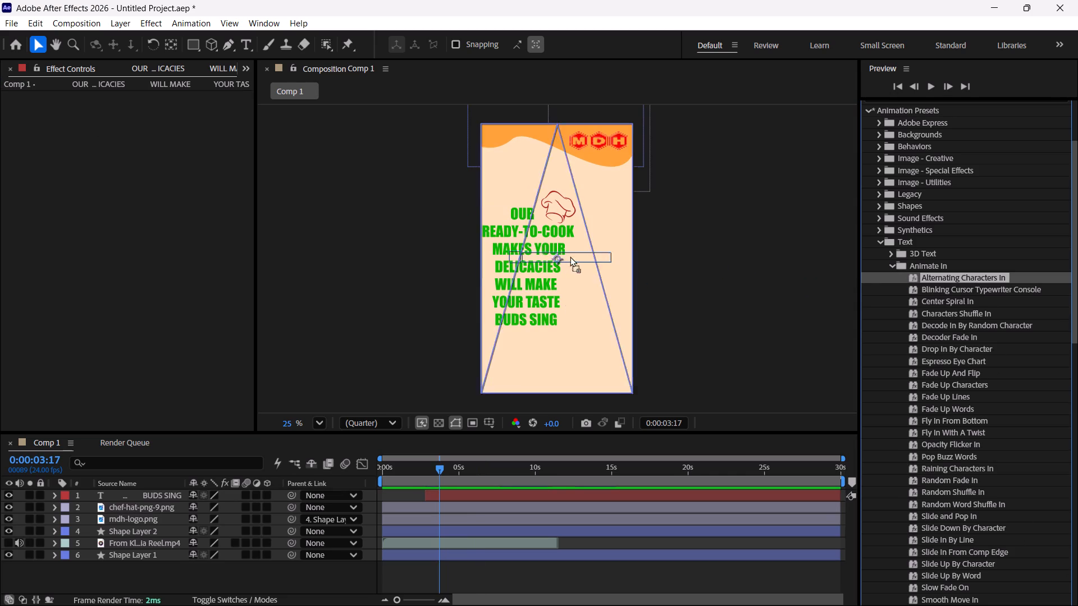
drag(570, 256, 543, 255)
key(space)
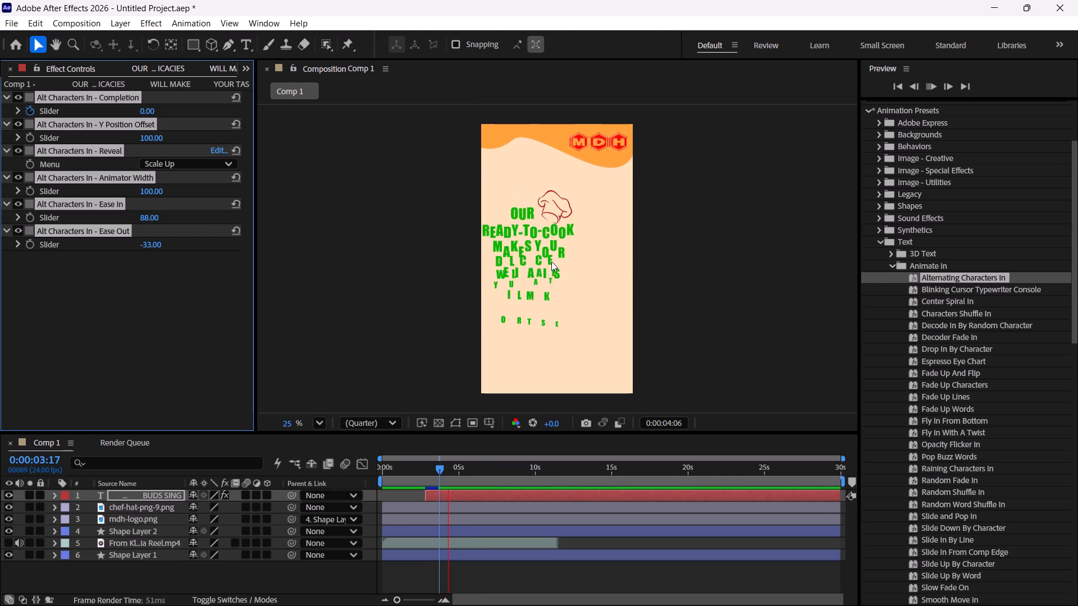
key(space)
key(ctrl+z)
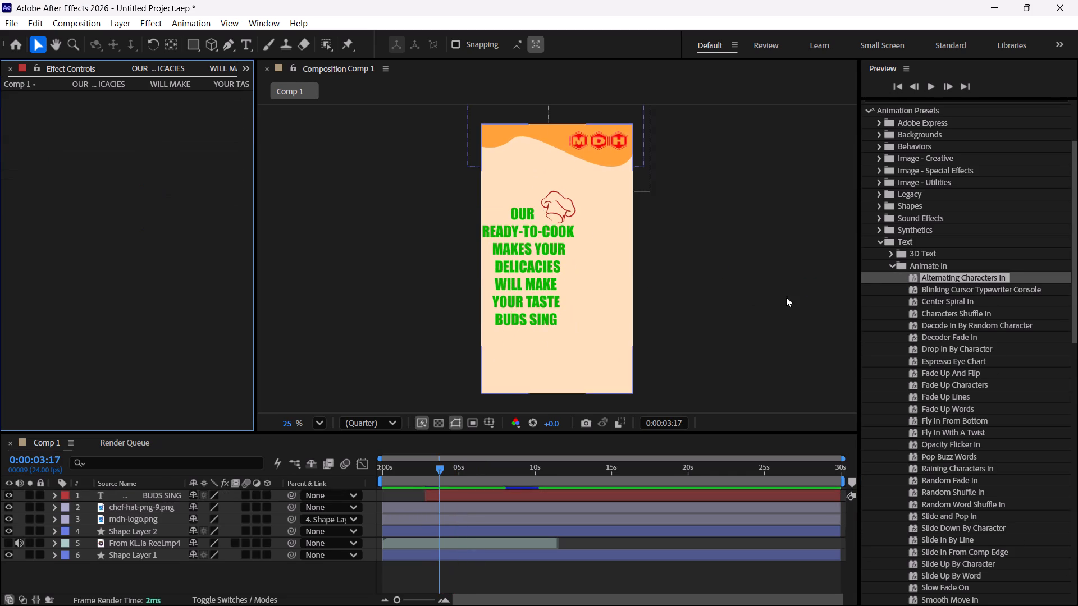
Apply the Blinking Cursor Typewriter Console preset to the caption at 0:00:03:17, preview it and scrub through its typing animation.
drag(965, 290, 543, 258)
key(space)
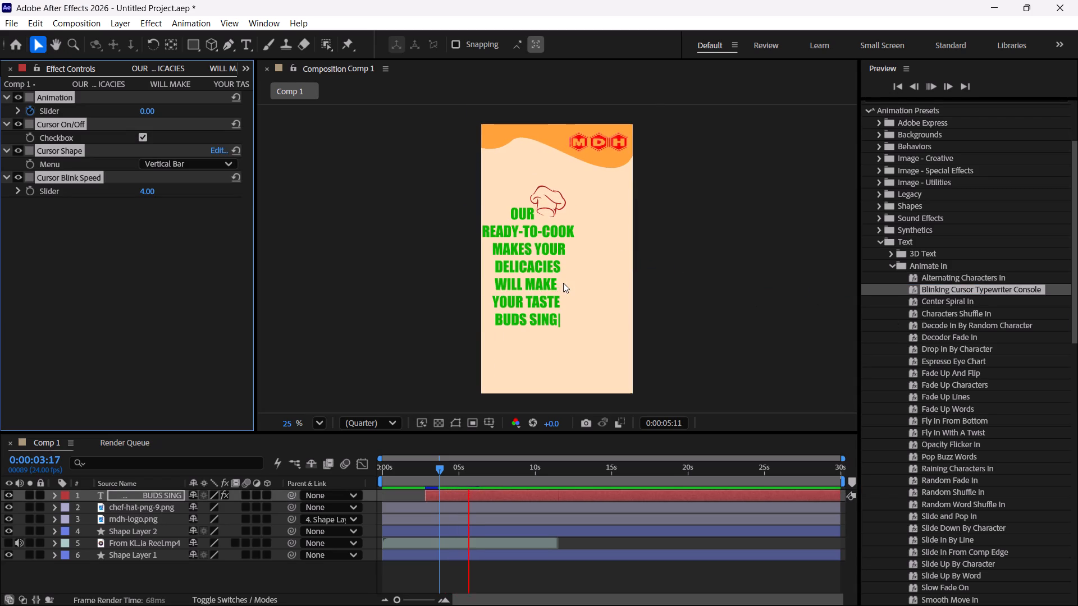
key(space)
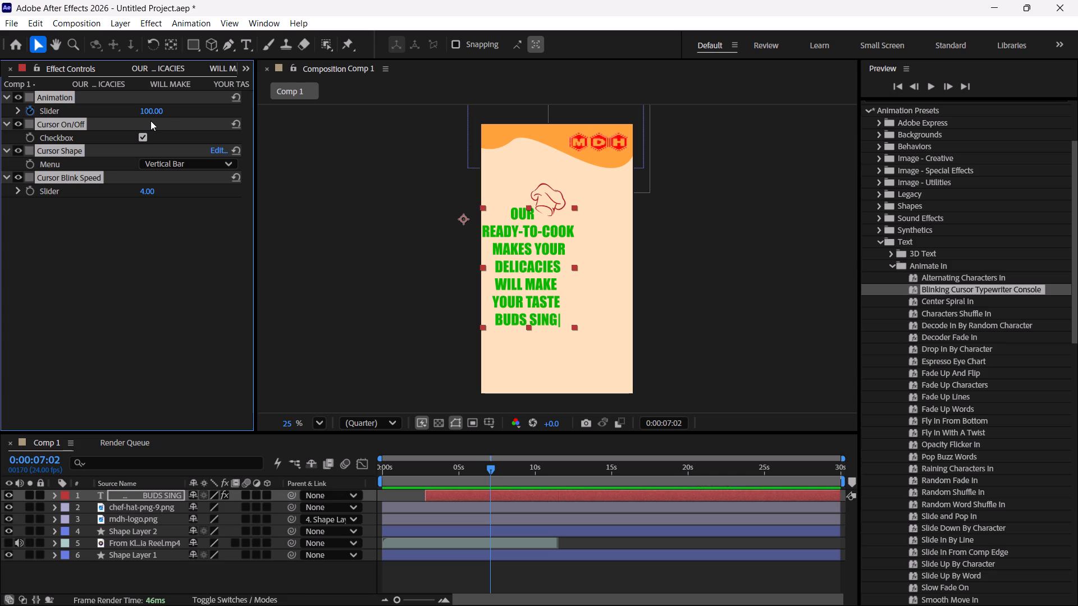
drag(488, 467, 442, 484)
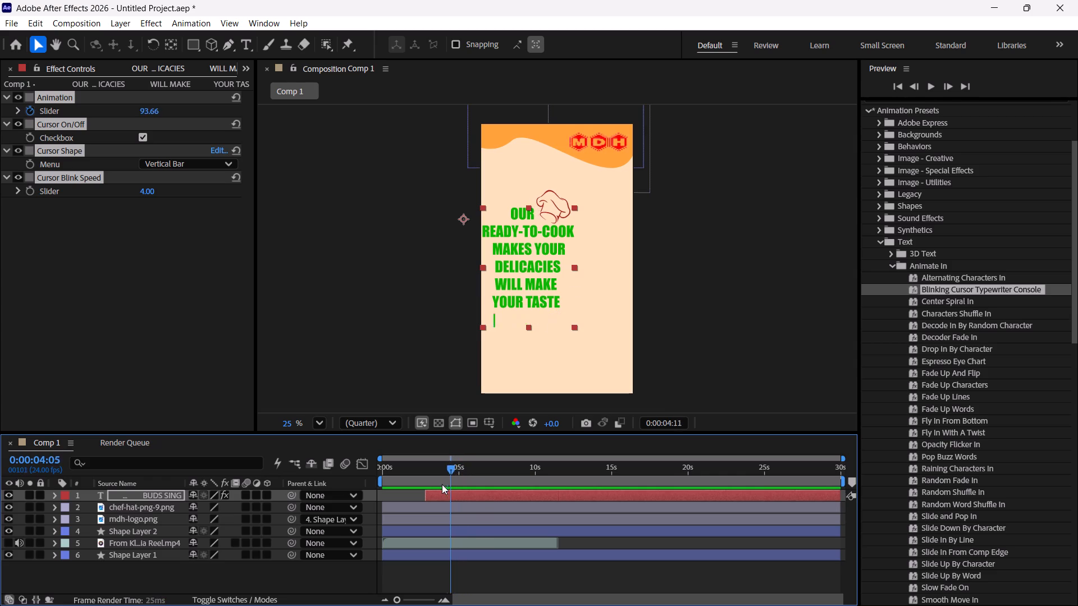
drag(442, 484, 436, 488)
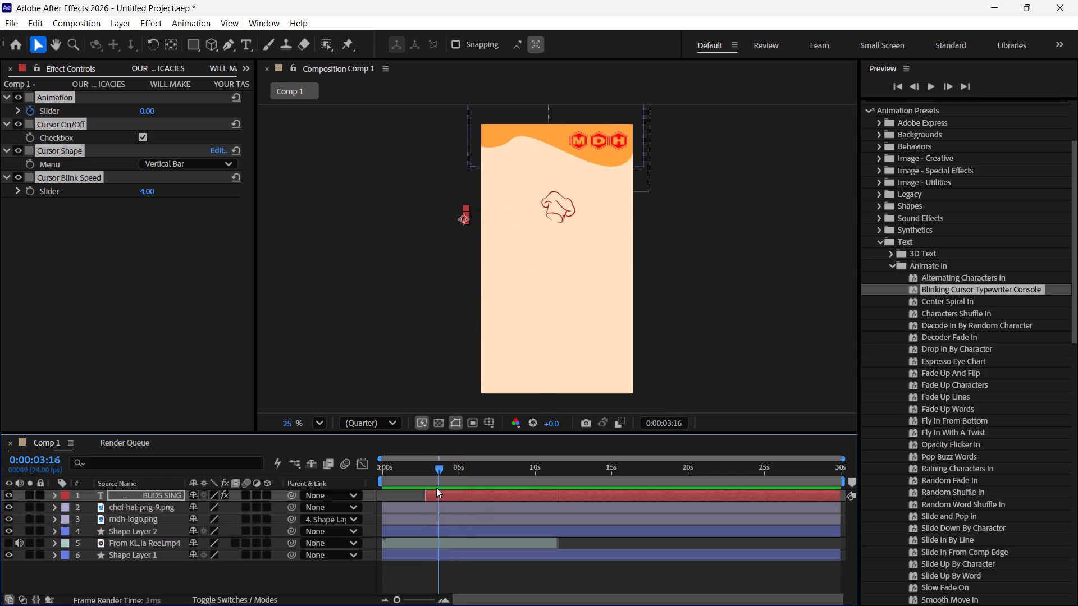
drag(436, 488, 436, 490)
drag(436, 490, 451, 482)
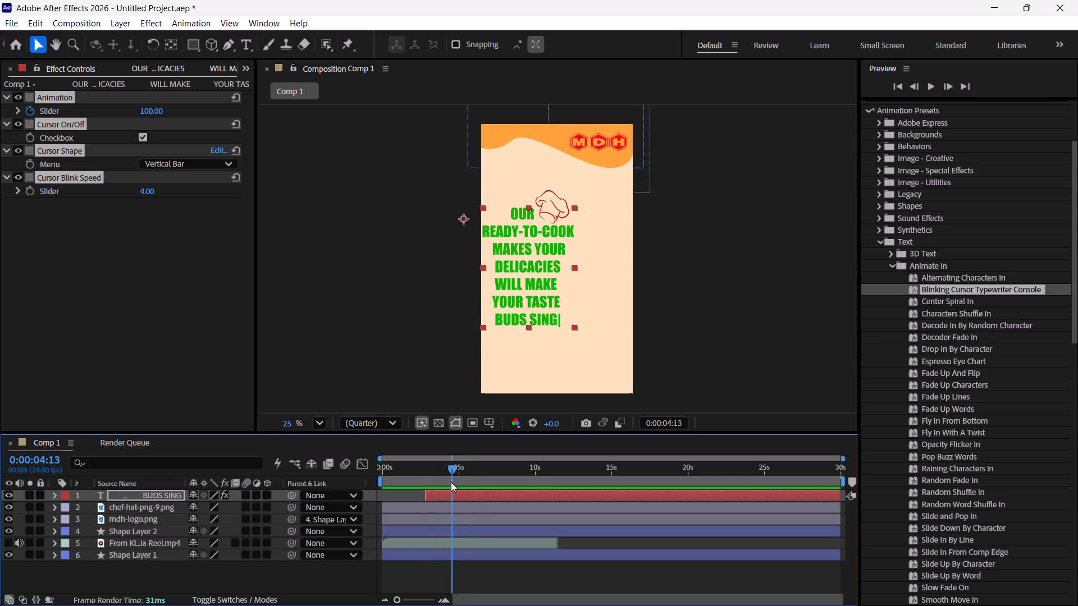
drag(451, 482, 454, 481)
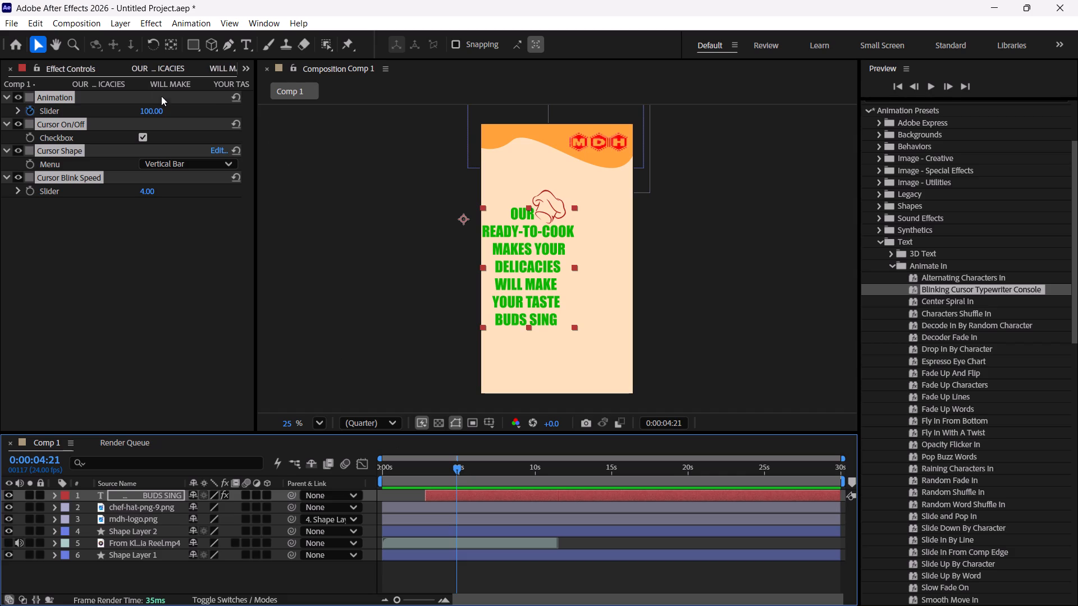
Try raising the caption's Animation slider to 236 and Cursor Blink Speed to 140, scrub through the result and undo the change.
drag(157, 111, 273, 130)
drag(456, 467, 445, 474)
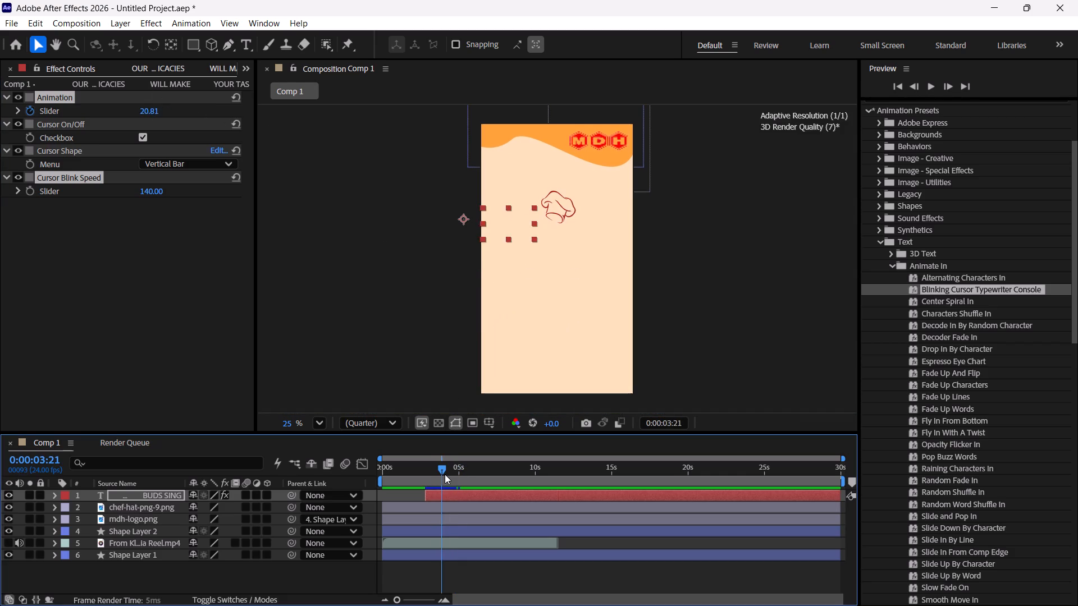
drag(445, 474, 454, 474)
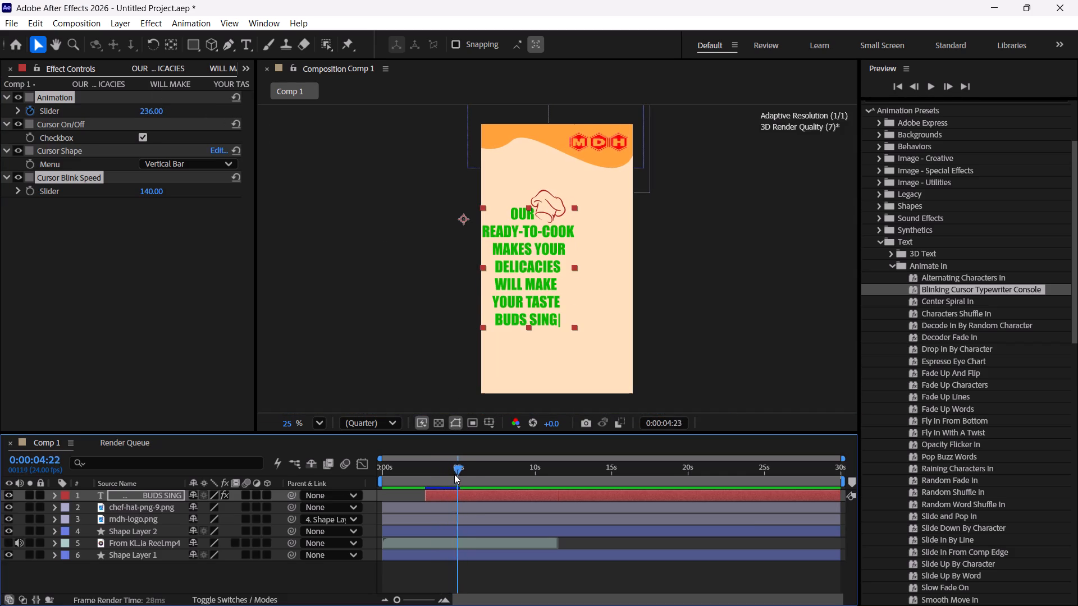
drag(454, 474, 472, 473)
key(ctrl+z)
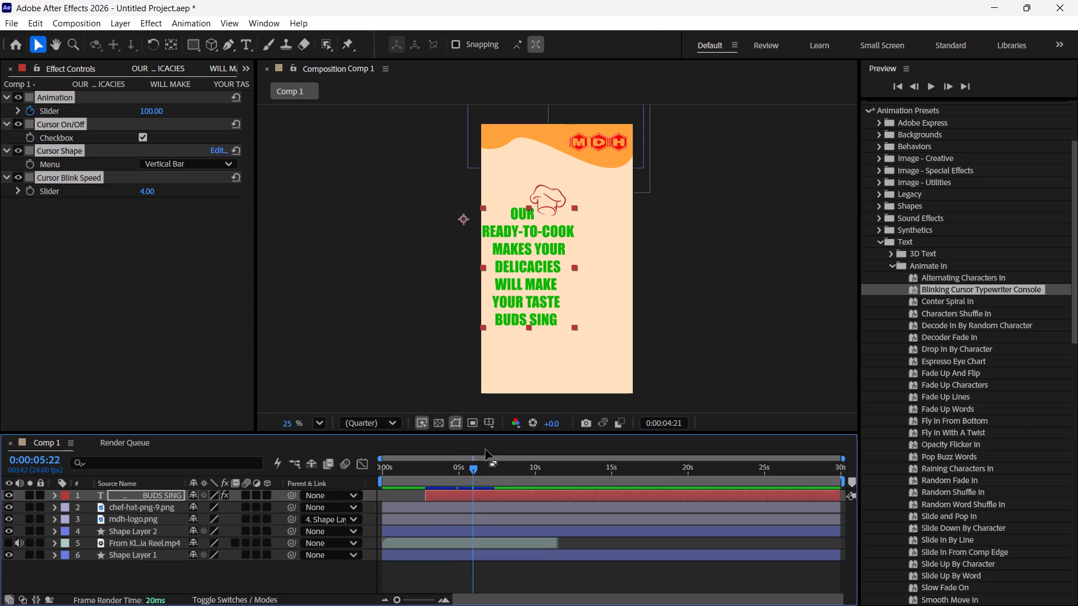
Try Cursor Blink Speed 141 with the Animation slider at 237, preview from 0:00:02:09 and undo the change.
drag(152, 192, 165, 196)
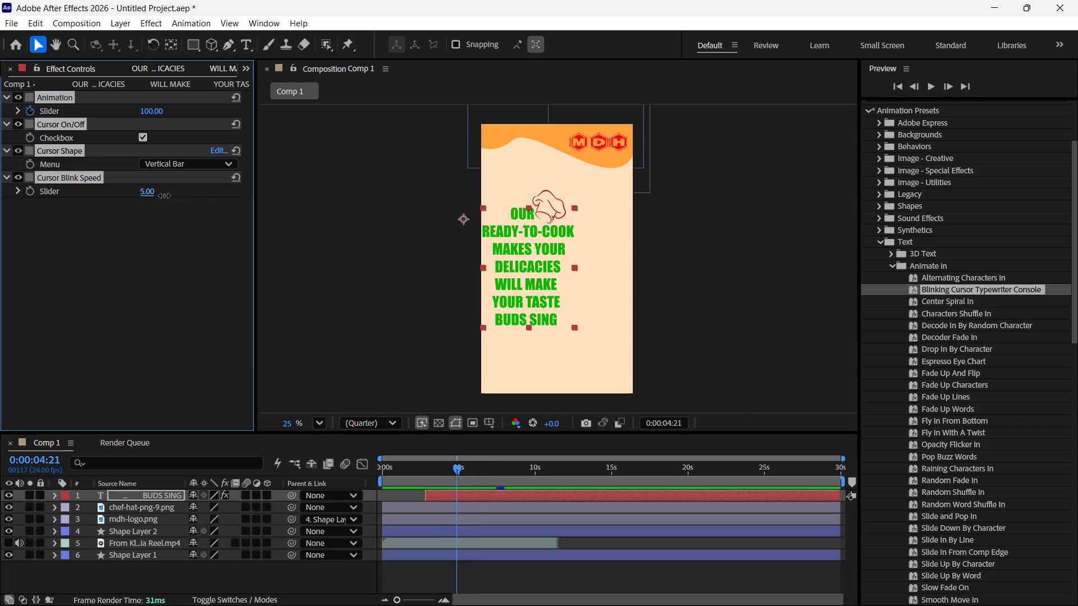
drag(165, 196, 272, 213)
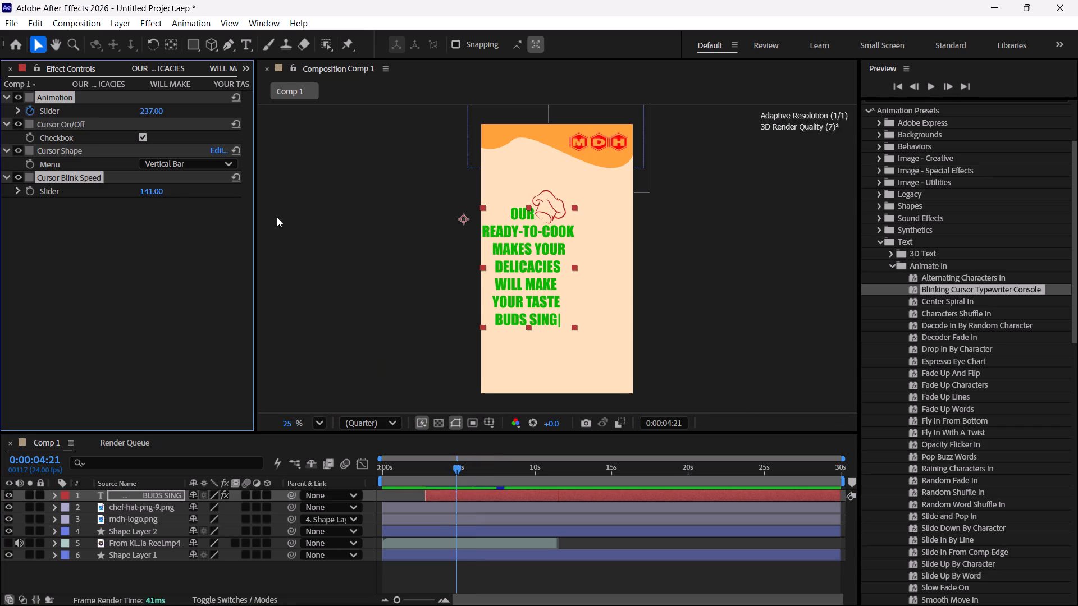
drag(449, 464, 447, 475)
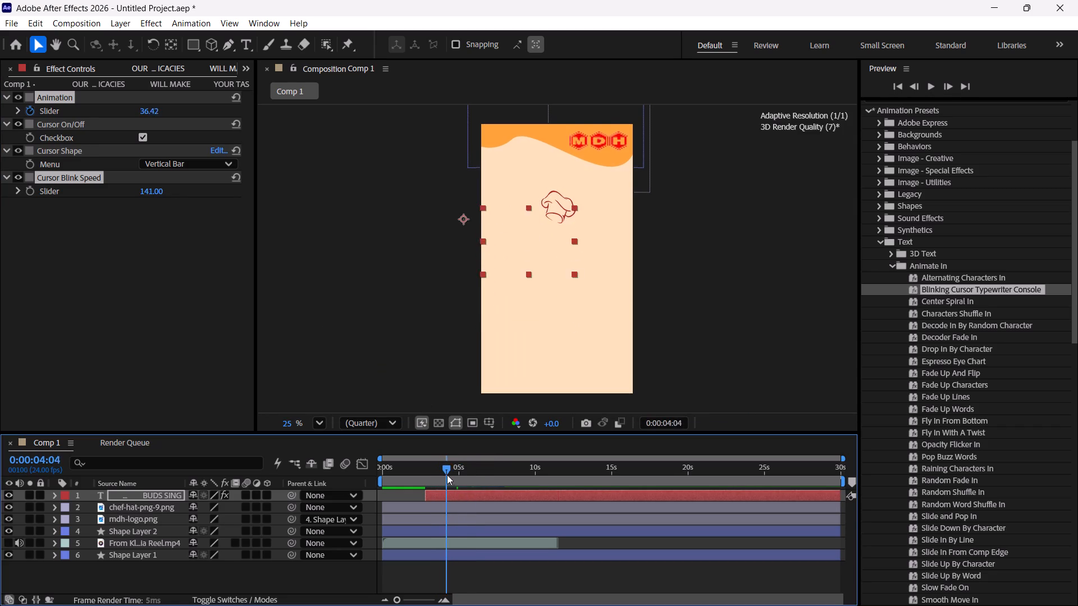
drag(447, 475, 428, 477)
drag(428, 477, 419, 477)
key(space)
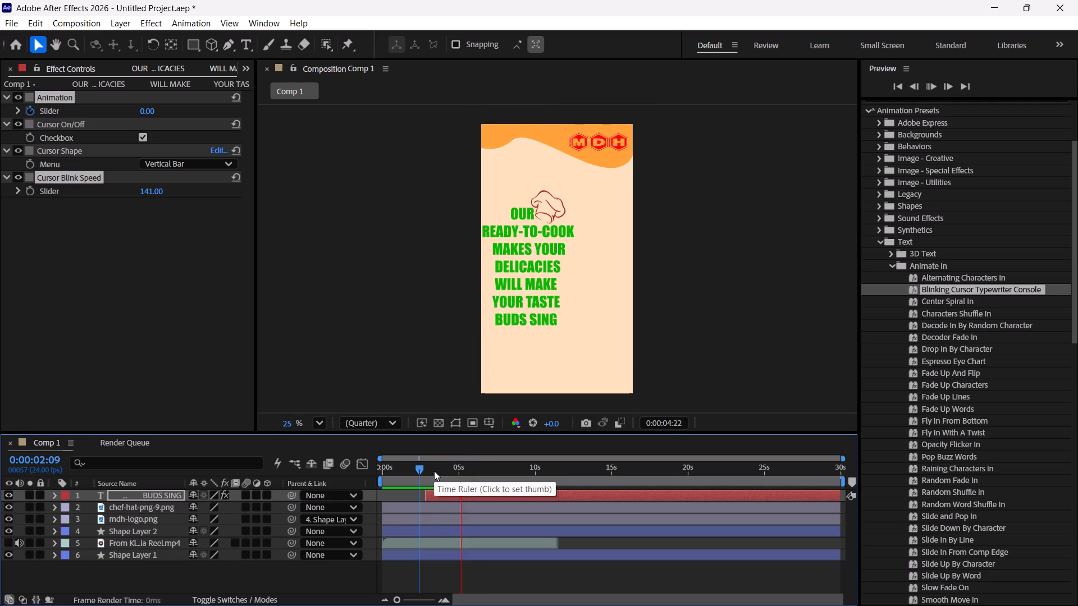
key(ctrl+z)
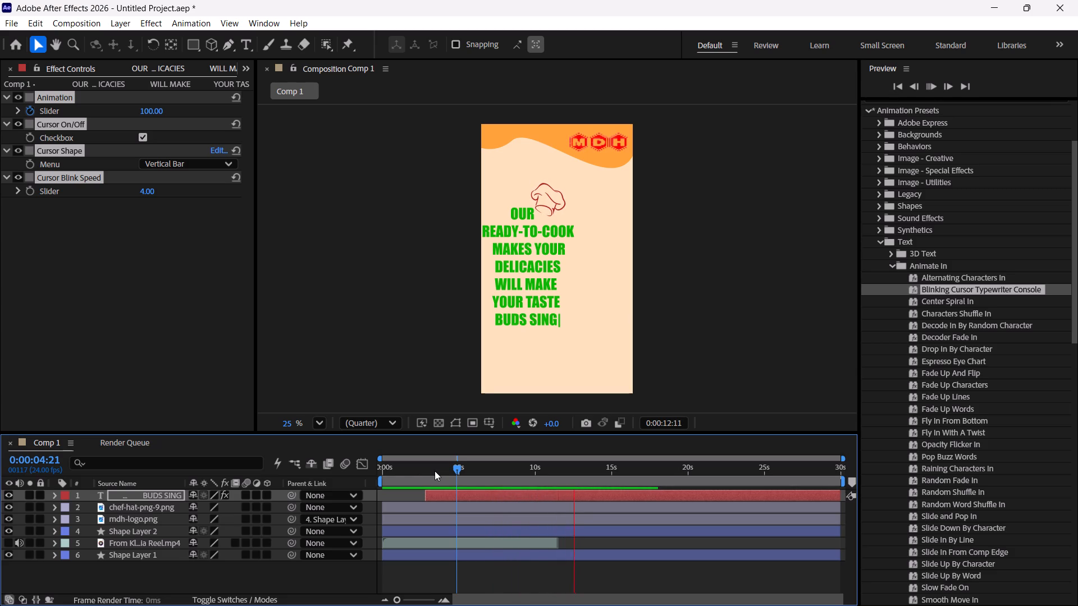
Stop the preview and scrub back and forth through the caption's typing animation, ending at 0:00:08:12.
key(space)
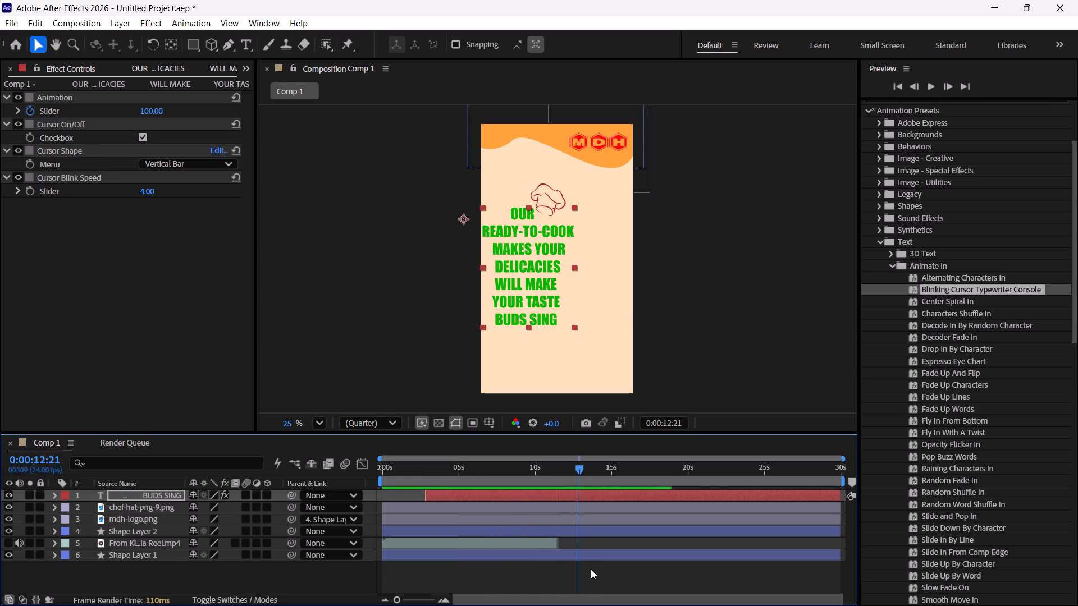
click(591, 569)
drag(581, 465, 495, 459)
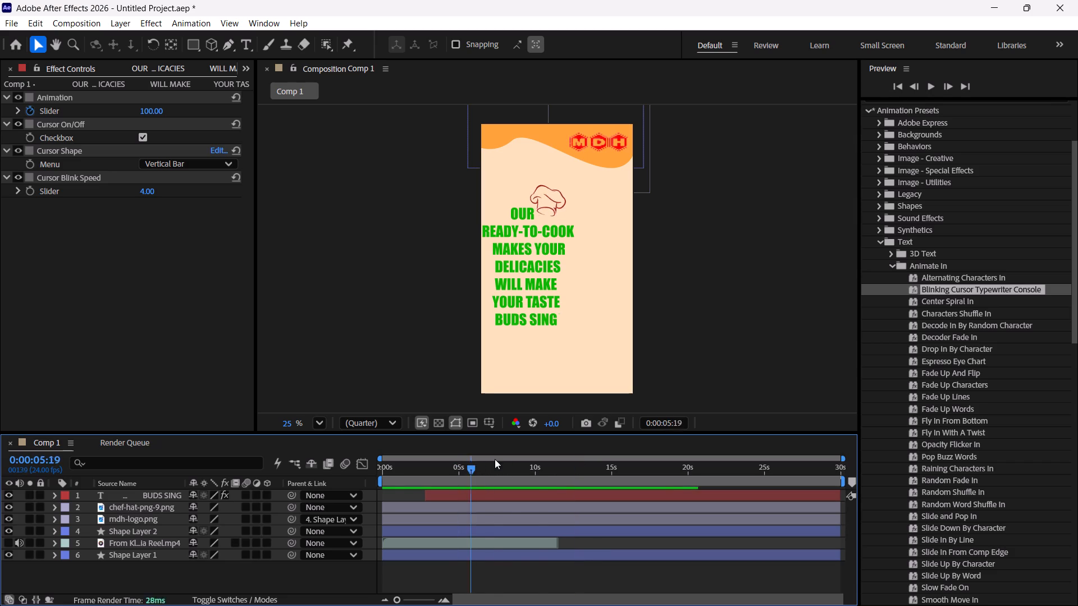
drag(495, 459, 492, 463)
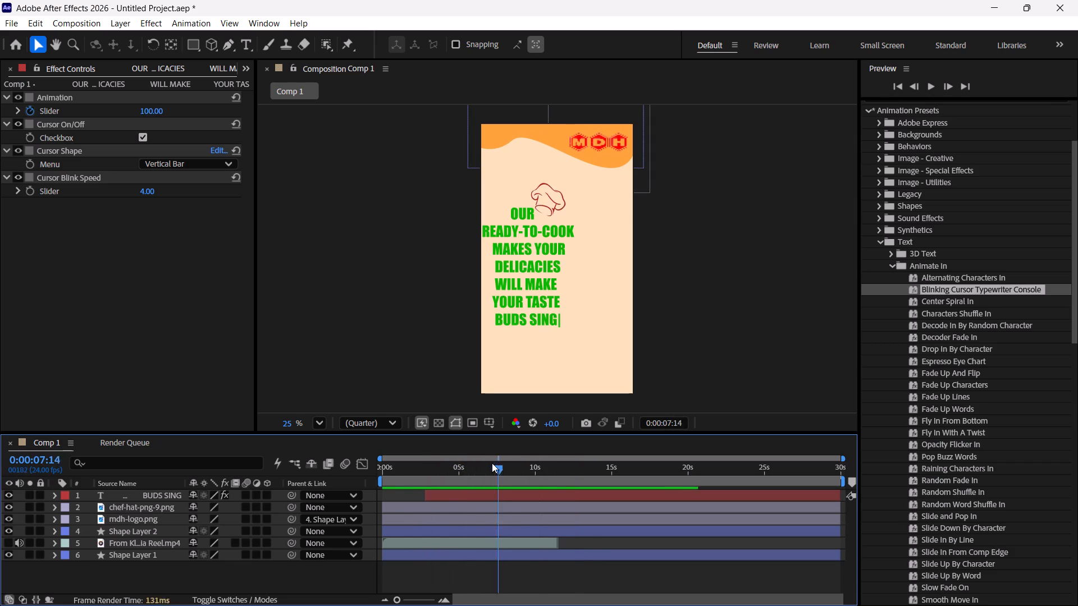
drag(492, 463, 481, 461)
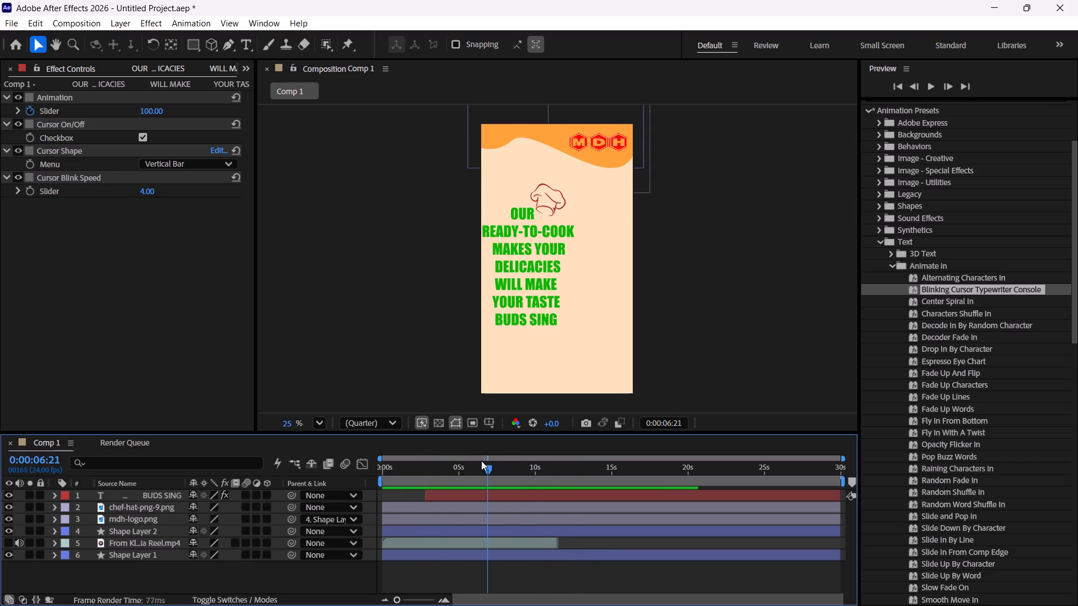
drag(481, 461, 422, 461)
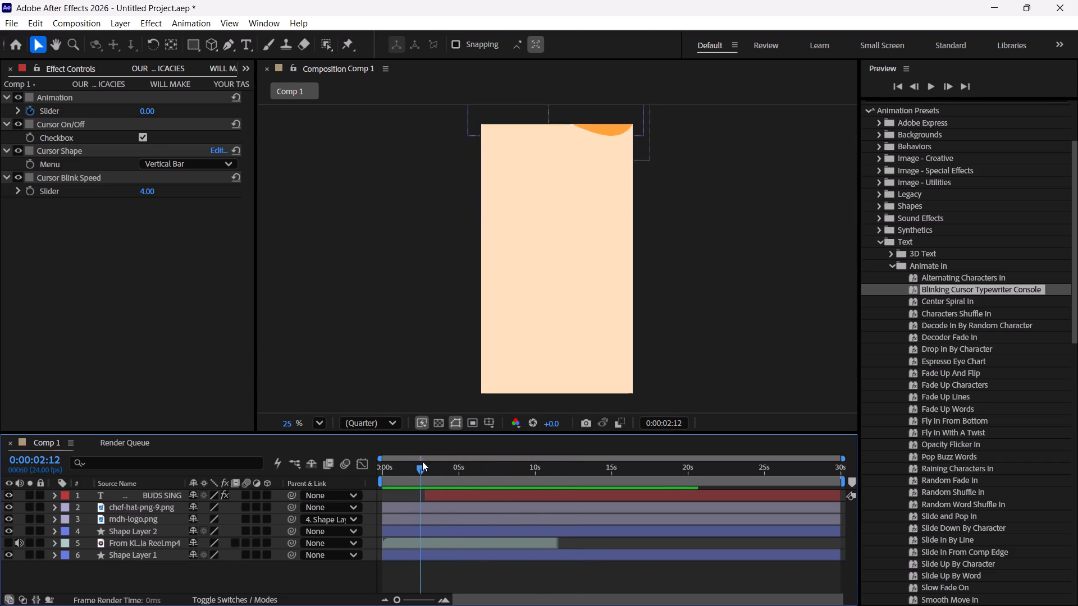
drag(422, 461, 514, 458)
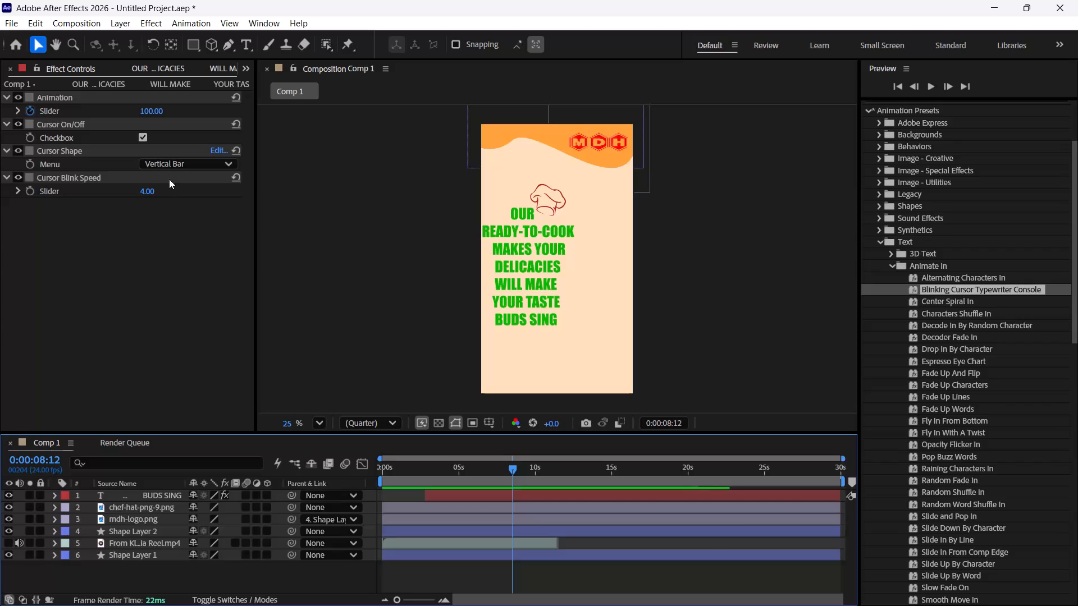
Save the project as 3after in the Downloads folder.
key(ctrl+s)
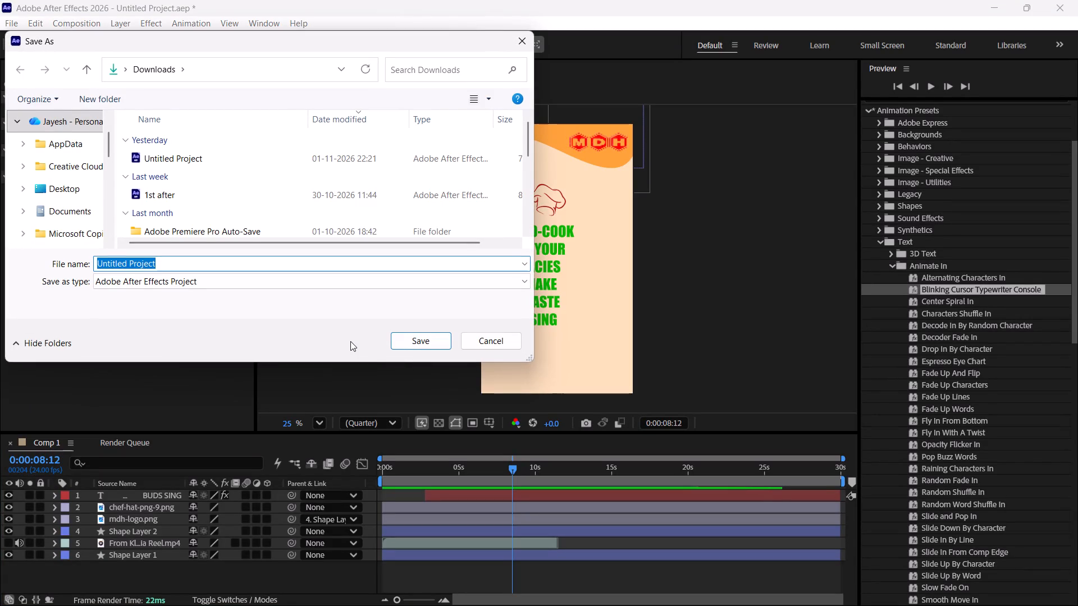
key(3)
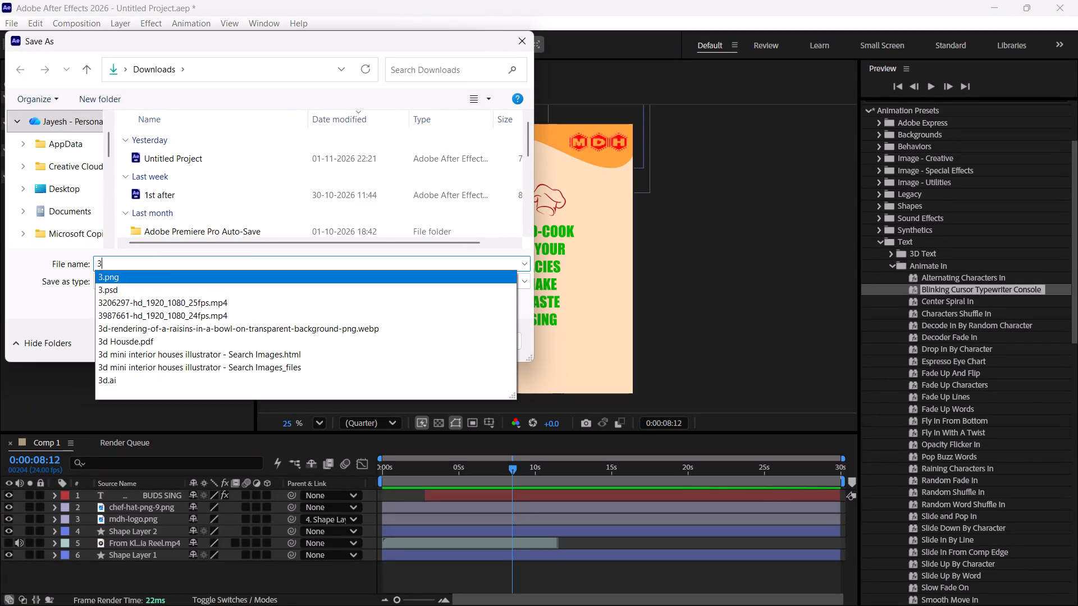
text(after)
click(419, 338)
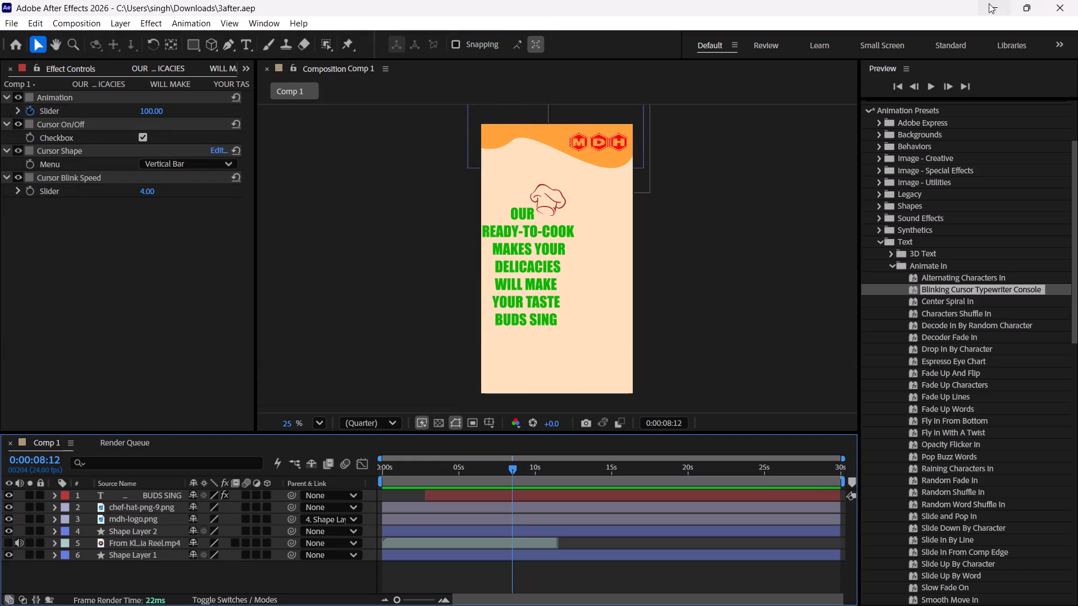
Minimise After Effects, and close the media player and the PHXDownloads file explorer window.
click(989, 3)
click(1077, 0)
click(1077, 0)
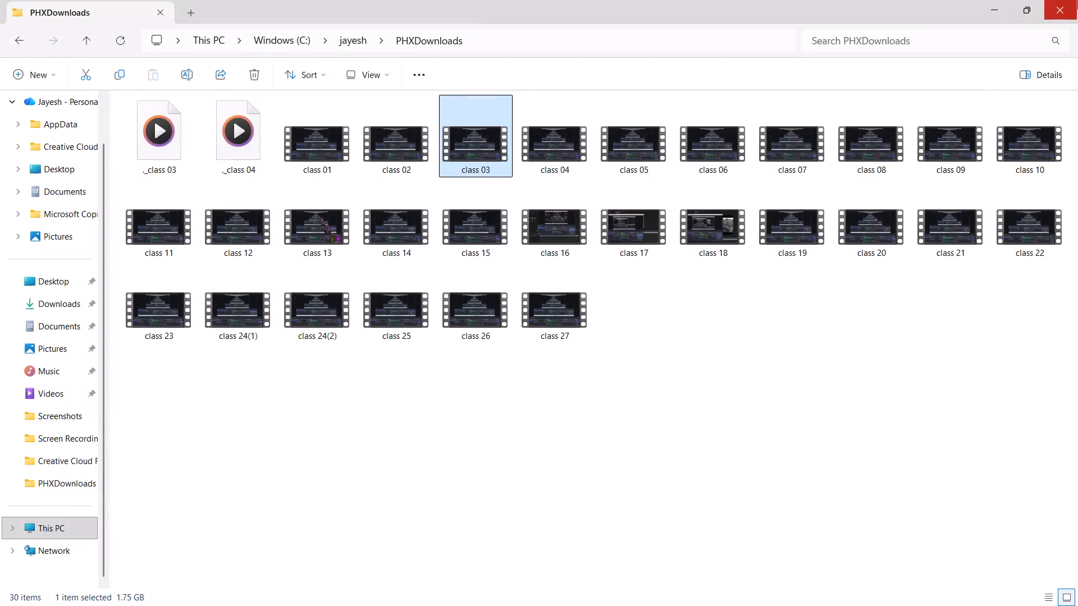